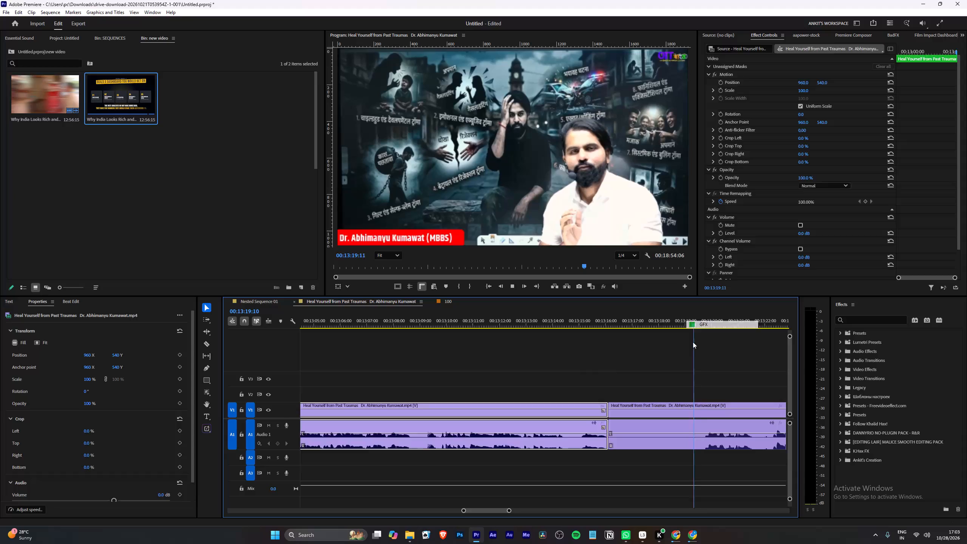
Review the Heal Yourself from Past Traumas sequence by playing it from about 00:13:19 to 00:13:53.
left_click(690, 347)
scroll(625, 360, "down", 20, "alt")
scroll(625, 360, "down", 1, "alt")
scroll(548, 375, "up", 1, "alt")
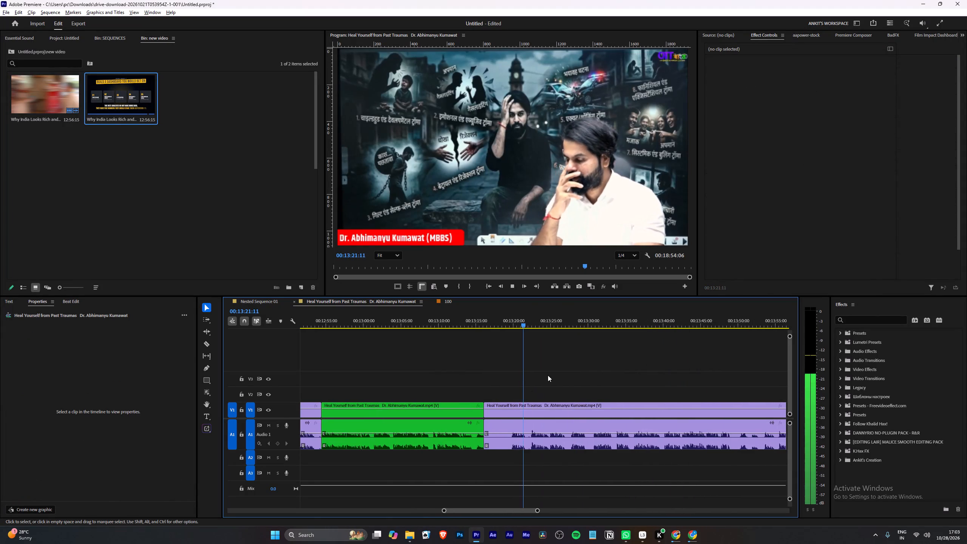
scroll(548, 375, "up", 2, "alt")
key("l")
scroll(461, 386, "down", 4)
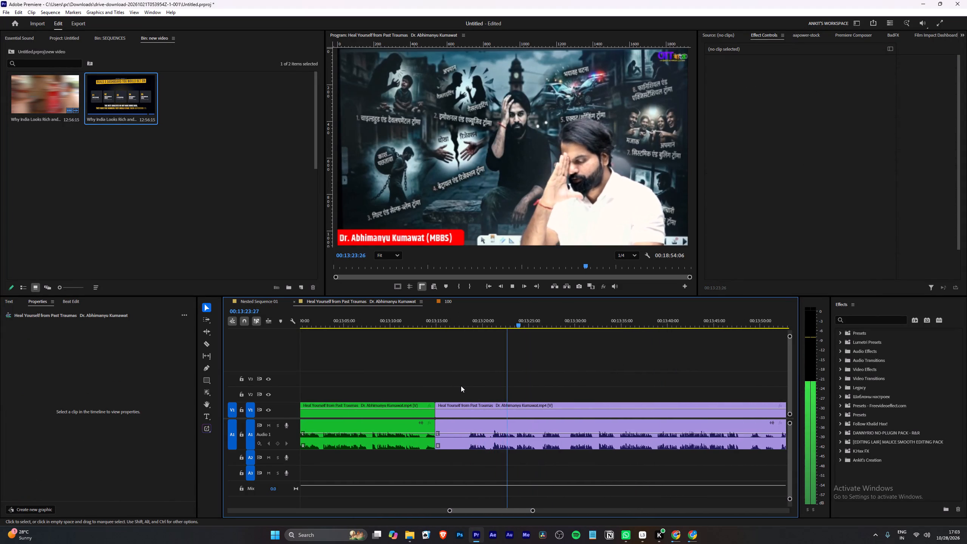
scroll(461, 386, "down", 5)
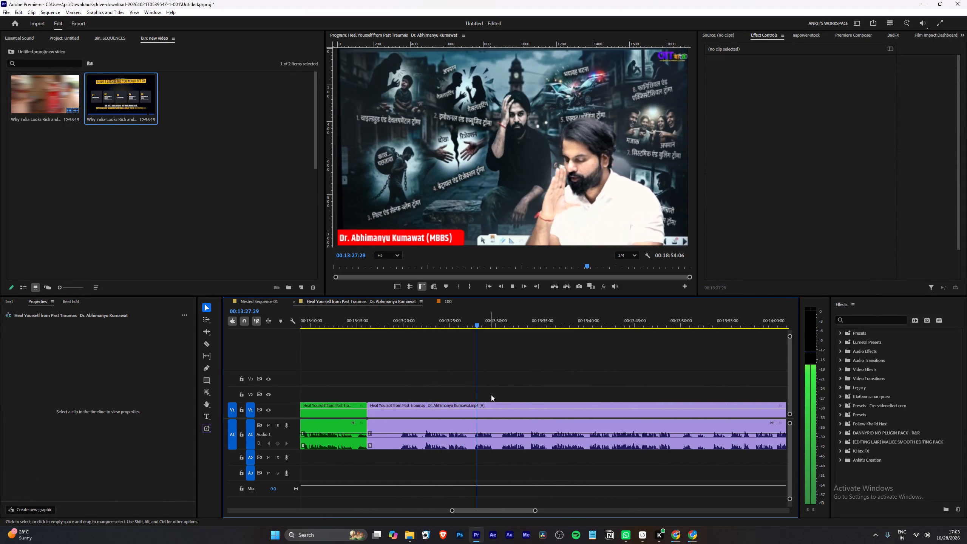
scroll(493, 397, "down", 5)
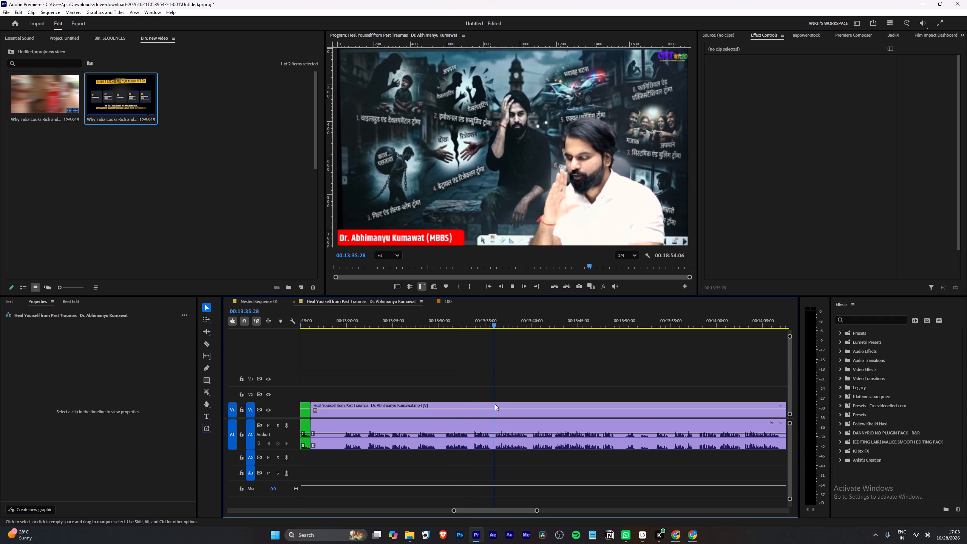
scroll(533, 413, "up", 4, "alt")
scroll(533, 413, "down", 6)
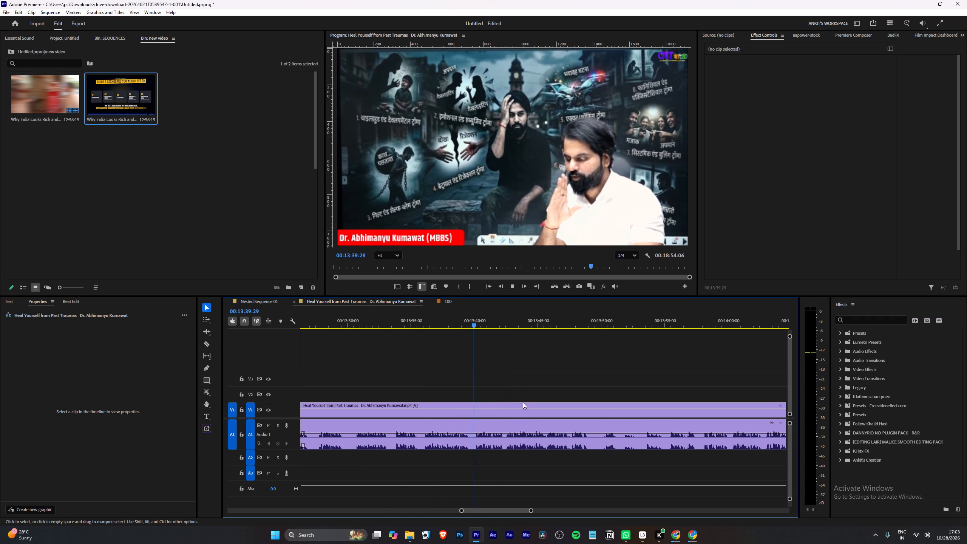
scroll(483, 386, "down", 5, "alt")
scroll(483, 393, "down", 5)
scroll(481, 397, "down", 5, "alt")
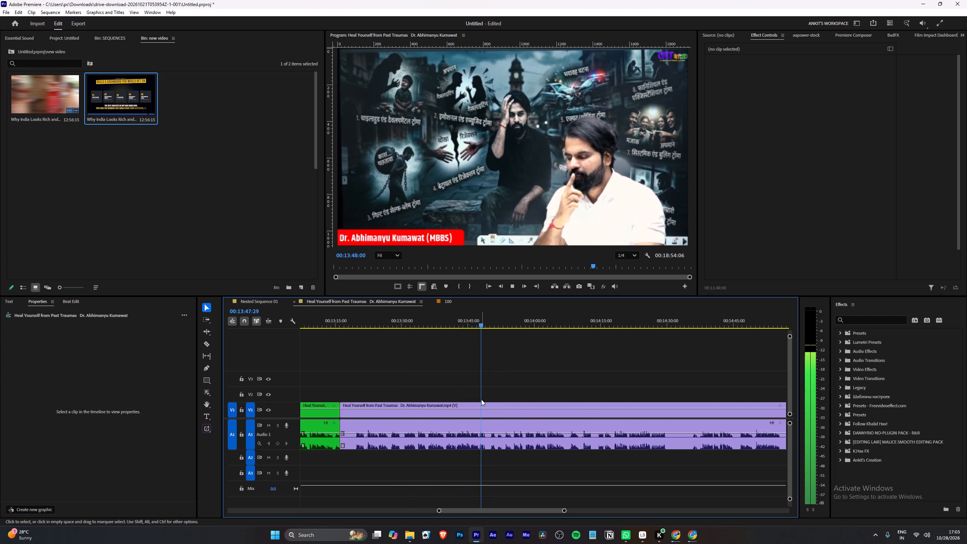
scroll(481, 399, "down", 4)
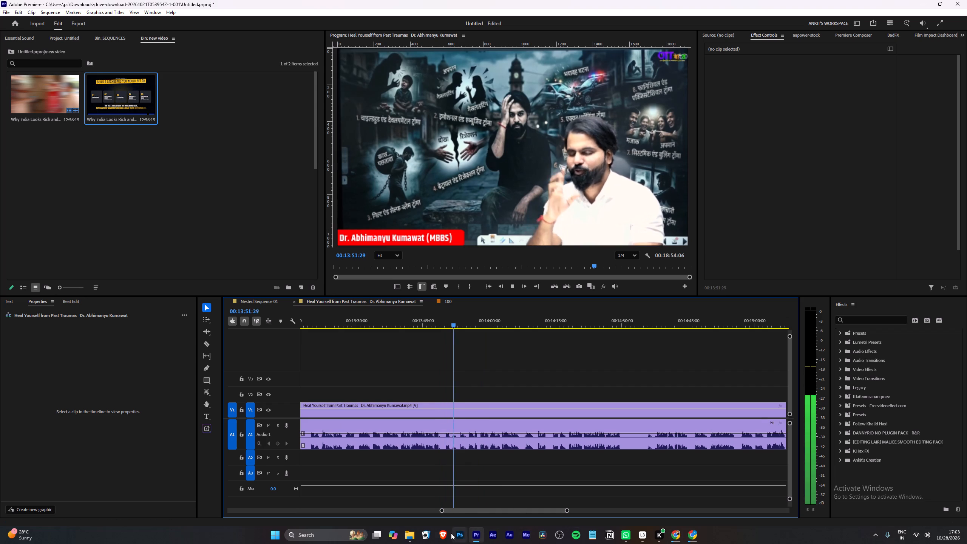
key("space")
Switch to File Explorer and check the free space on the local disk.
left_click(412, 535)
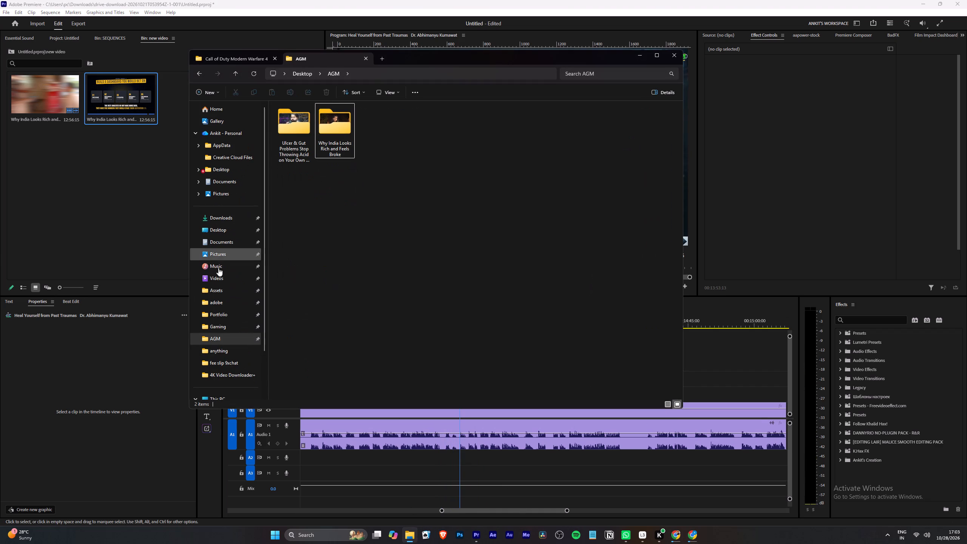
left_click(218, 223)
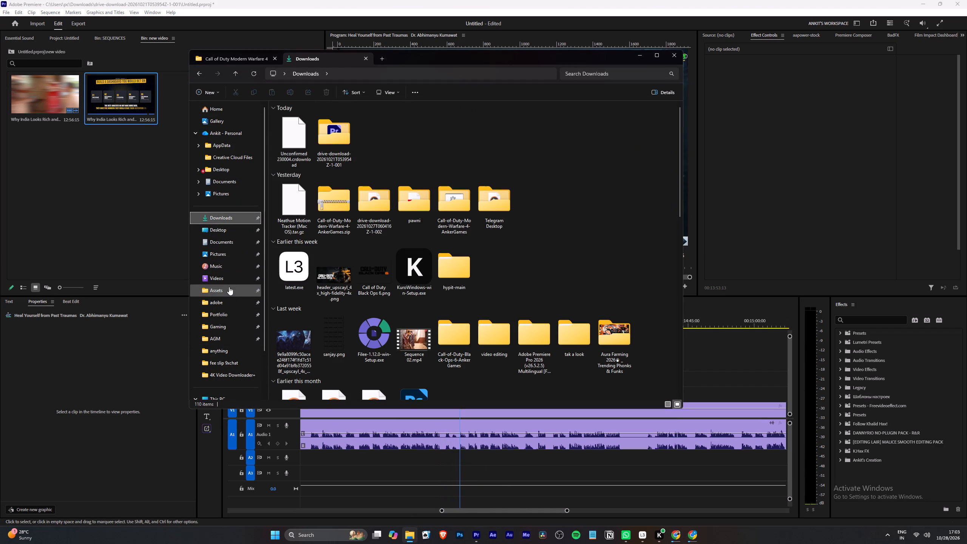
left_click(232, 386)
left_click(233, 393)
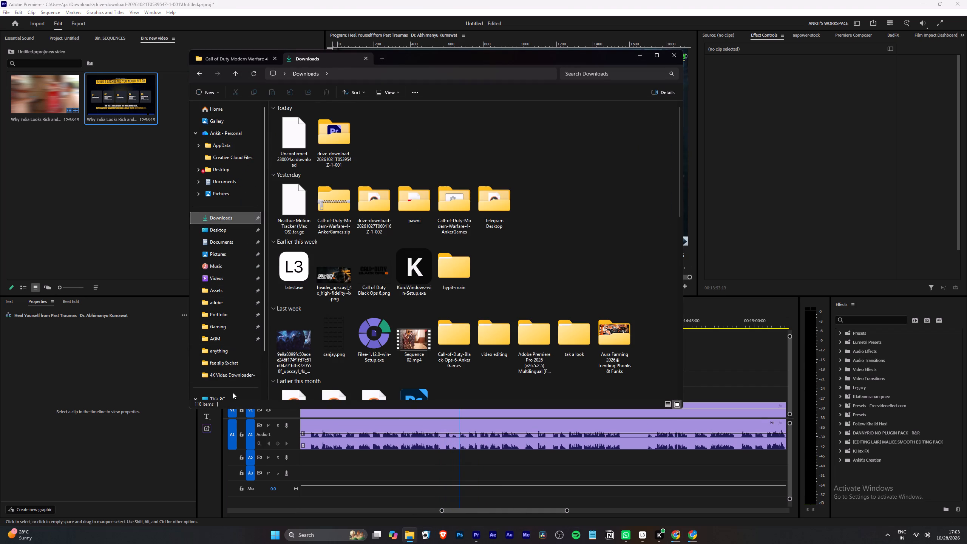
left_click(232, 396)
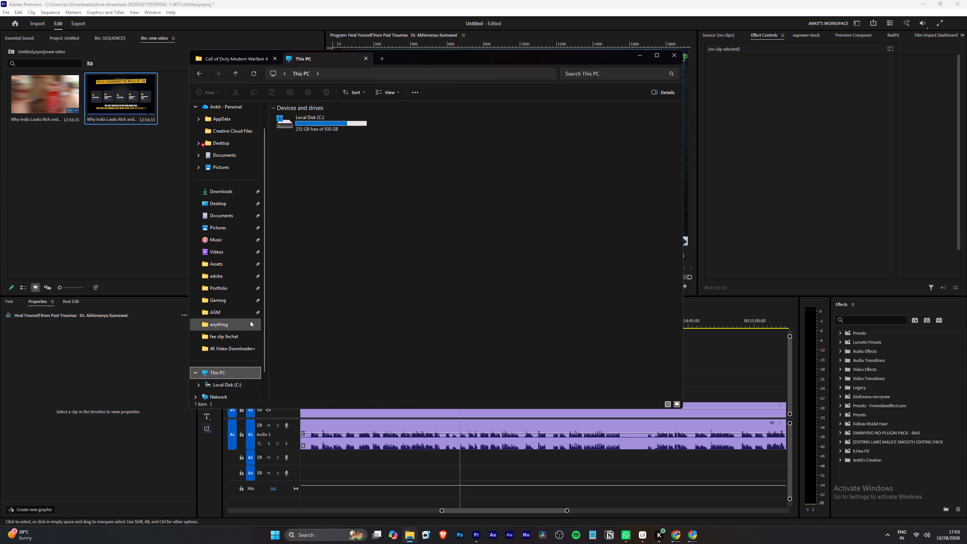
Permanently delete the Call-of-Duty-Modern-Warfare-4-AnkerGames zip archive from the Downloads folder.
left_click(221, 189)
scroll(341, 241, "down", 4)
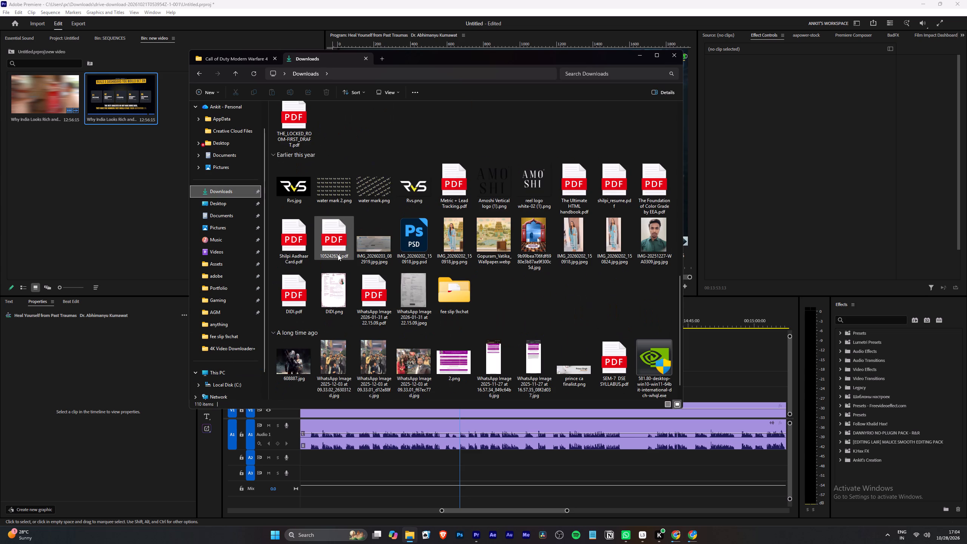
scroll(286, 287, "up", 4)
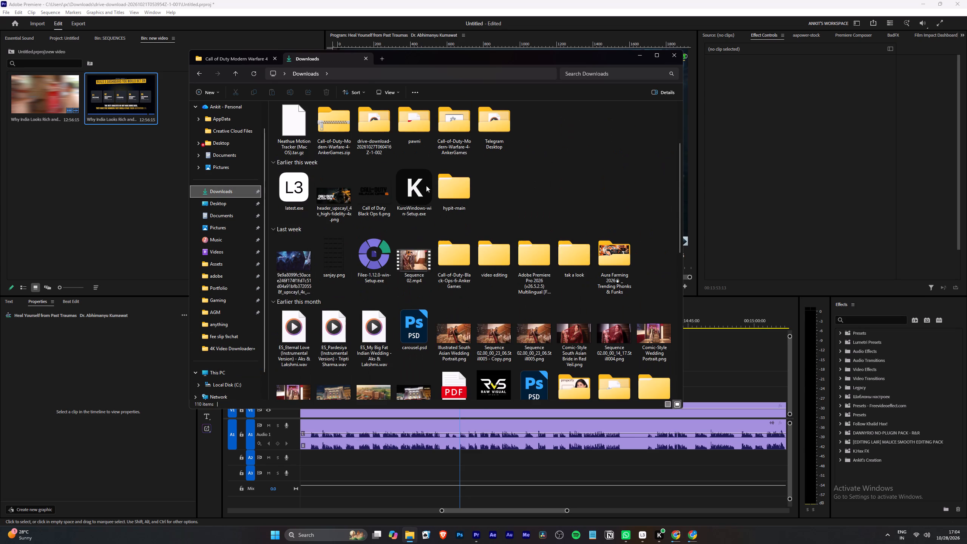
scroll(406, 196, "up", 3)
left_click(325, 203)
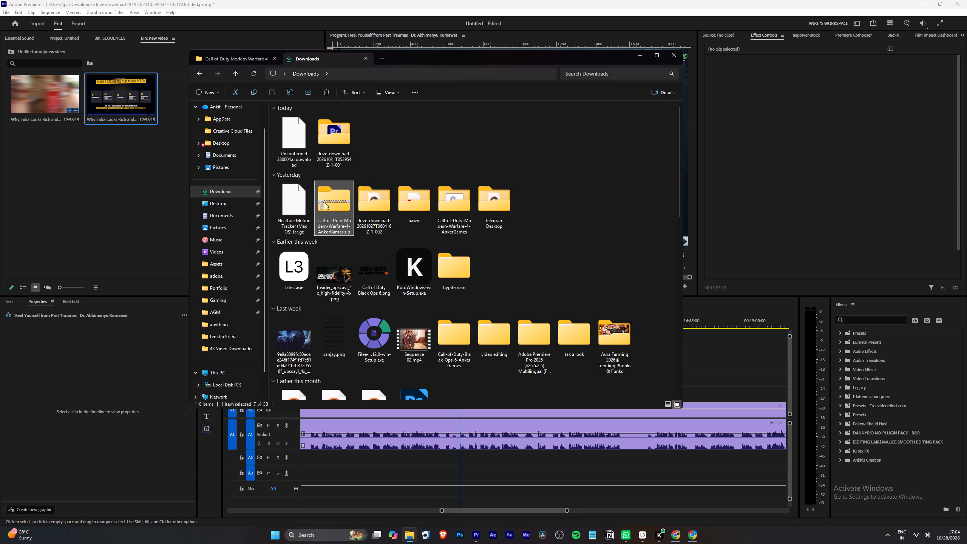
key("shift+Delete")
key("Return")
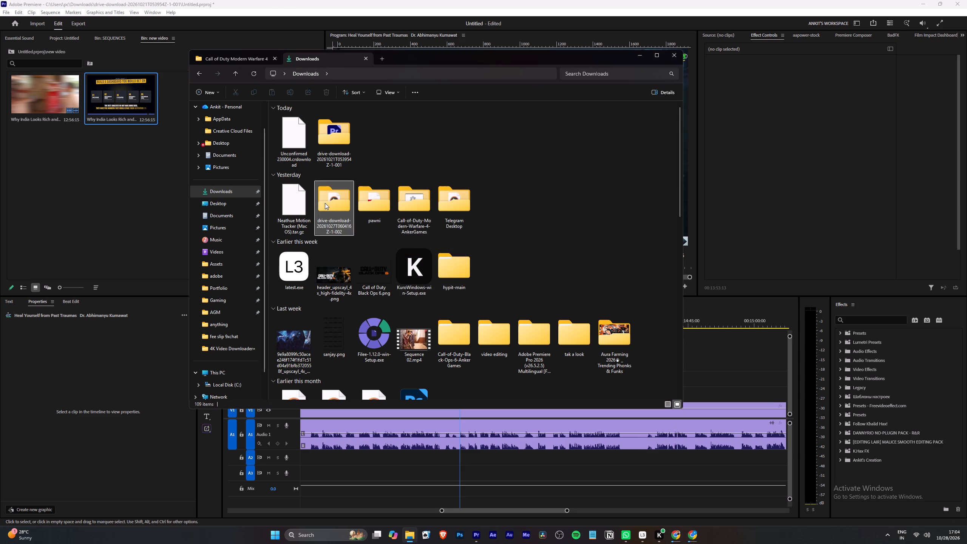
Check the local disk's free space again in This PC.
scroll(257, 307, "down", 5)
left_click(243, 344)
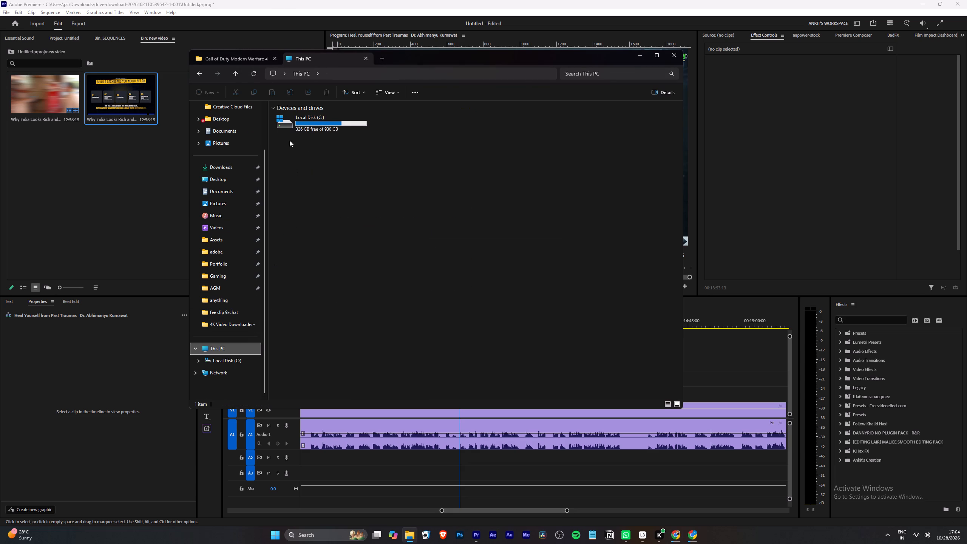
left_click(249, 78)
Permanently delete the Adobe Premiere Pro 2026 (v26.5.2.5) Multilingual folder from Downloads.
scroll(233, 238, "up", 4)
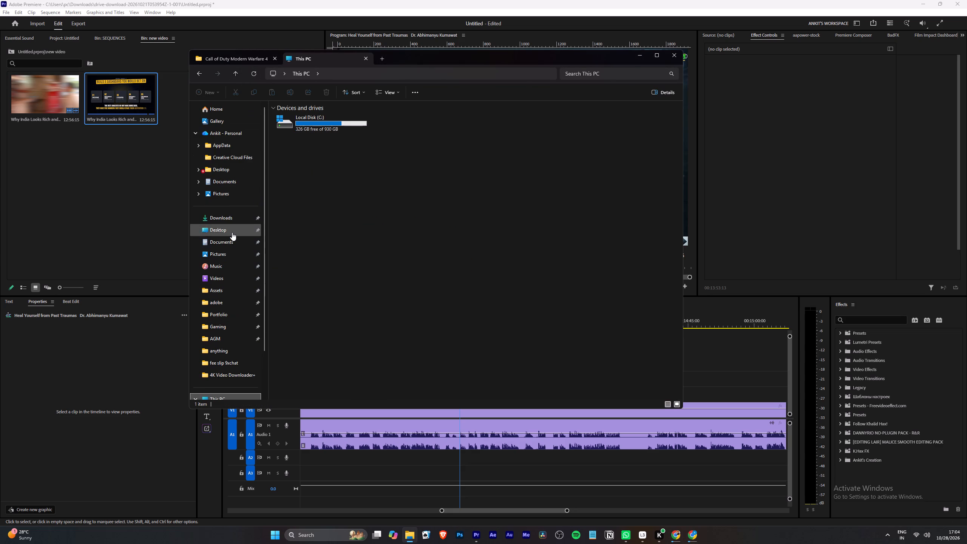
scroll(232, 232, "up", 4)
left_click(229, 206)
left_click(231, 216)
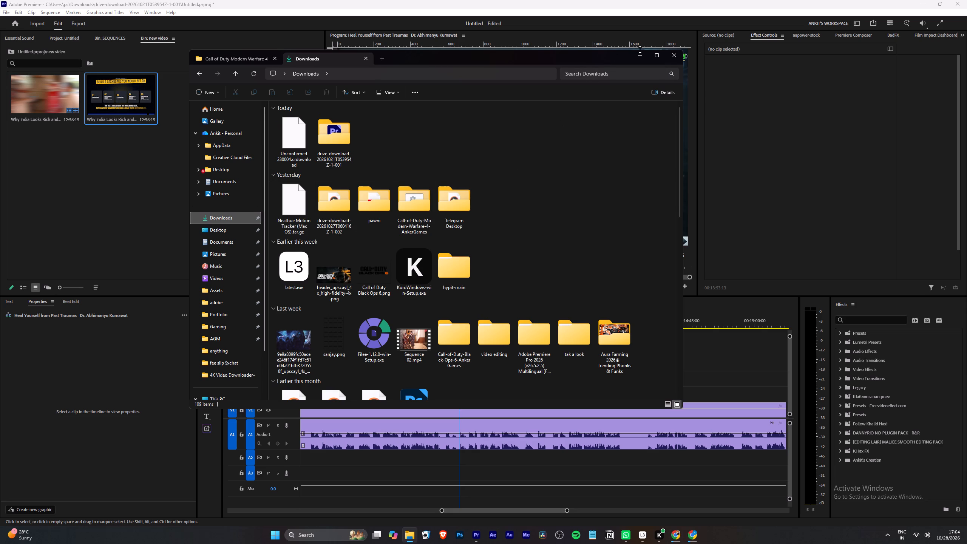
left_click(529, 325)
key("shift+Delete")
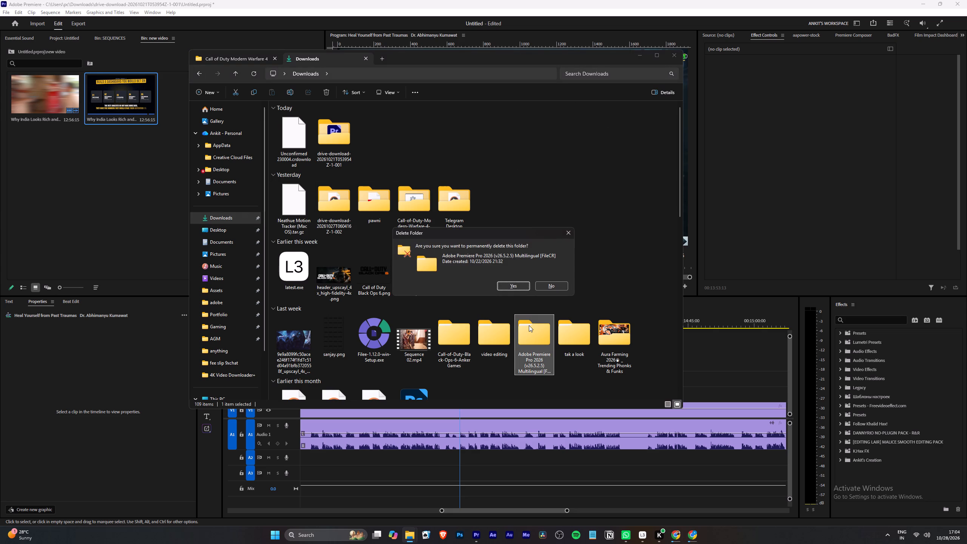
key("Return")
Permanently delete the Call-of-Duty-Black-Ops-6-AnkerGames folder from Downloads.
left_click(452, 334)
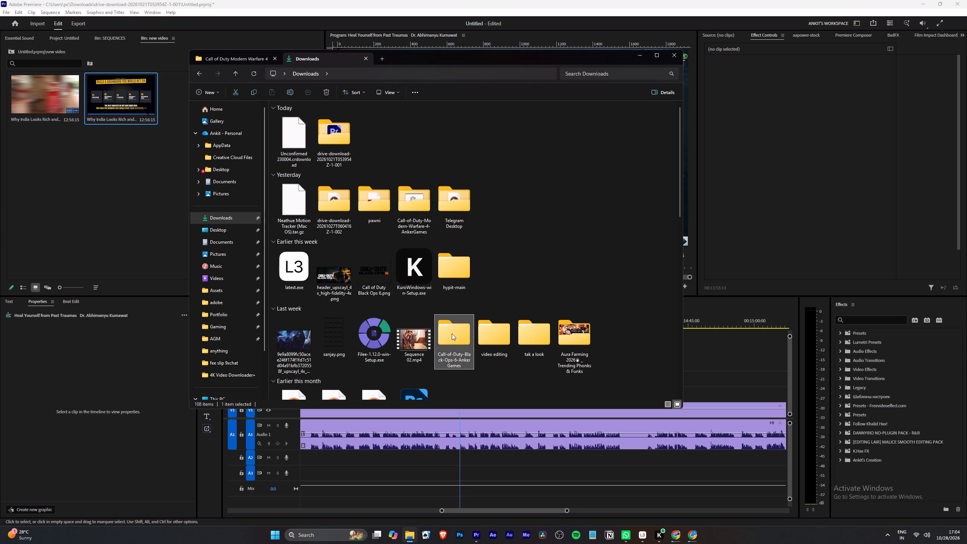
key("shift+Delete")
key("Return")
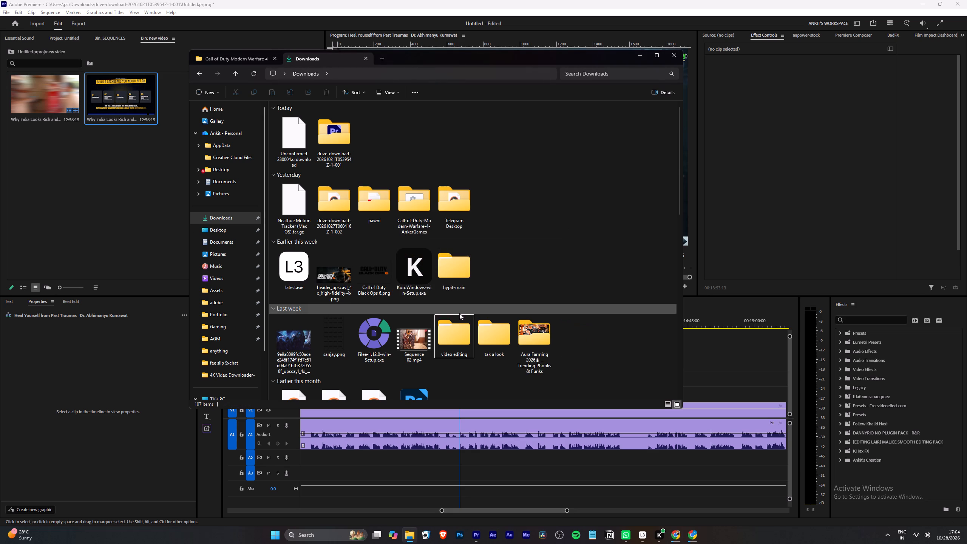
Look through the remaining Downloads items, recheck the local disk's free space, and minimize File Explorer.
scroll(459, 313, "down", 2)
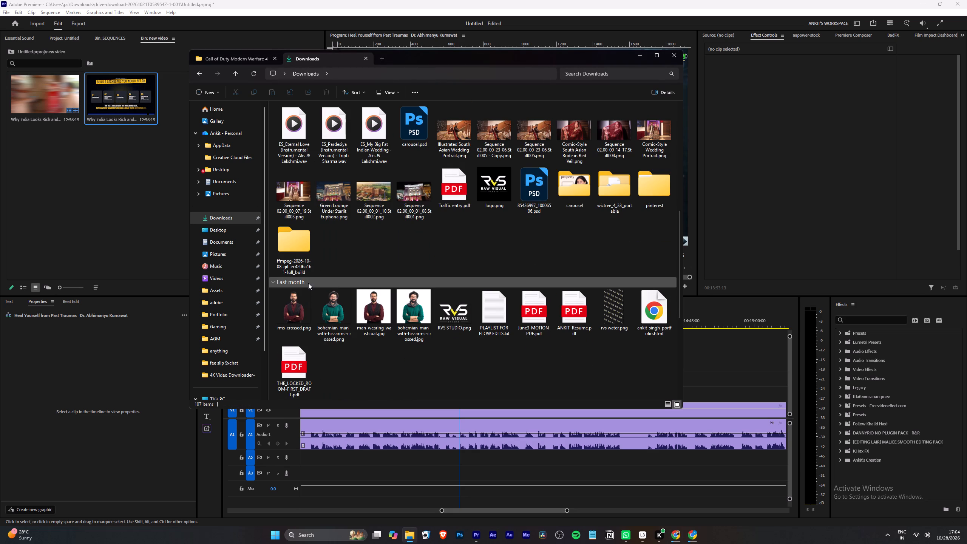
scroll(223, 322, "down", 4)
left_click(223, 341)
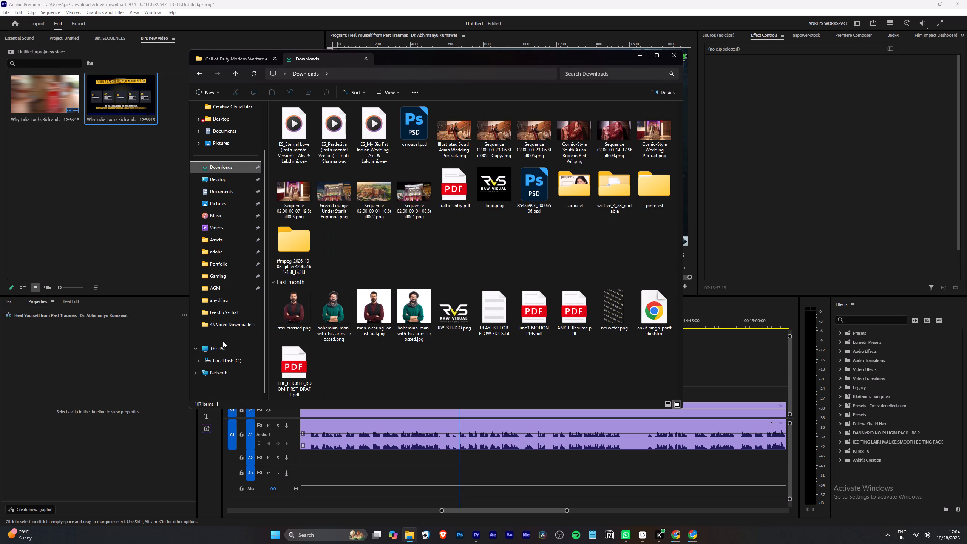
left_click(223, 346)
scroll(223, 315, "up", 6)
left_click(221, 216)
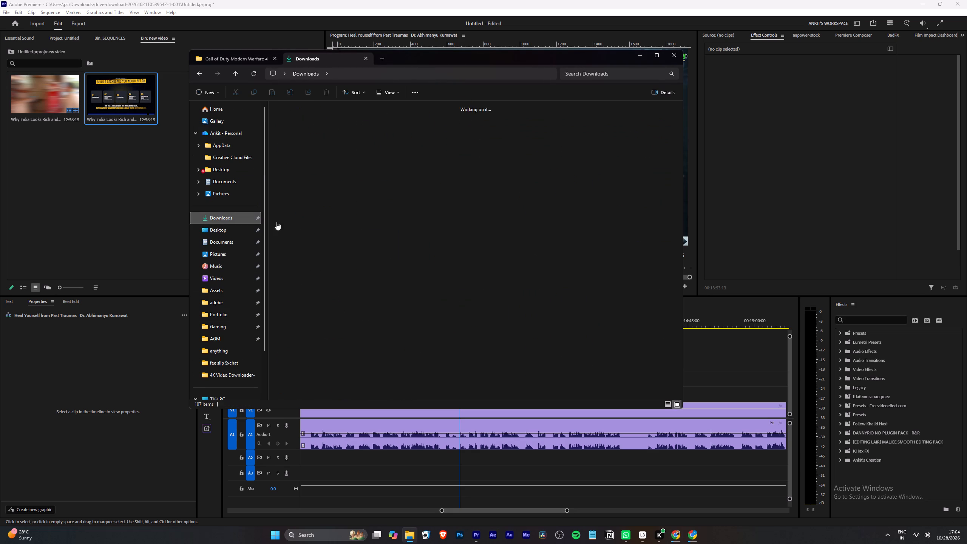
scroll(459, 231, "up", 7)
left_click(645, 57)
In Premiere, replay the trauma talk between about 00:13:50 and 00:13:57 to review that passage.
key("space")
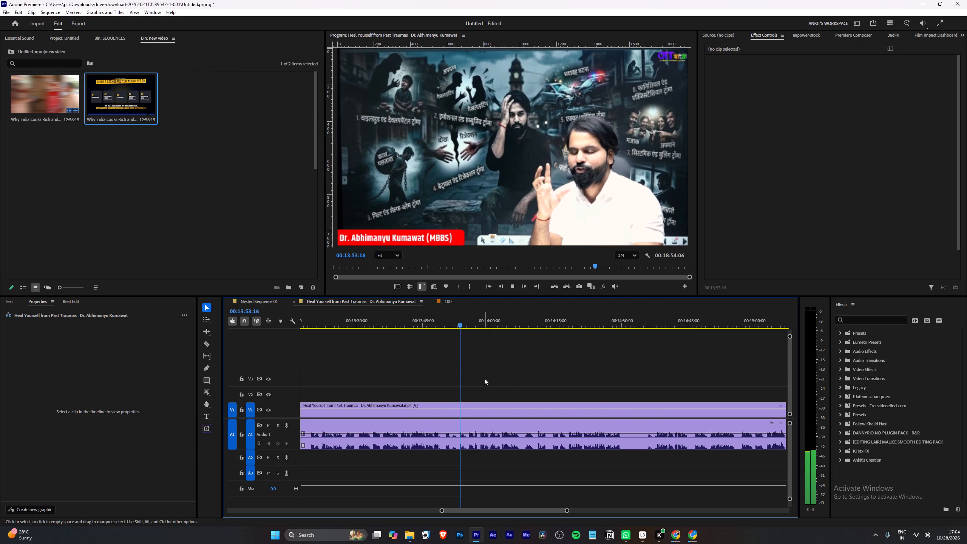
scroll(461, 374, "up", 3, "alt")
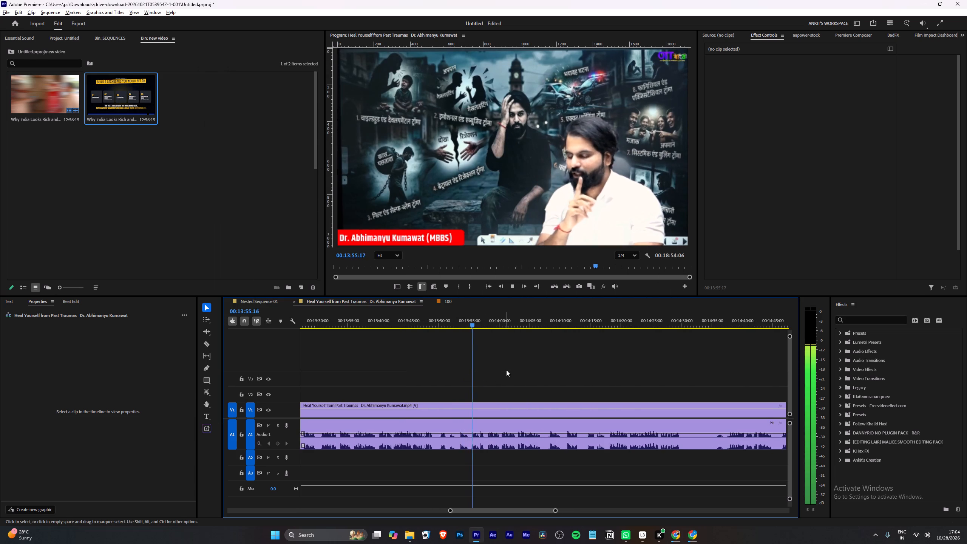
scroll(506, 370, "up", 4, "alt")
scroll(464, 379, "up", 3, "alt")
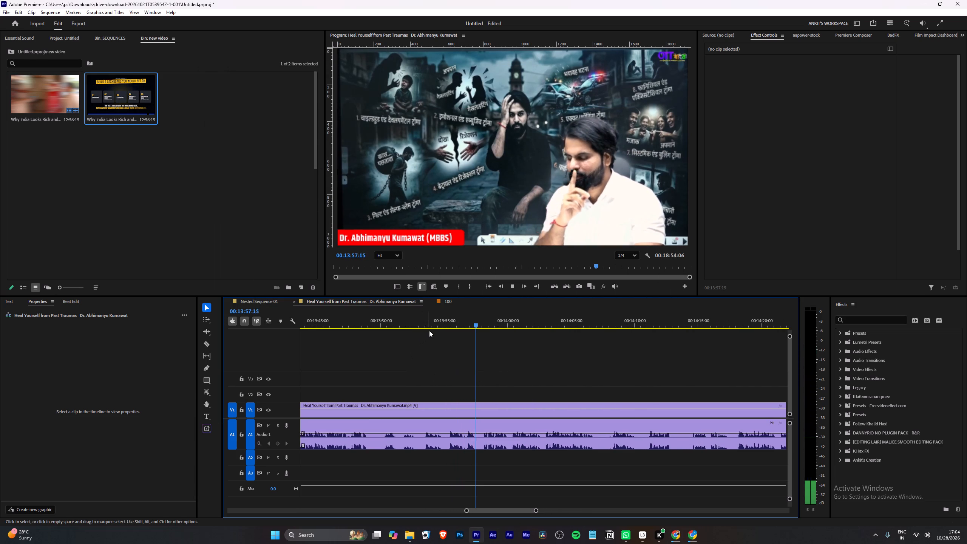
left_click(432, 322)
key("space")
scroll(439, 360, "up", 3, "alt")
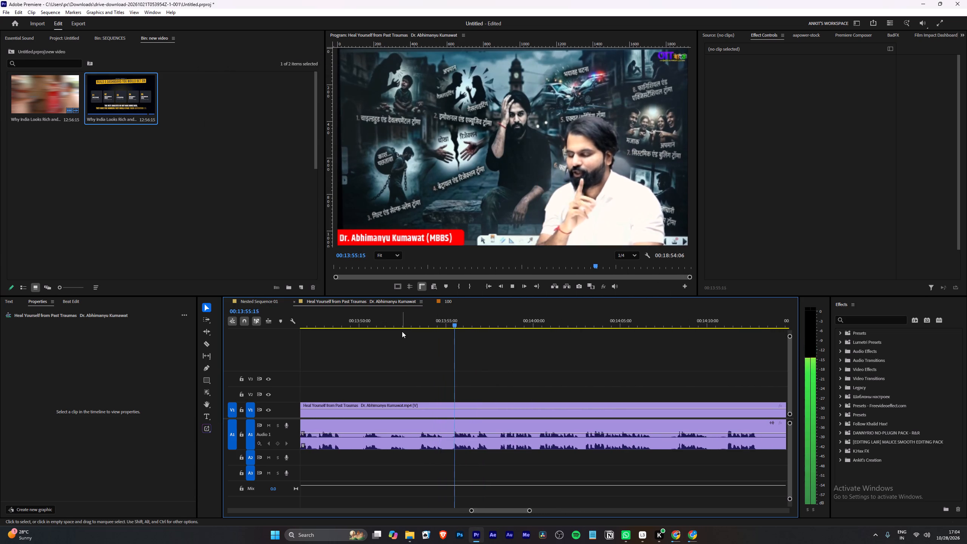
left_click_drag(370, 323, 354, 328)
key("space")
scroll(418, 378, "up", 9)
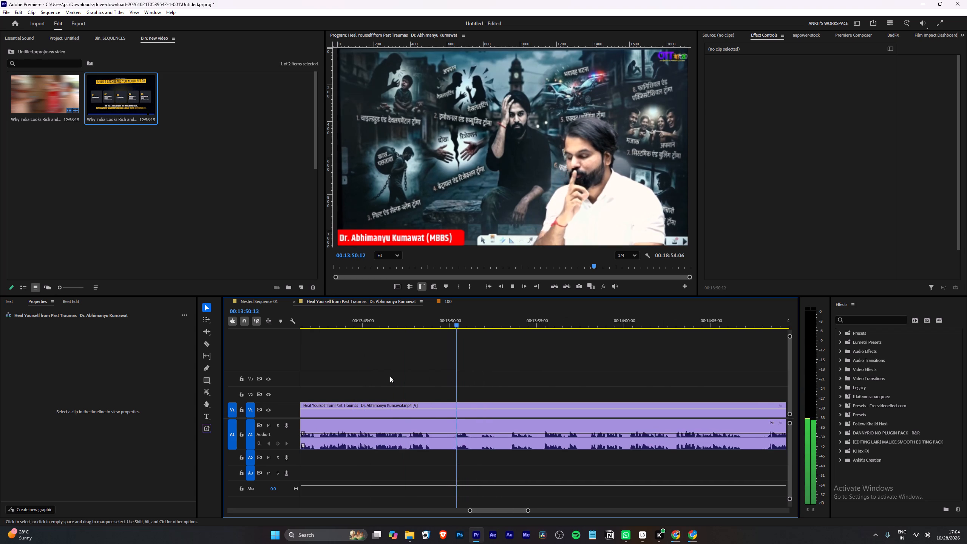
scroll(390, 376, "up", 3)
scroll(406, 365, "down", 4, "alt")
scroll(377, 380, "up", 9)
scroll(400, 376, "down", 5, "alt")
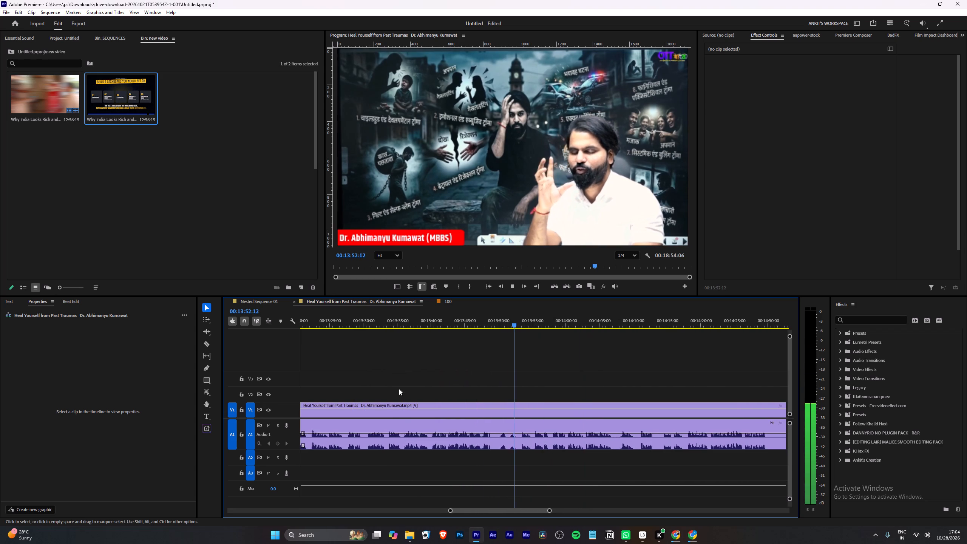
Replay the trauma talk from about 00:13:19 to 00:14:09 to judge where the passage starts and ends.
key("space")
scroll(399, 391, "up", 9)
left_click(400, 324)
key("space")
scroll(391, 371, "up", 3, "alt")
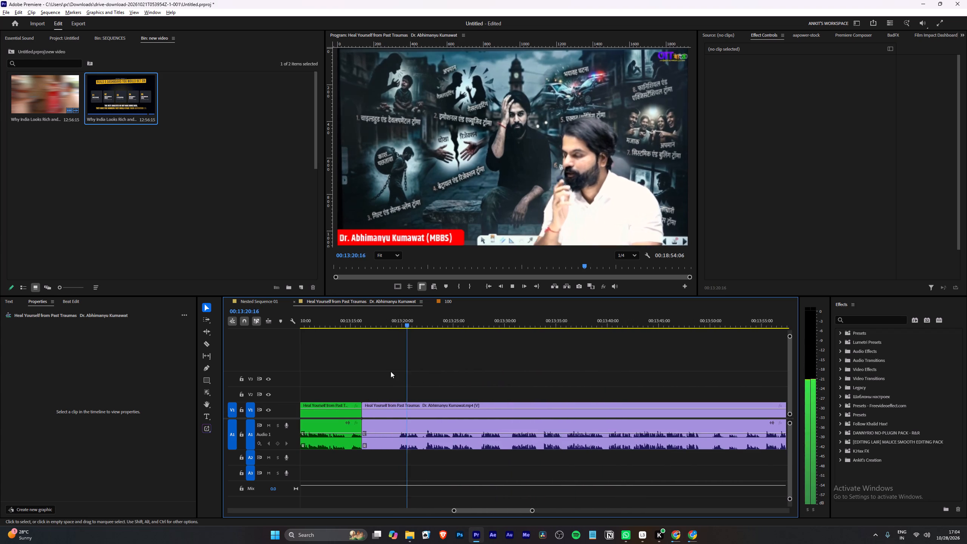
scroll(391, 371, "up", 11, "alt")
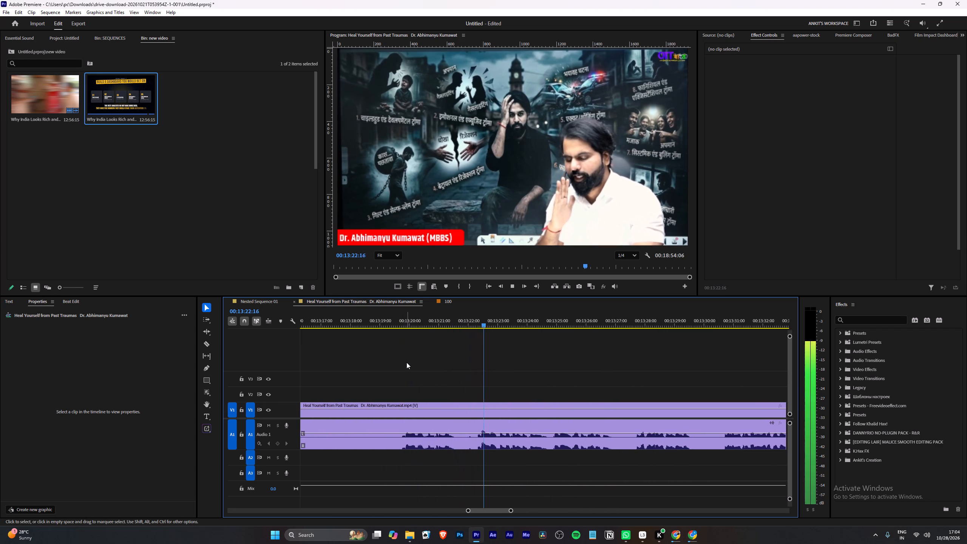
scroll(407, 363, "down", 5, "alt")
scroll(471, 375, "up", 4, "alt")
scroll(461, 372, "down", 5, "alt")
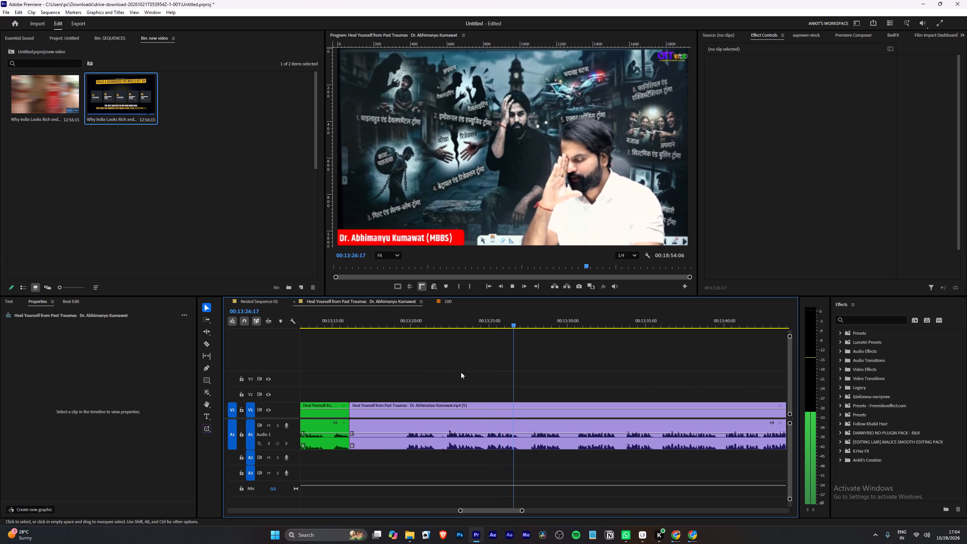
scroll(461, 372, "down", 5)
scroll(459, 371, "down", 5, "alt")
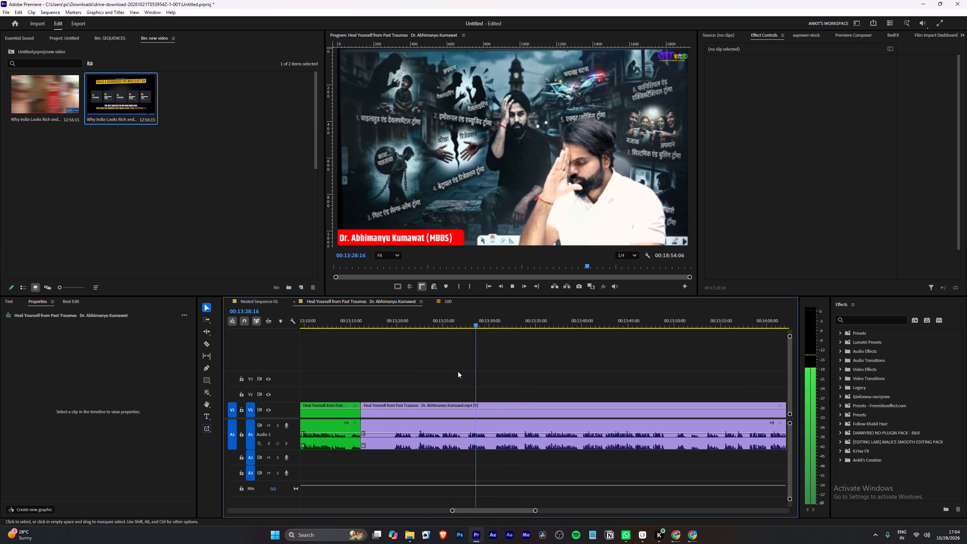
scroll(458, 371, "down", 8)
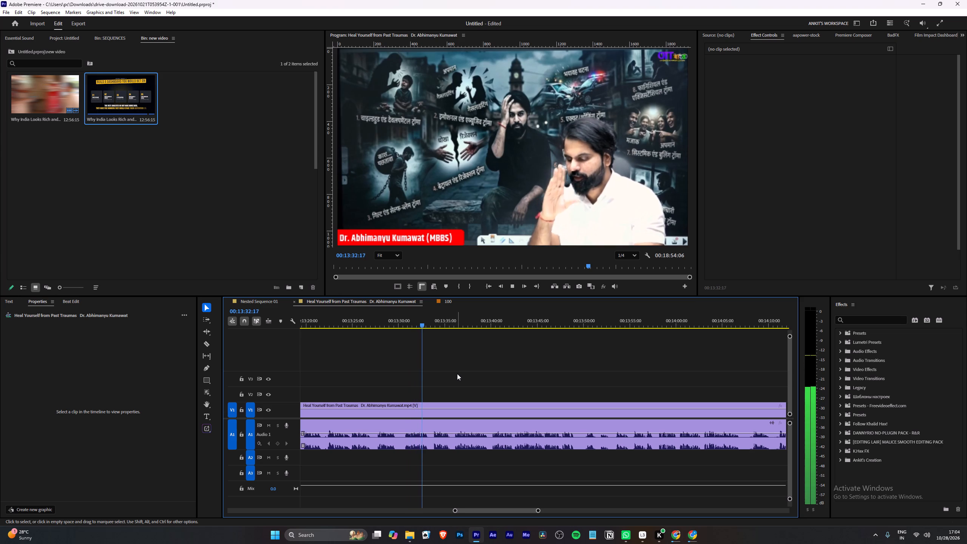
scroll(457, 374, "down", 5)
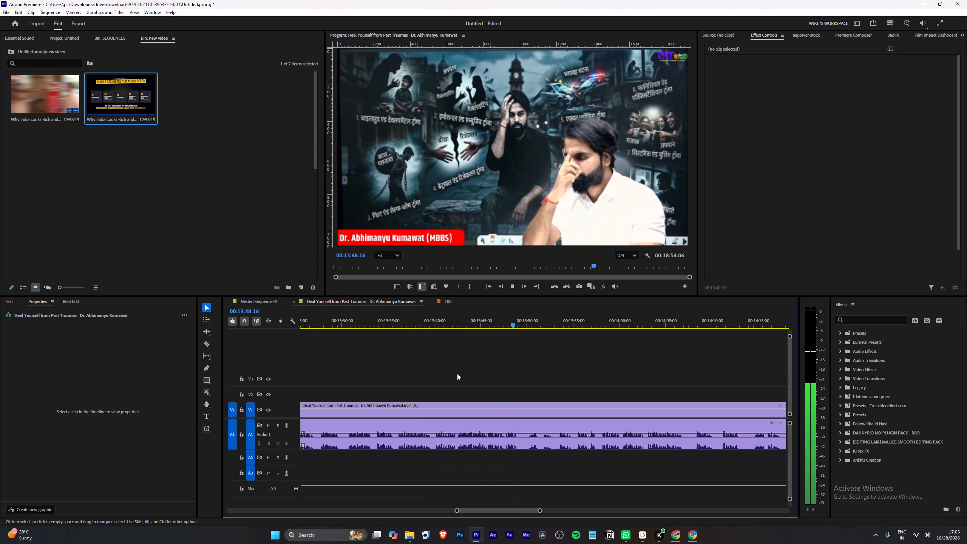
key("space")
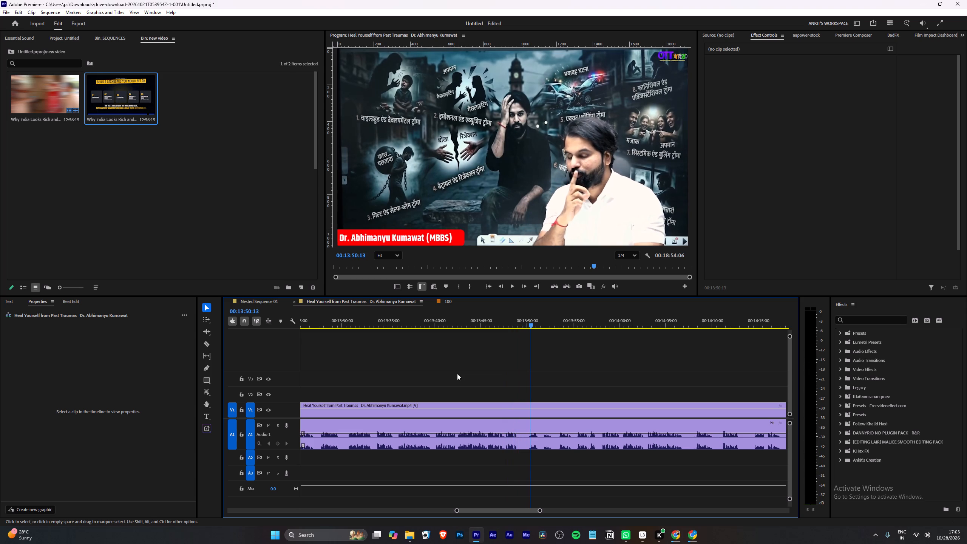
key("space")
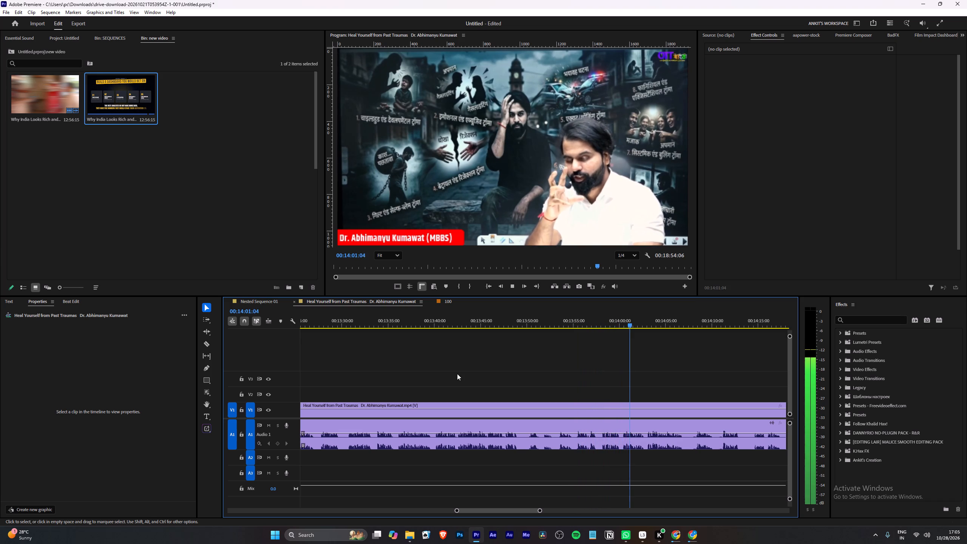
scroll(454, 374, "down", 8, "alt")
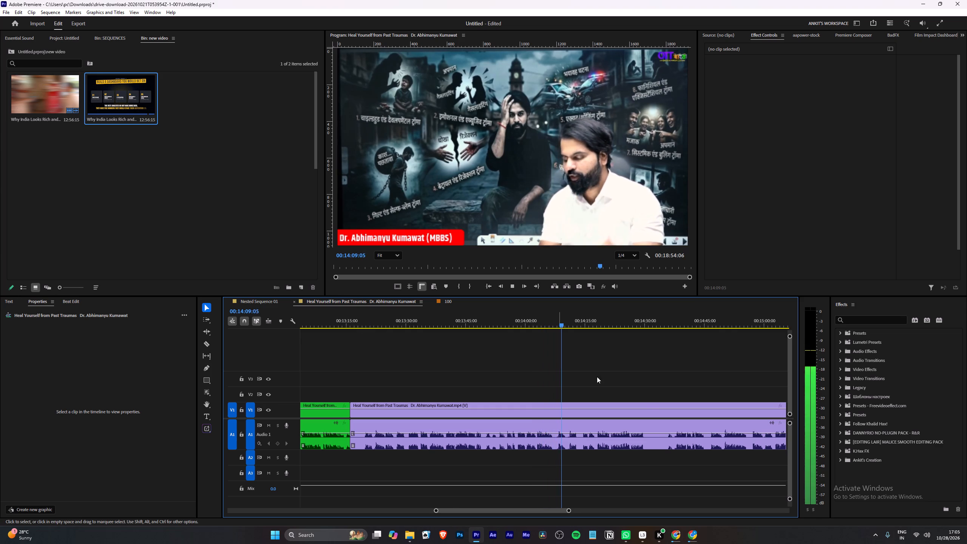
Split the talk clip at 00:14:10:01, at the end of the reviewed passage.
scroll(683, 414, "up", 4, "alt")
scroll(509, 405, "up", 5, "alt")
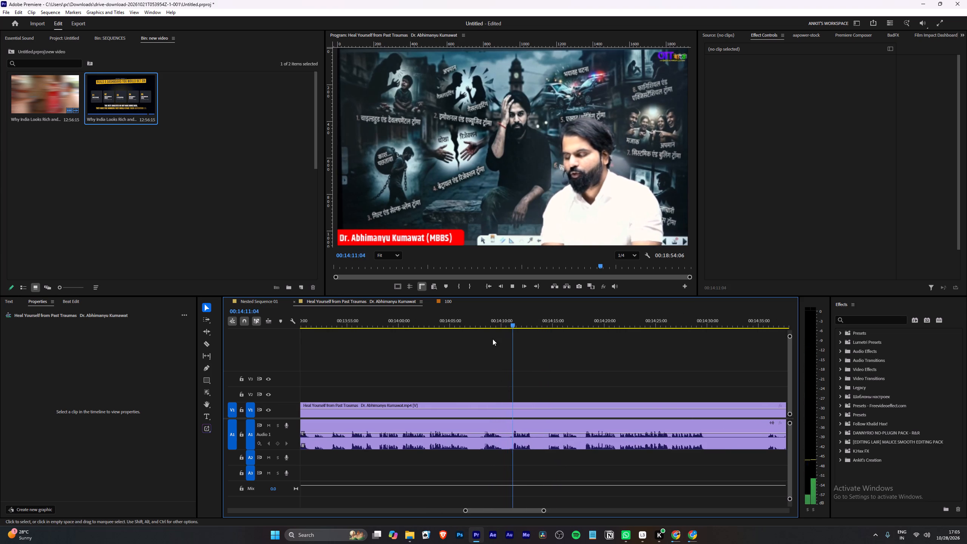
scroll(530, 346, "up", 2, "alt")
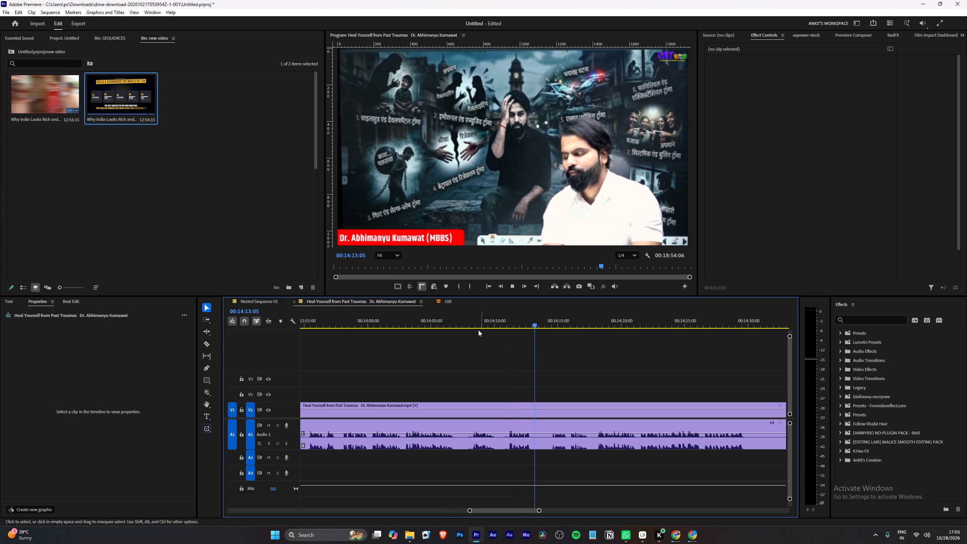
left_click_drag(487, 322, 496, 323)
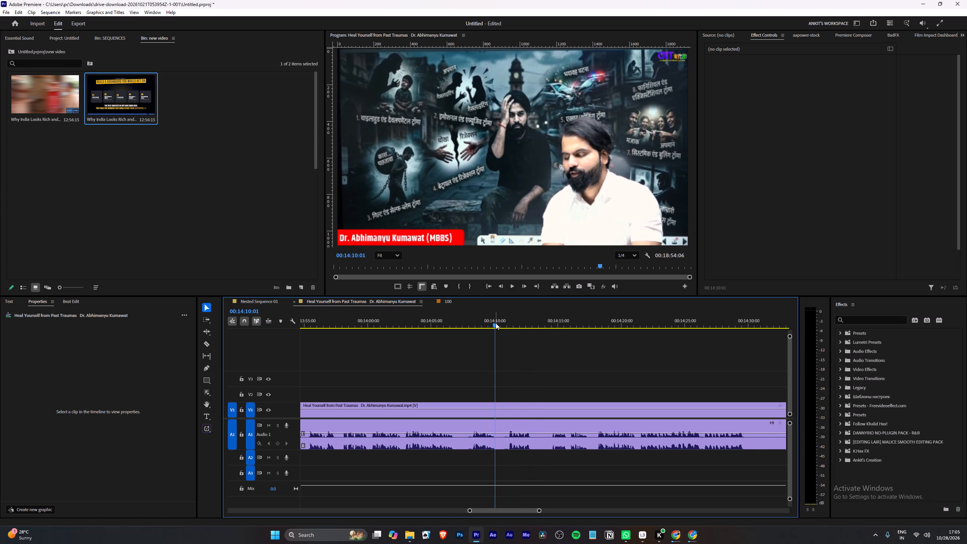
key("w")
Split the talk clip at about 00:13:19, just before speech resumes after the green clip.
scroll(495, 401, "down", 9, "alt")
scroll(471, 423, "up", 4)
scroll(468, 421, "down", 5, "alt")
scroll(445, 427, "up", 3)
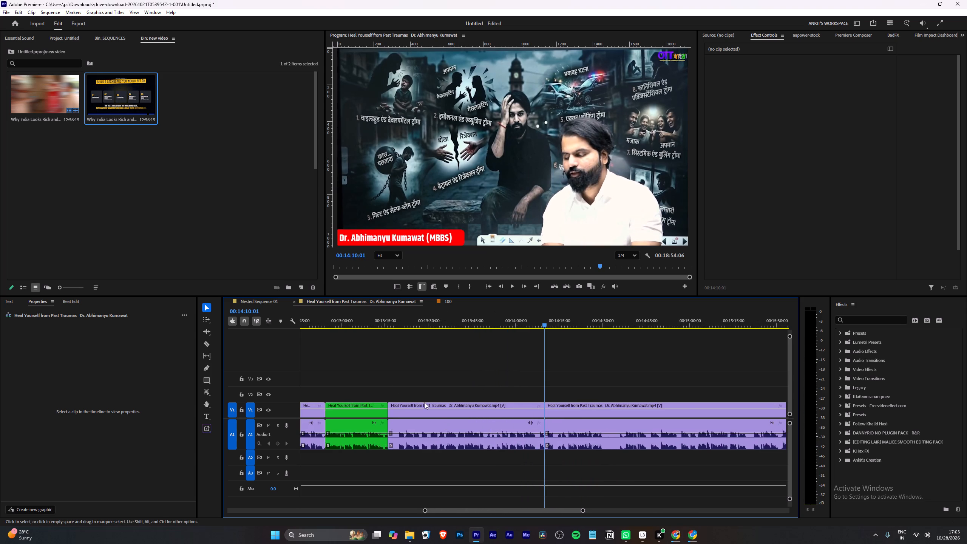
scroll(391, 368, "up", 4, "alt")
left_click(400, 323)
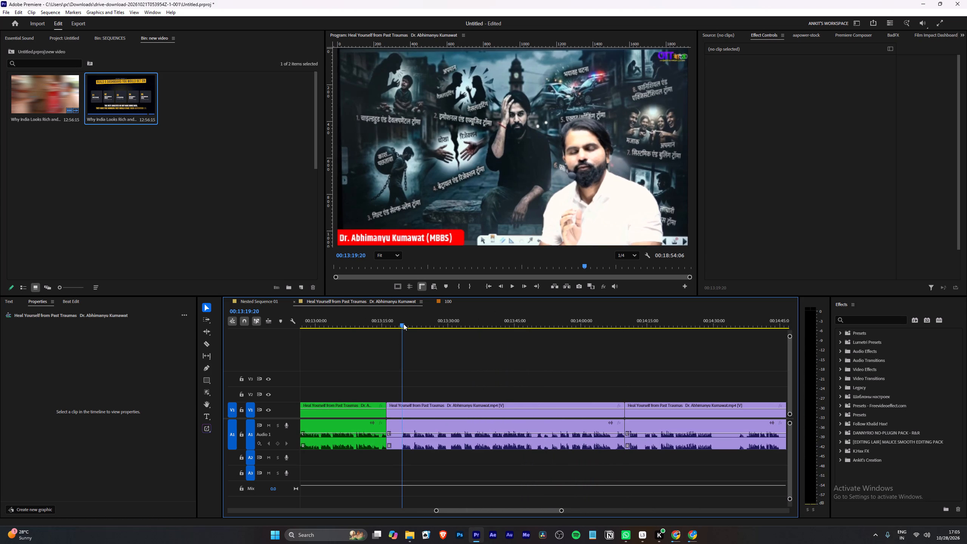
scroll(400, 368, "up", 6, "alt")
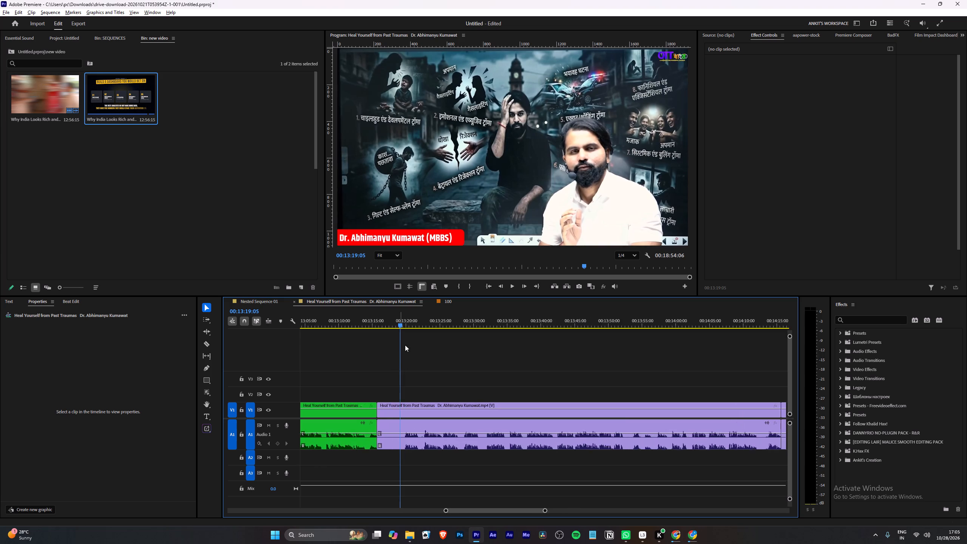
scroll(405, 345, "up", 6, "alt")
left_click(403, 322)
key("w")
Give the newly cut clip between about 00:13:19 and 00:14:10 the green GFX label.
key("space")
scroll(407, 411, "down", 6, "alt")
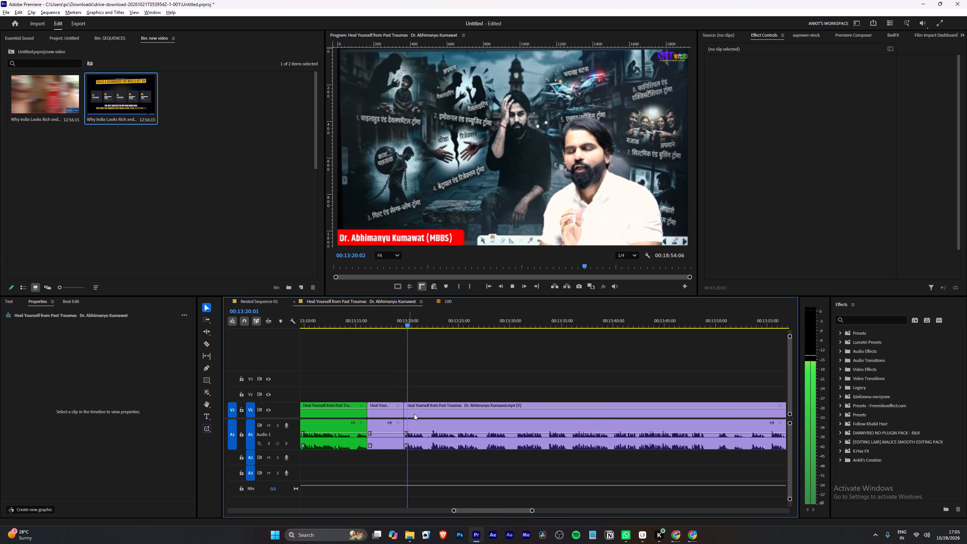
scroll(414, 414, "down", 12, "alt")
left_click(480, 442)
right_click(482, 436)
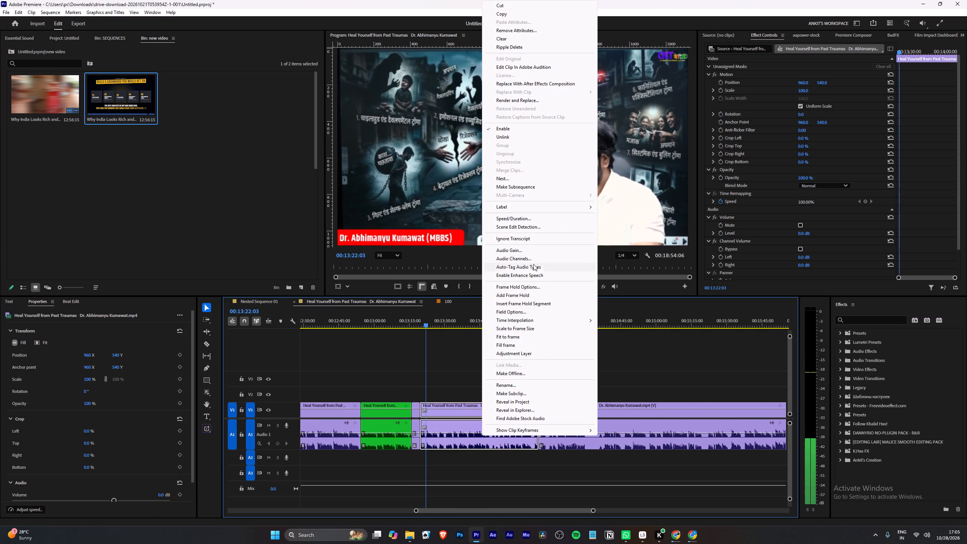
left_click(511, 211)
left_click(508, 209)
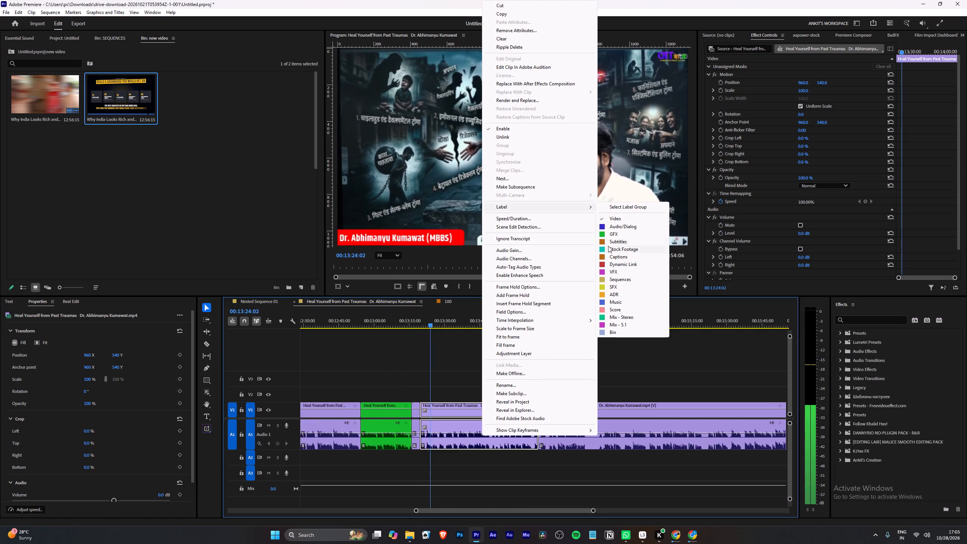
left_click(610, 236)
Go to the end of the newly labelled green clip and play on to about 00:14:15 to review what follows.
key("Down")
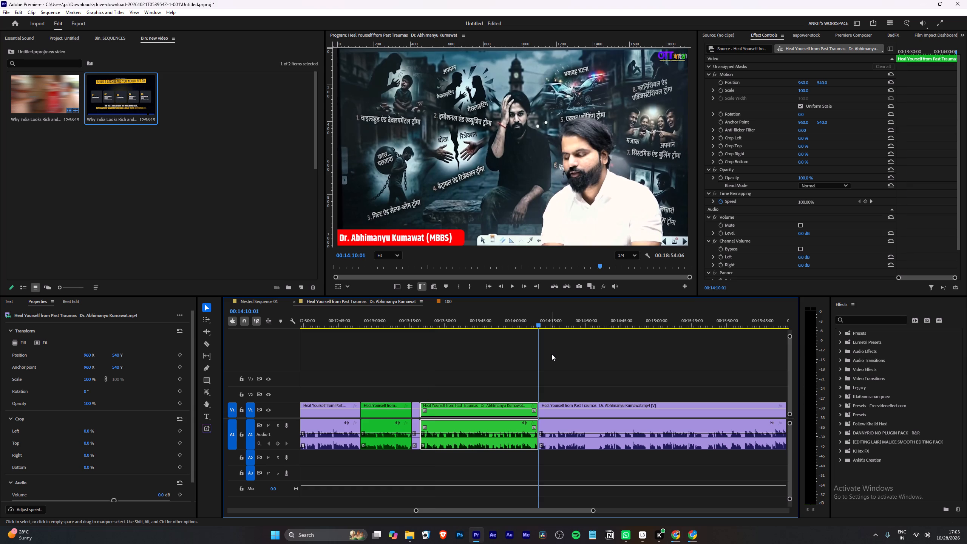
key("space")
scroll(564, 379, "up", 12, "alt")
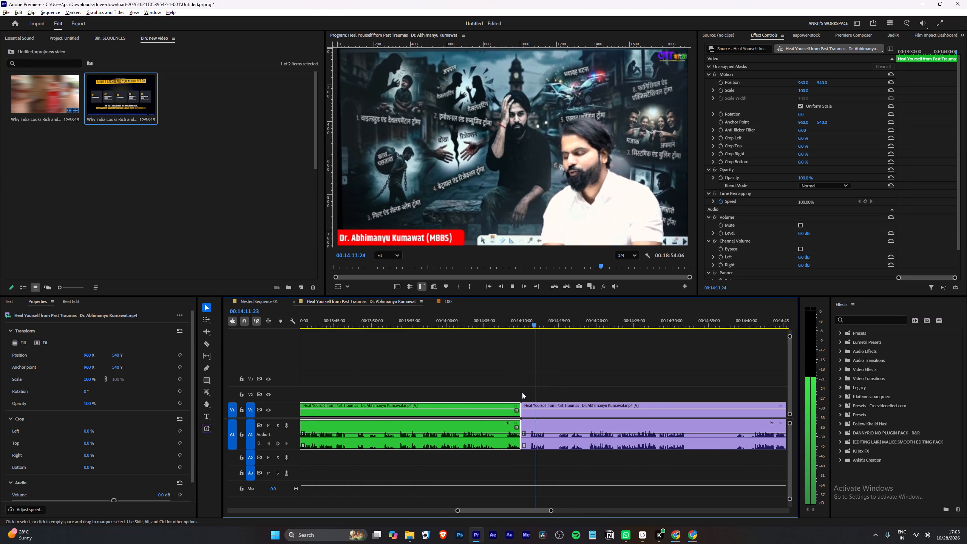
left_click(456, 365)
scroll(456, 371, "down", 4)
scroll(502, 395, "up", 3, "alt")
scroll(501, 393, "down", 5)
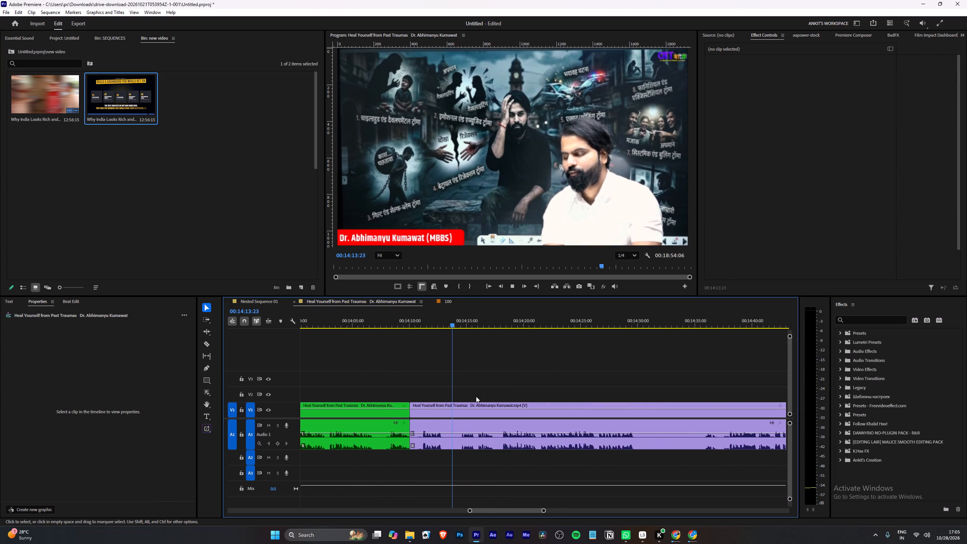
key("space")
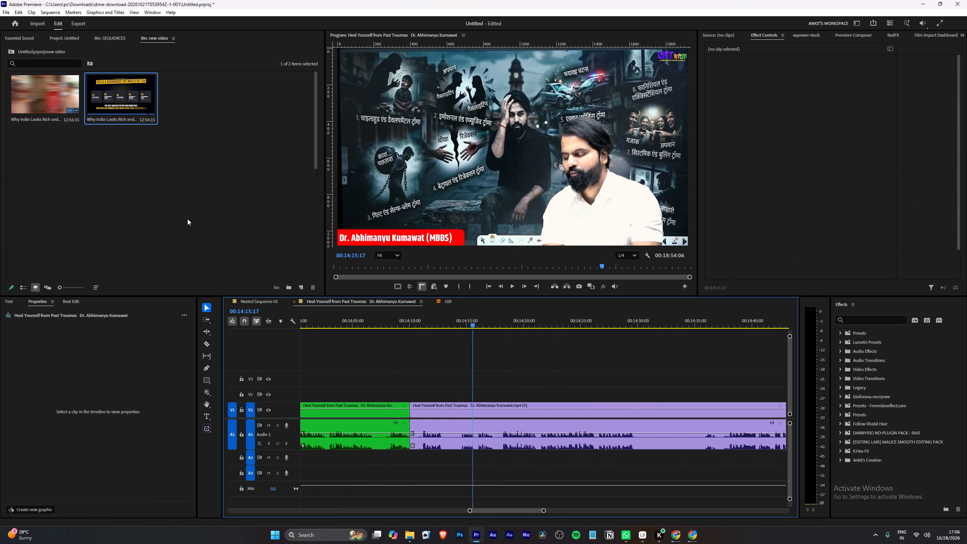
Import the Why Food Delivery Apps Are Suddenly Changing video from Videos > 4K Video Downloader+ in File Explorer into Premiere's new video bin.
left_click(134, 152)
left_click(406, 535)
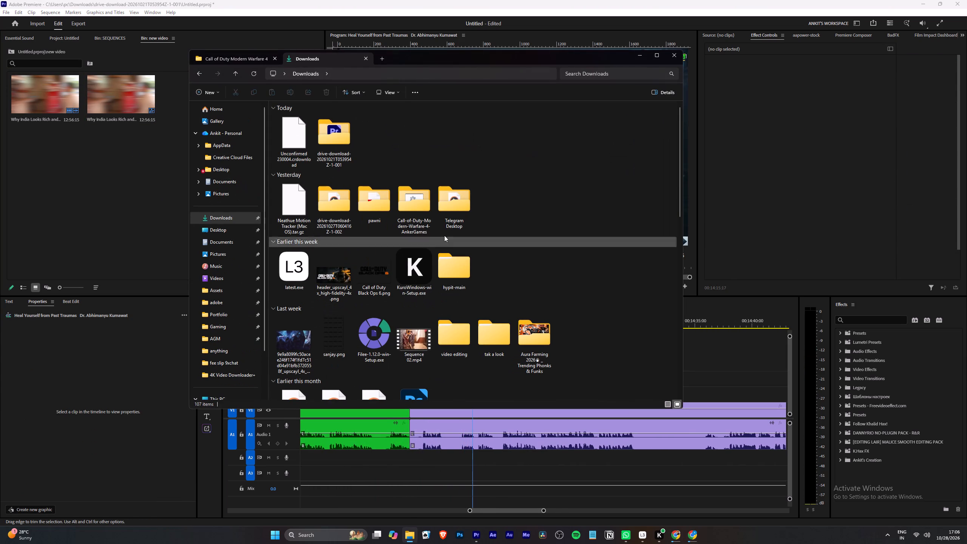
left_click(228, 262)
left_click(233, 276)
double_click(304, 111)
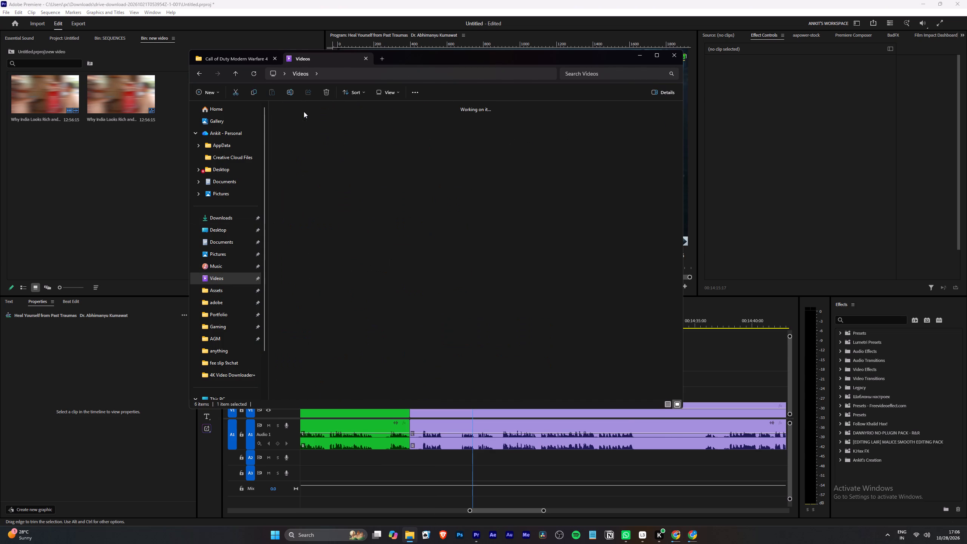
left_click_drag(292, 132, 128, 148)
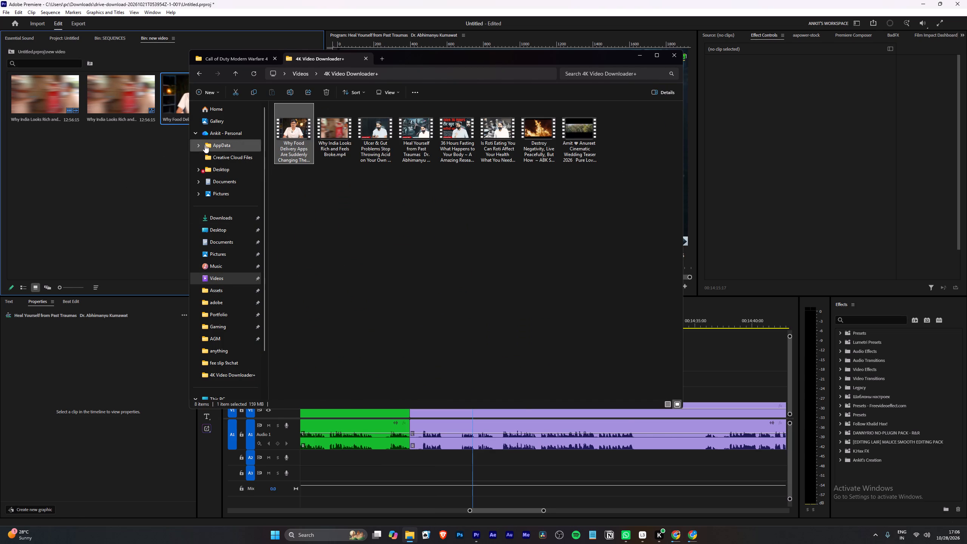
Open the imported food delivery video in the Source monitor and create a new sequence from the clip.
double_click(181, 91)
right_click(181, 91)
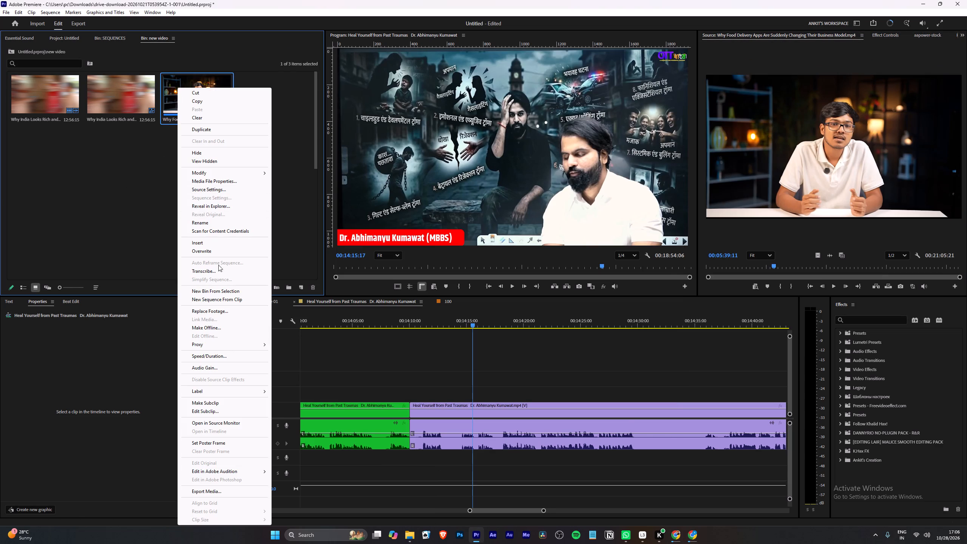
left_click(210, 304)
left_click(210, 300)
Sample the food delivery sequence up to about 00:02:18, and play it from the start to about 00:00:31 to review the opening.
key("space")
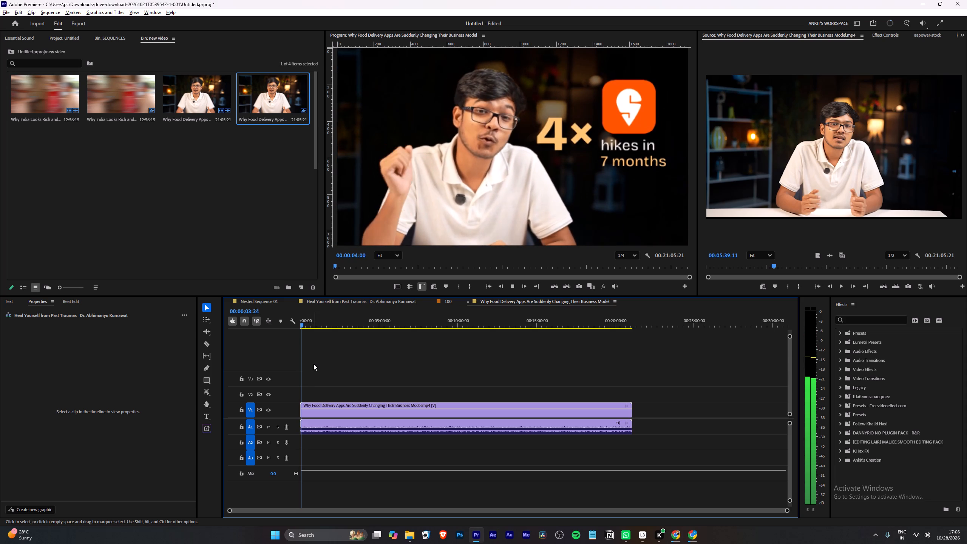
scroll(314, 364, "up", 6, "alt")
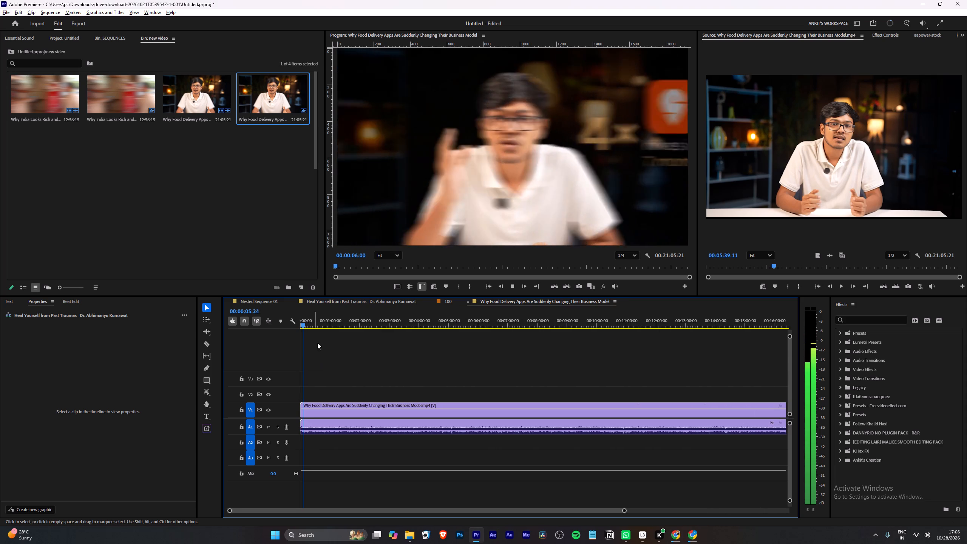
left_click(335, 323)
key("space")
left_click(369, 316)
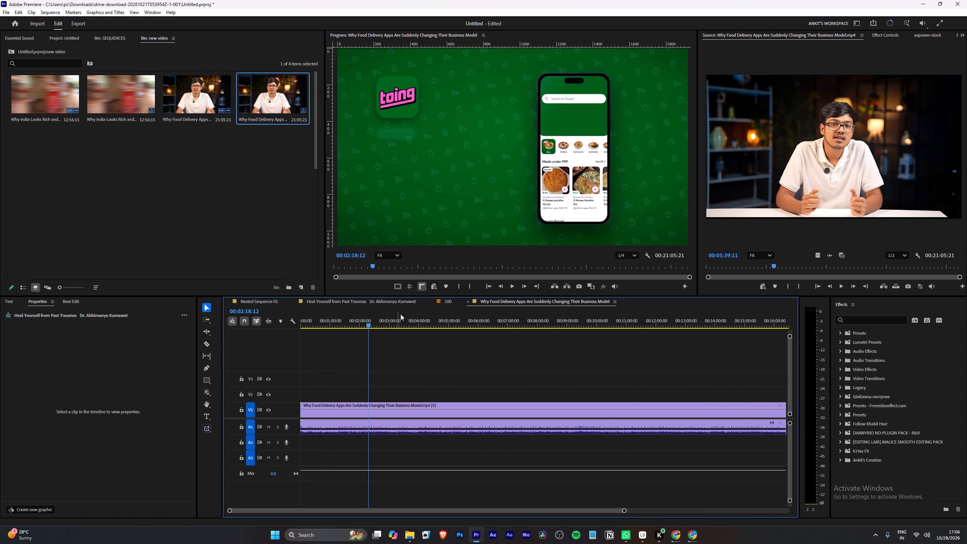
key("space")
left_click_drag(322, 316, 319, 319)
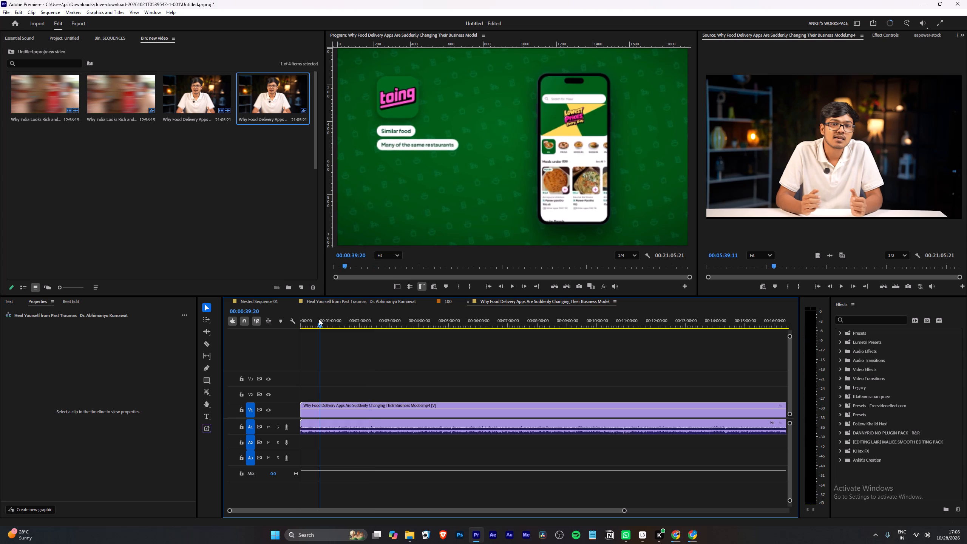
left_click_drag(319, 319, 255, 331)
key("space")
scroll(346, 355, "up", 9, "alt")
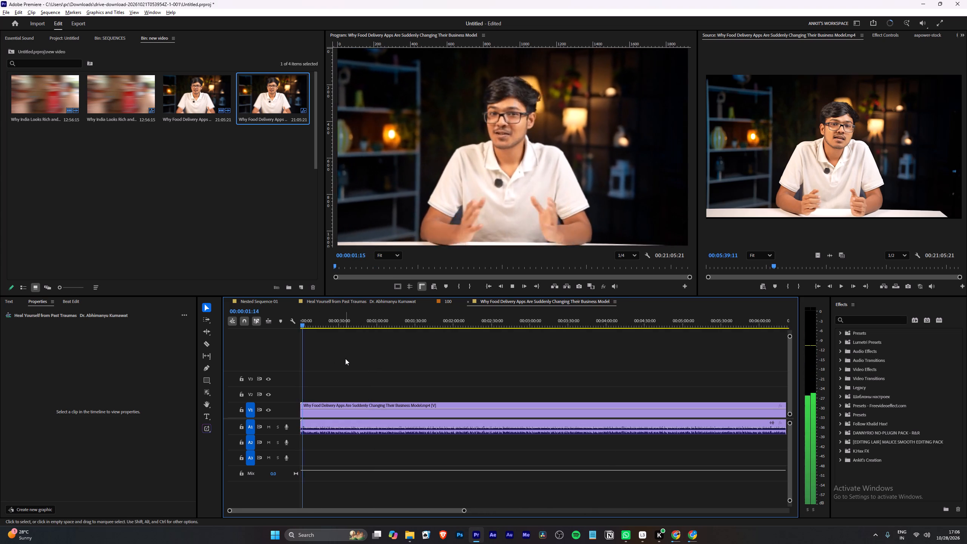
scroll(345, 359, "up", 10, "alt")
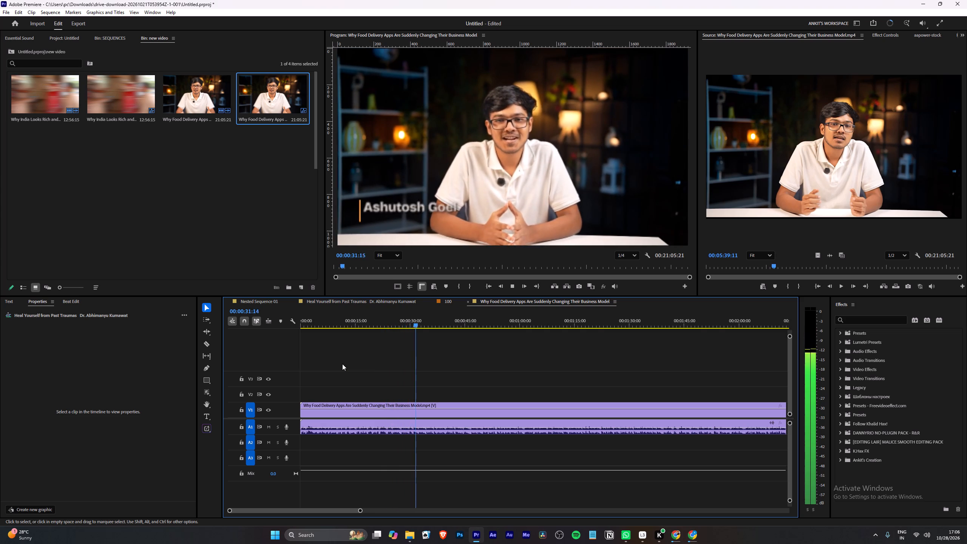
Return to about 00:00:28 in the food delivery sequence and cut the clip at the end of the spoken sentence, 00:00:29:19.
scroll(372, 355, "up", 4, "alt")
left_click(419, 325)
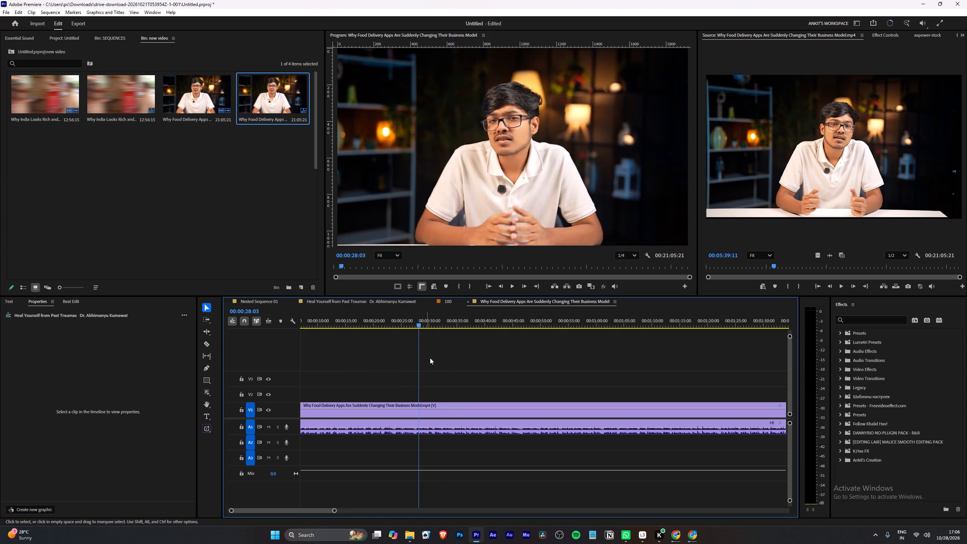
scroll(430, 358, "up", 9, "alt")
key("space")
scroll(411, 390, "up", 8, "alt")
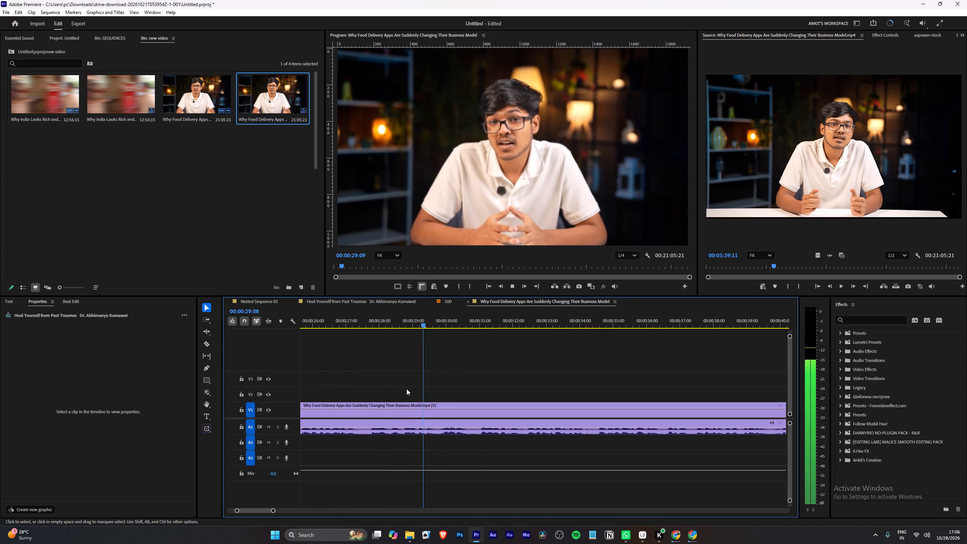
key("space")
key("space")
key("space")
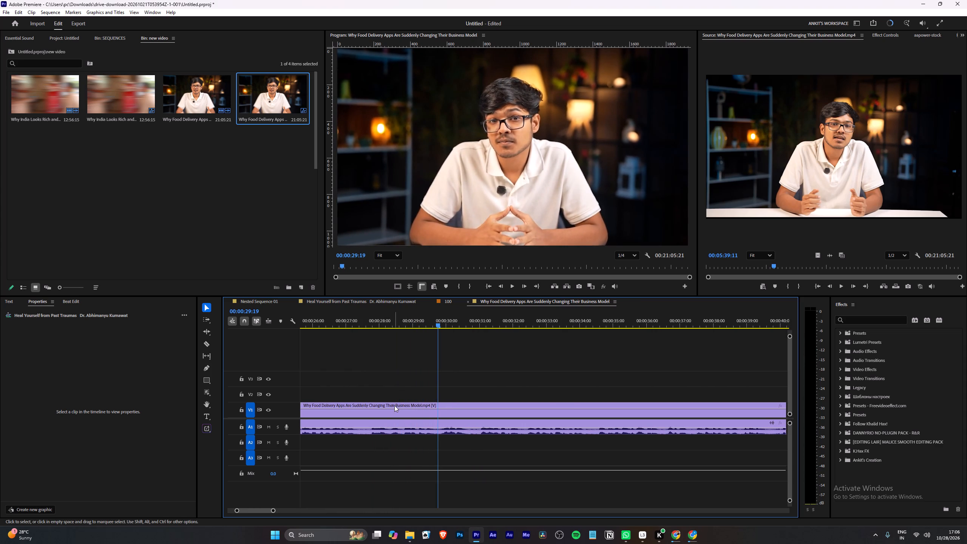
key("w")
Label the opening section before the 00:00:29:19 cut green, and resume playback from the cut.
right_click(394, 409)
left_click(432, 303)
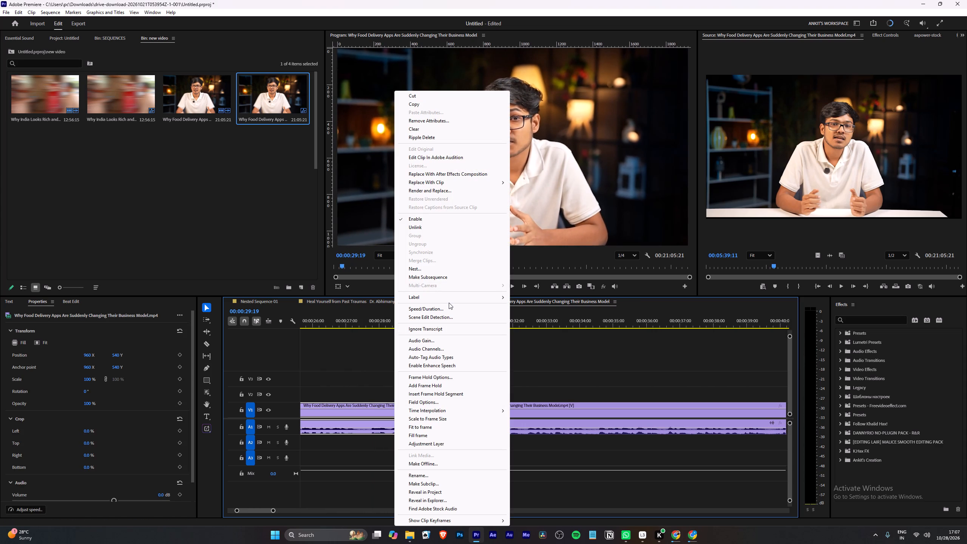
left_click(450, 300)
left_click(525, 325)
key("space")
left_click(482, 374)
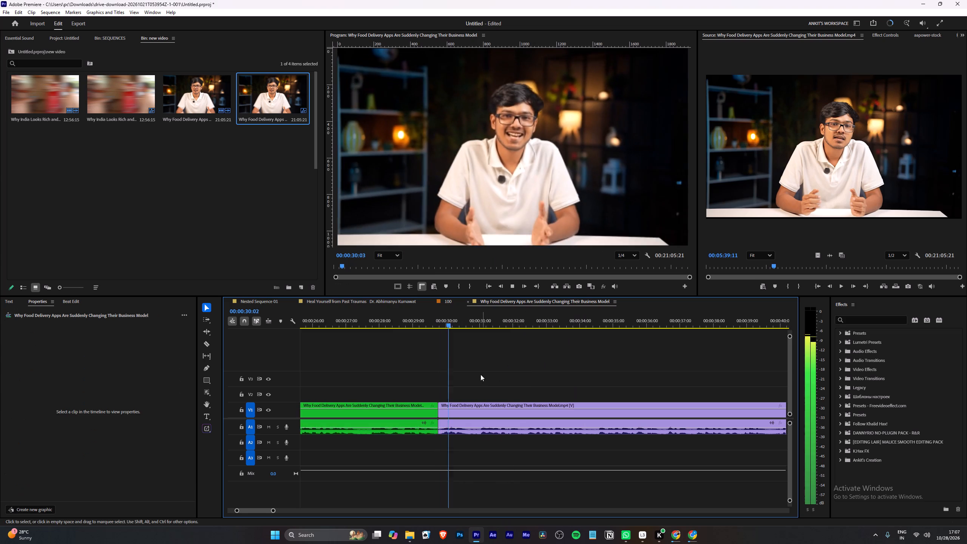
Play on at double speed from about 00:00:30 to 00:01:08 to review the intro and the app charges comparison.
scroll(458, 368, "down", 5, "alt")
key("l")
scroll(430, 376, "down", 5)
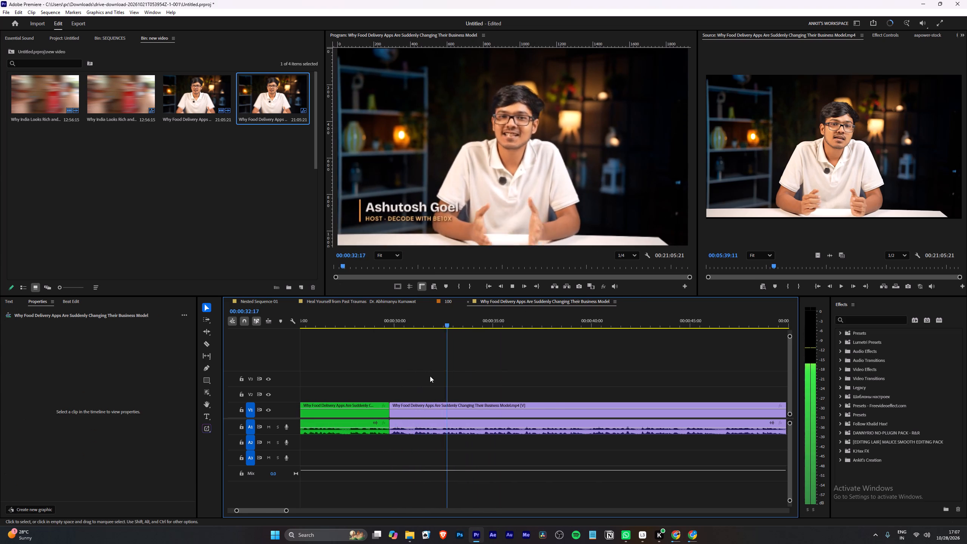
scroll(432, 375, "down", 5)
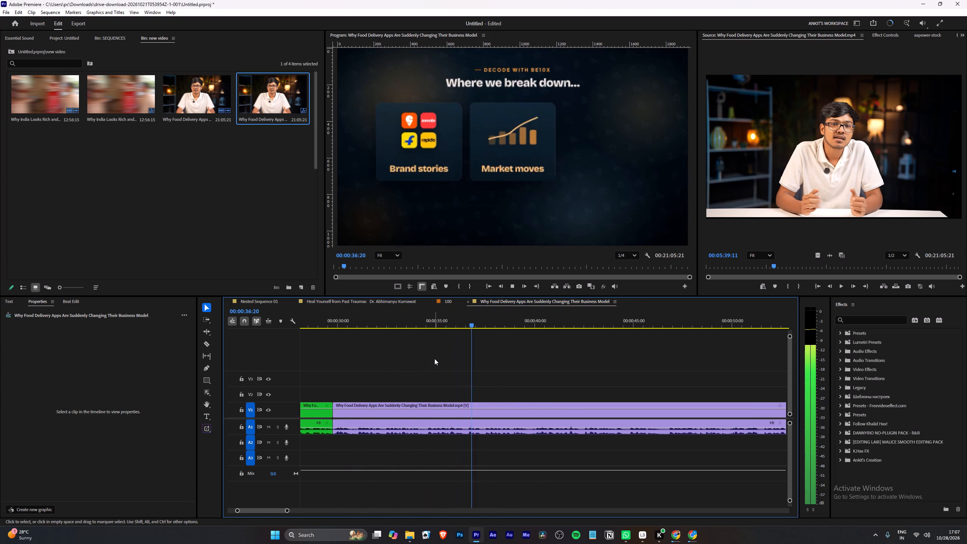
scroll(434, 359, "down", 9)
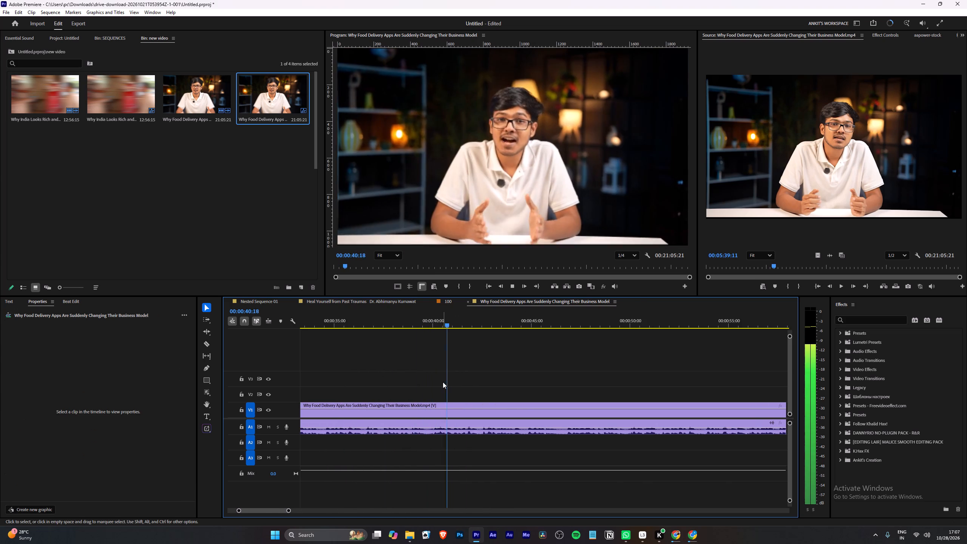
scroll(442, 348, "down", 6)
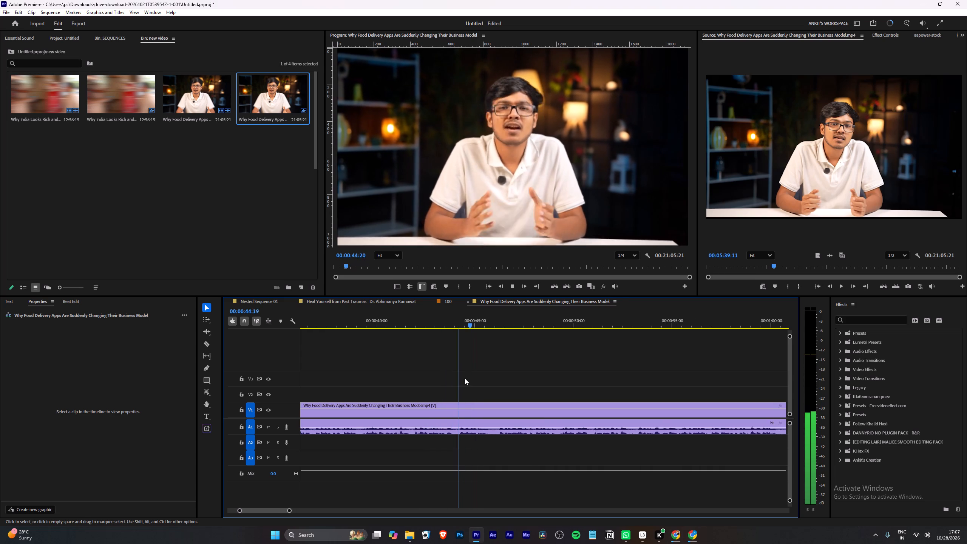
scroll(465, 378, "down", 8)
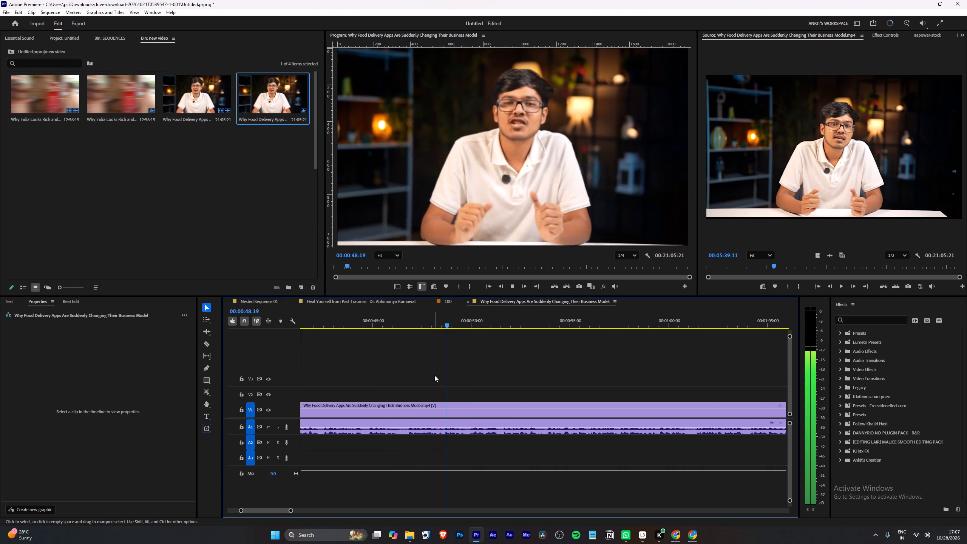
scroll(434, 375, "down", 4)
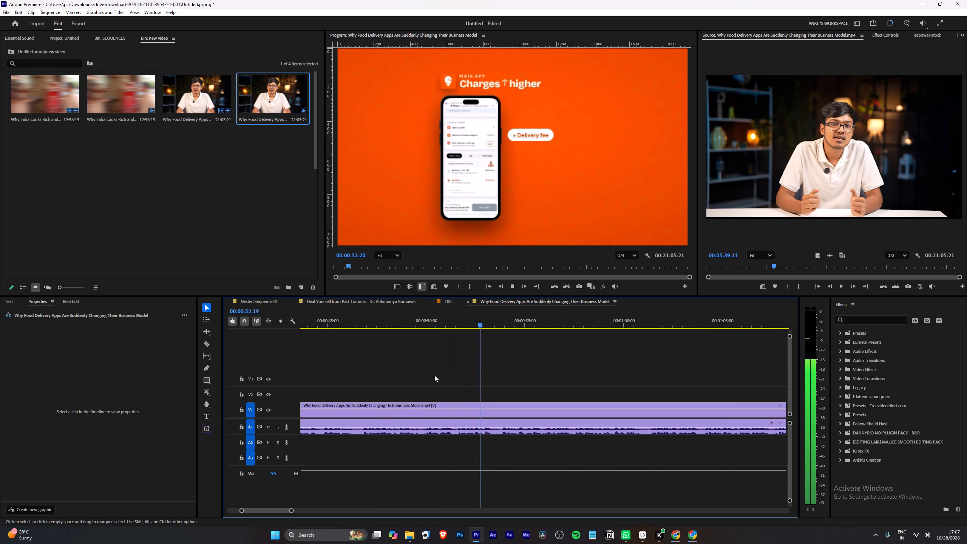
scroll(434, 375, "down", 13)
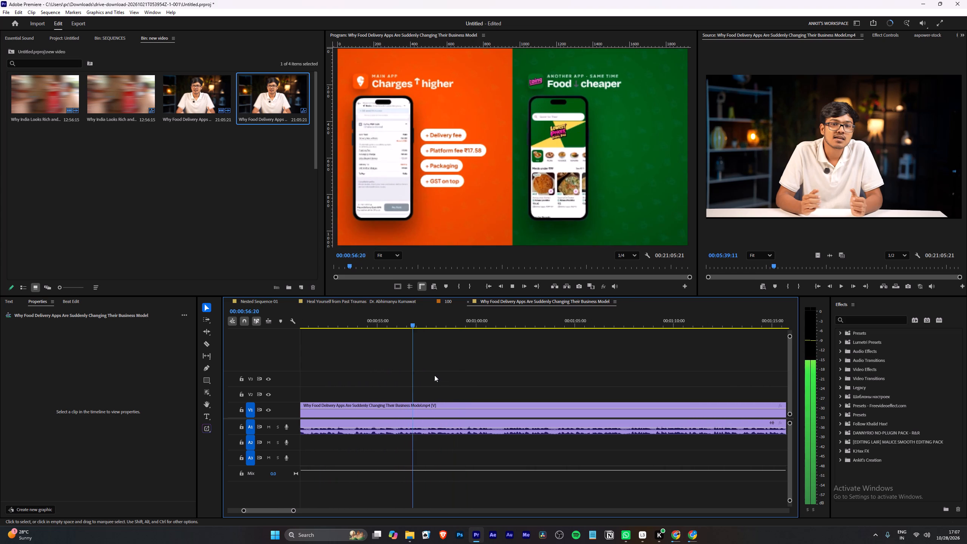
scroll(434, 375, "down", 8)
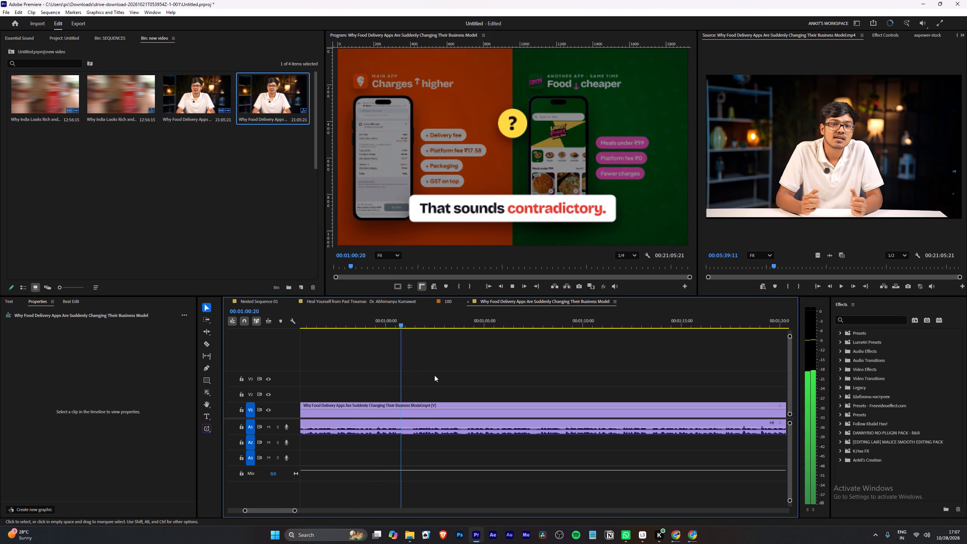
scroll(434, 375, "down", 2)
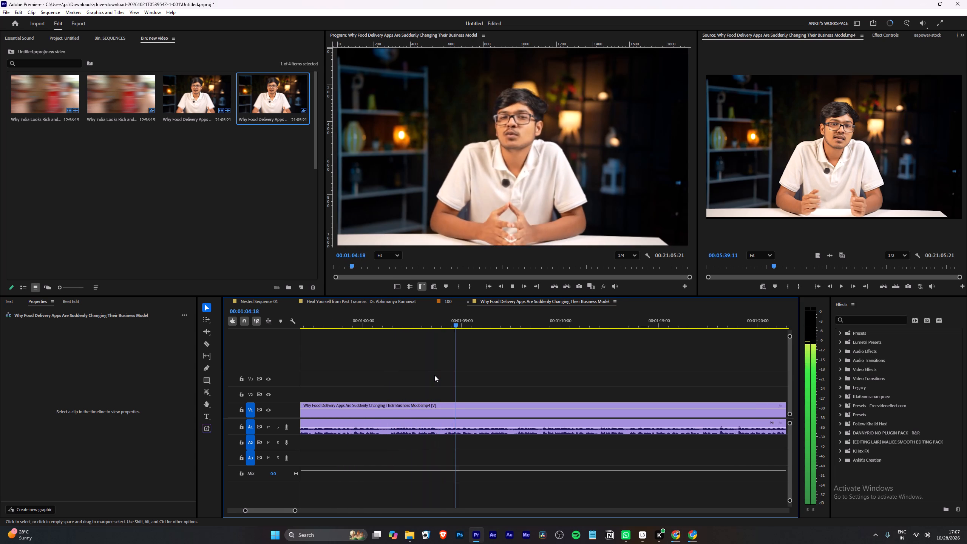
scroll(434, 375, "down", 4)
scroll(434, 375, "down", 4, "alt")
key("space")
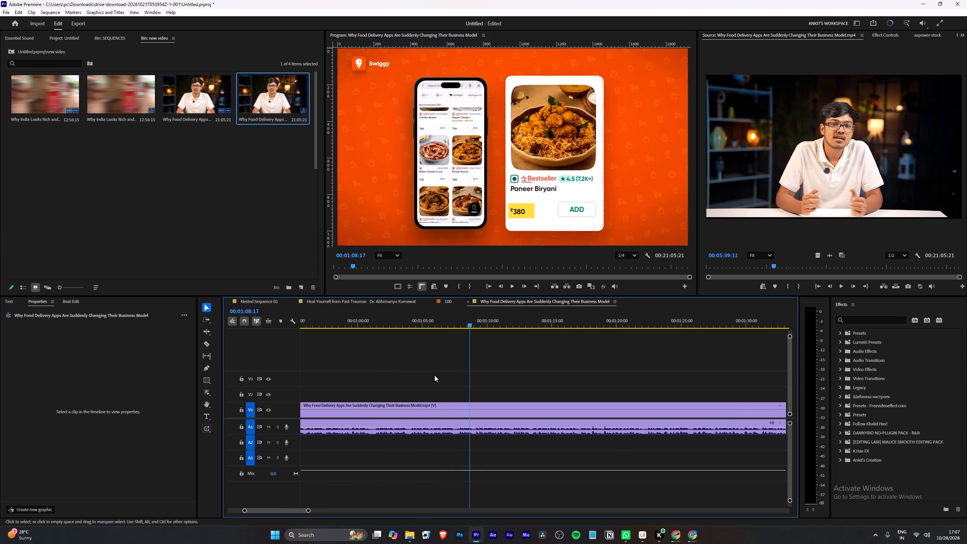
Find the transition into the Swiggy phone graphic and cut the clip there at about 00:01:07:20.
left_click(456, 325)
key("space")
scroll(480, 375, "up", 4, "alt")
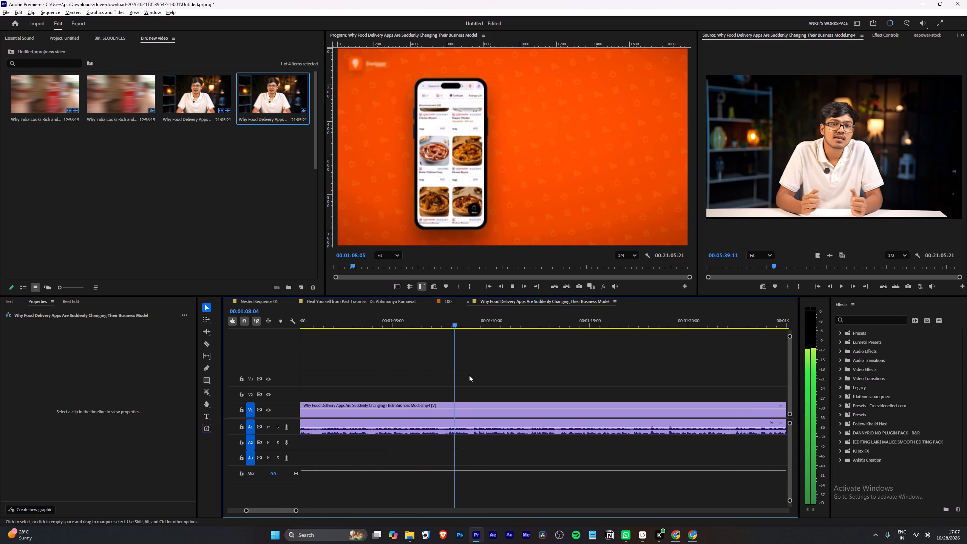
scroll(468, 375, "up", 6, "alt")
scroll(445, 373, "down", 3, "alt")
left_click_drag(422, 323, 430, 324)
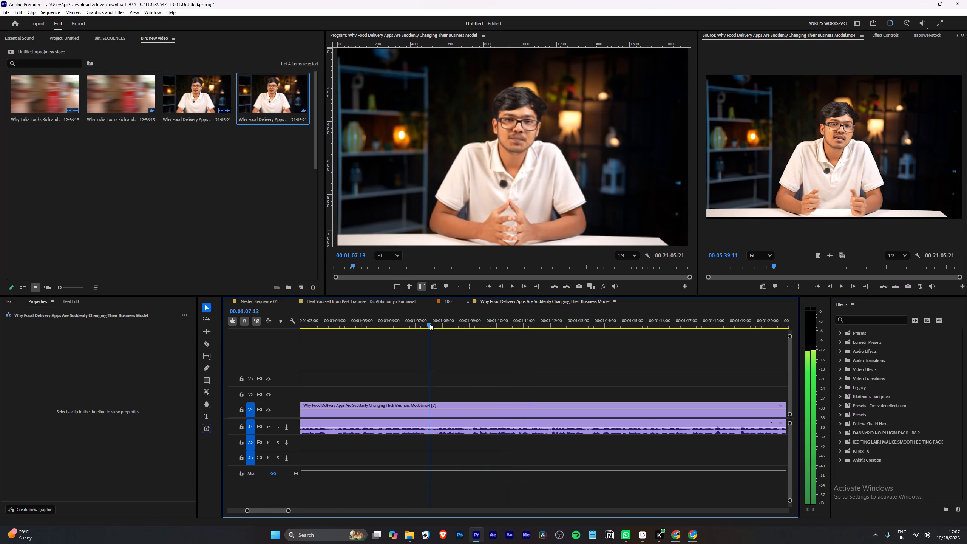
left_click_drag(430, 324, 434, 323)
key("space")
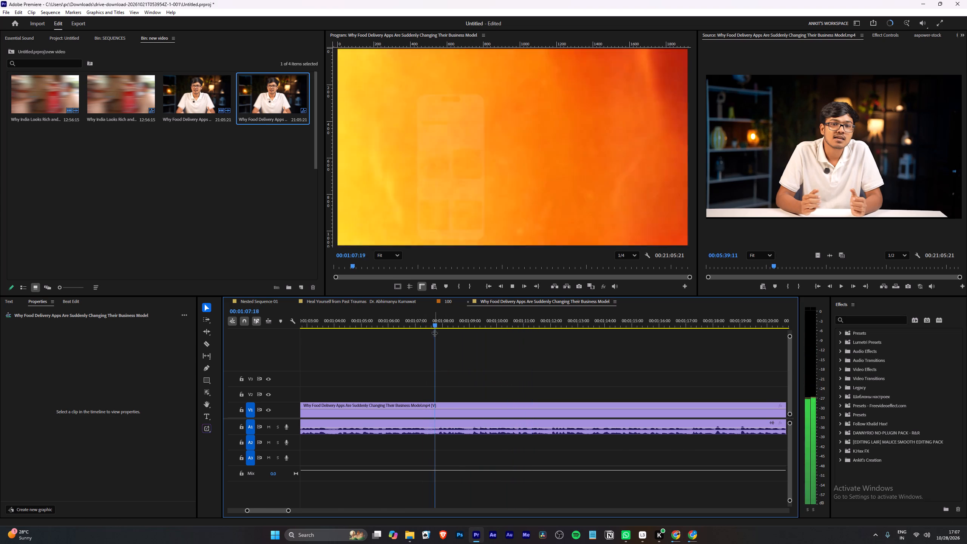
key("space")
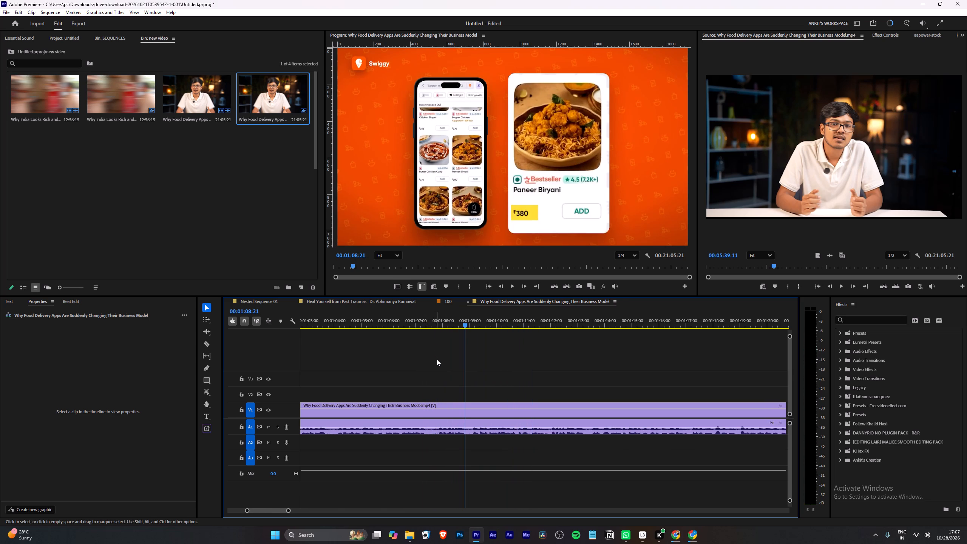
scroll(438, 364, "down", 13, "alt")
scroll(443, 389, "up", 12, "alt")
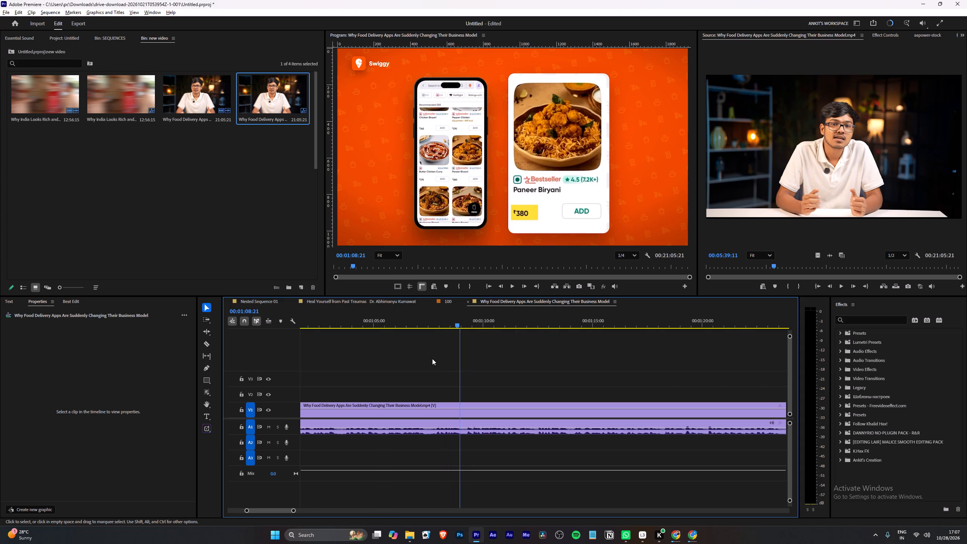
scroll(432, 359, "up", 12, "alt")
left_click_drag(434, 321, 439, 320)
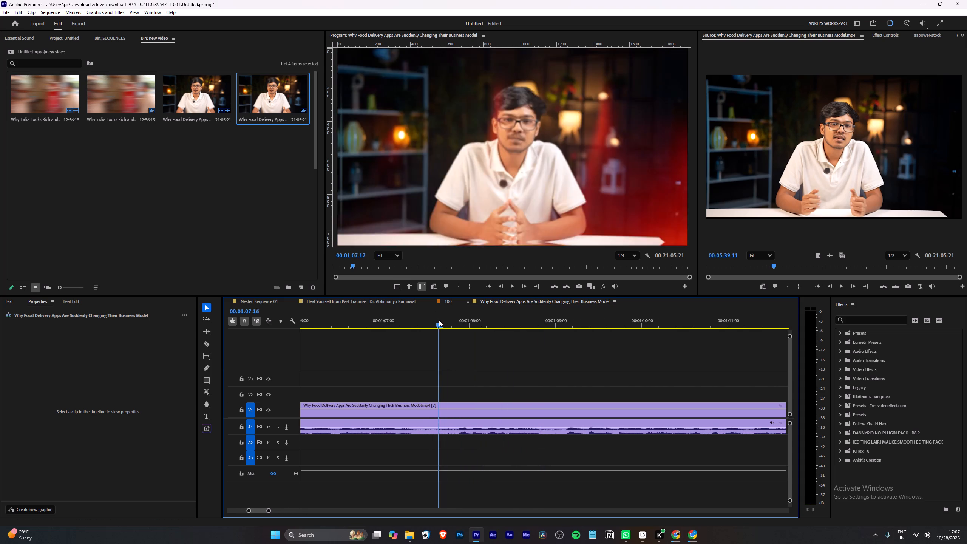
left_click_drag(439, 320, 455, 318)
key("w")
Play on from the new cut to about 00:01:52 to review the Swiggy bill, surge fee and platform fee passage.
key("space")
scroll(450, 377, "down", 9, "alt")
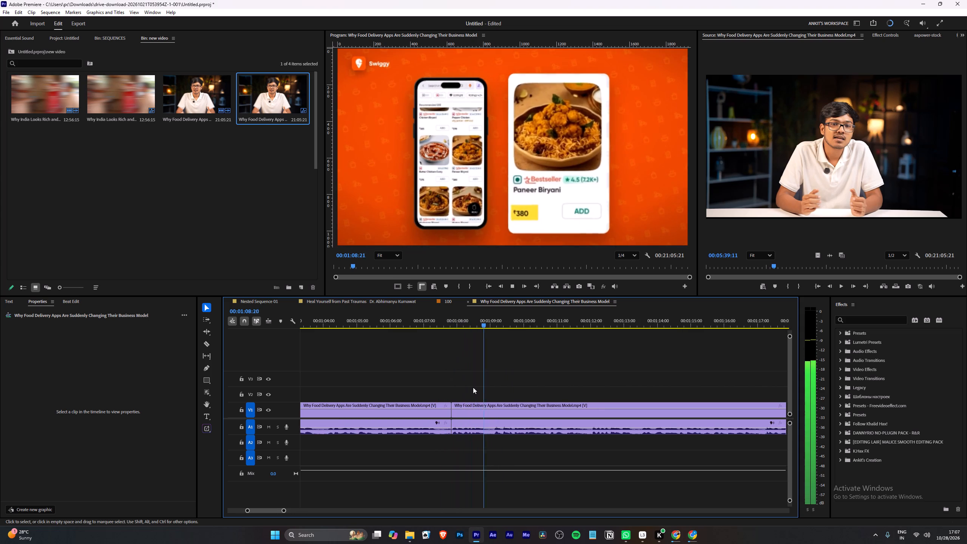
scroll(525, 390, "down", 4, "alt")
scroll(525, 390, "down", 2)
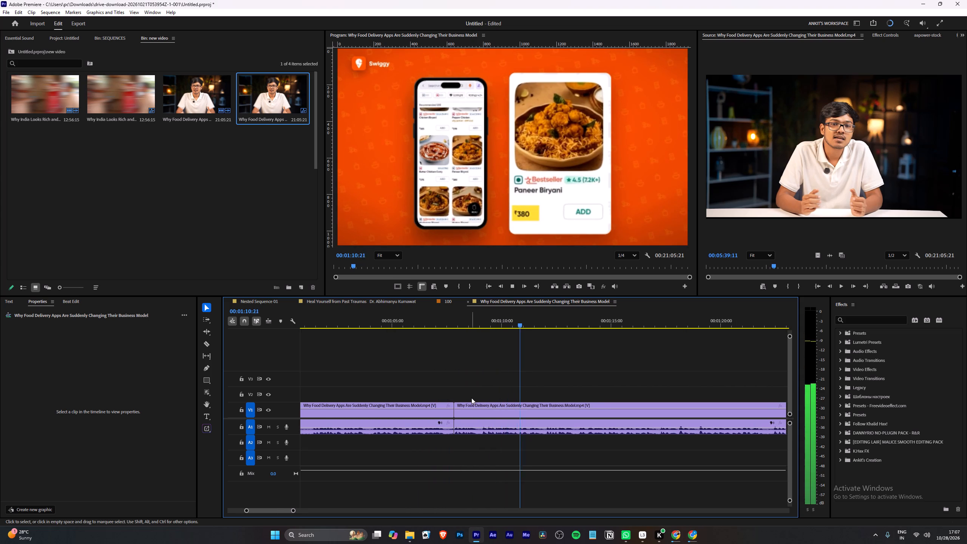
scroll(456, 395, "down", 2, "alt")
scroll(456, 395, "down", 5)
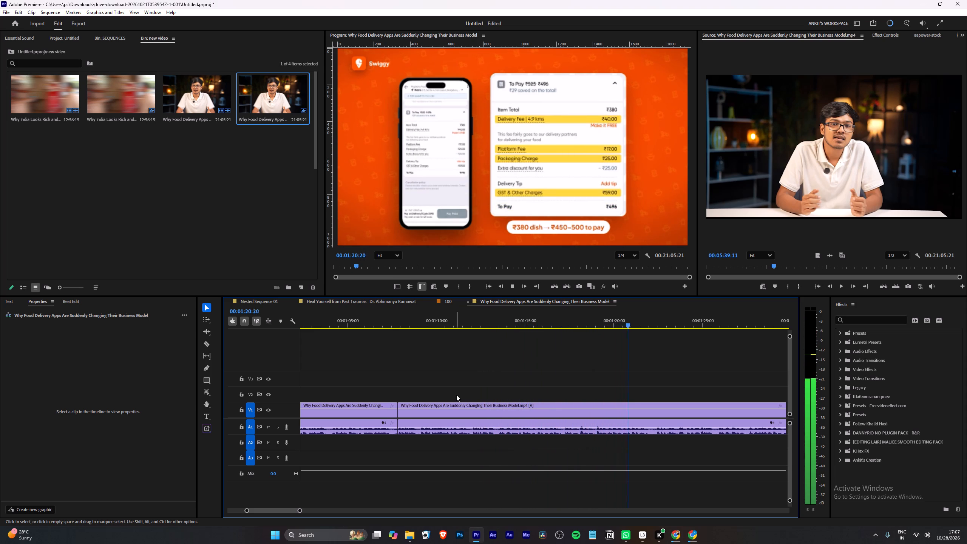
scroll(455, 393, "down", 10, "alt")
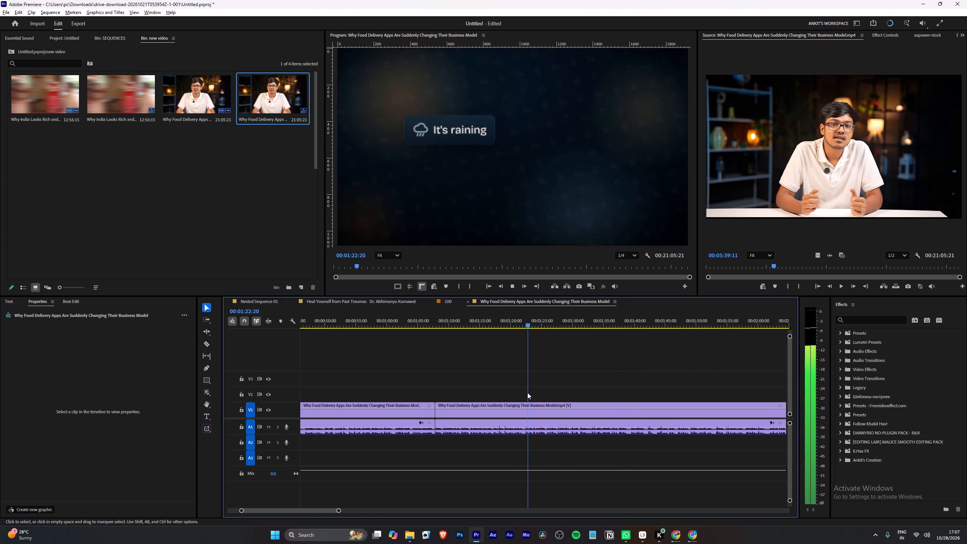
left_click(530, 374)
scroll(530, 374, "down", 3, "alt")
scroll(584, 371, "up", 3, "alt")
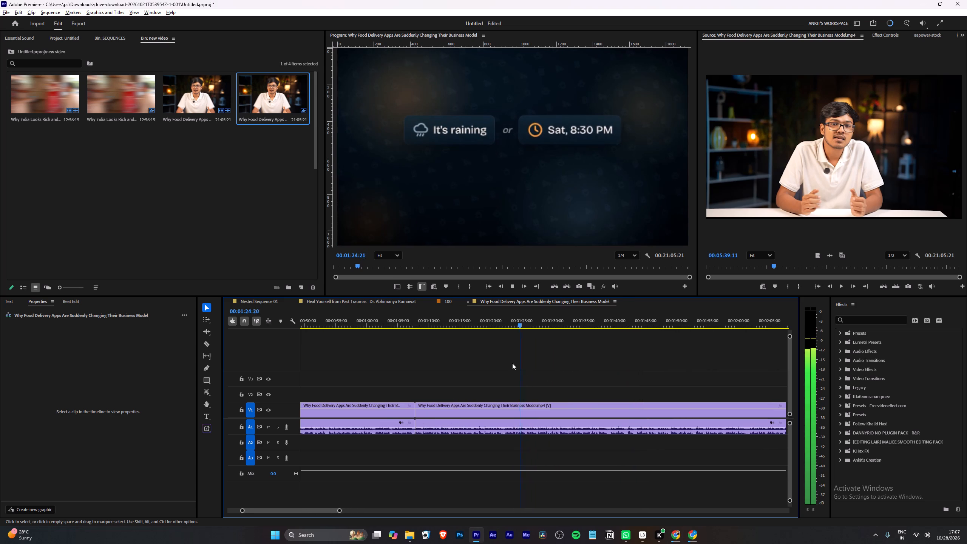
scroll(533, 362, "up", 1, "alt")
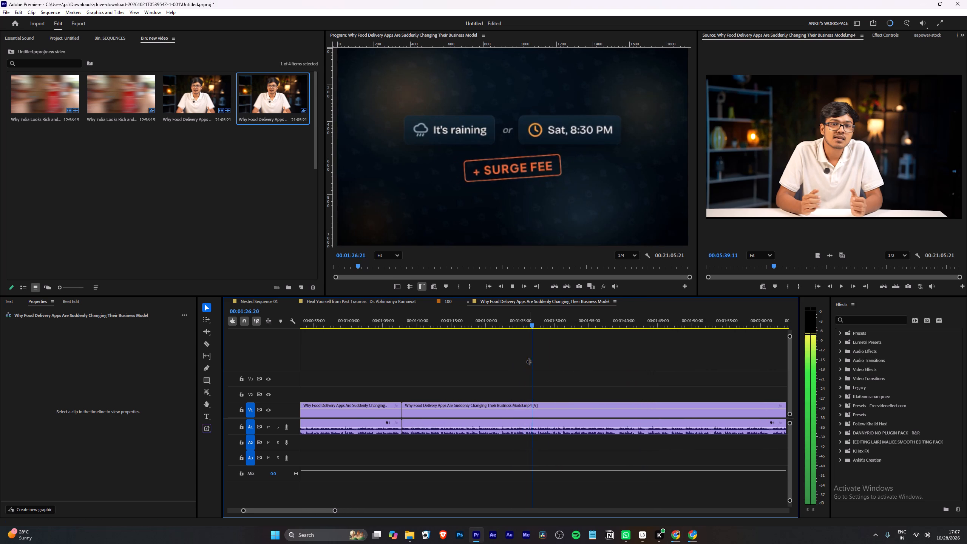
scroll(529, 362, "down", 3)
scroll(508, 366, "up", 2, "alt")
scroll(504, 368, "down", 4)
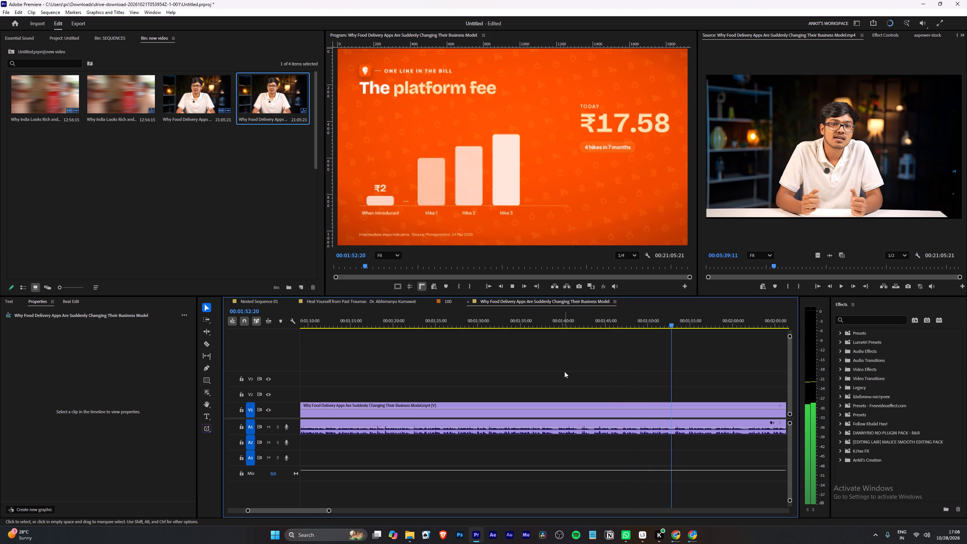
Cut the clip within the platform fee chart passage at about 00:01:52.
scroll(673, 387, "up", 4, "alt")
scroll(683, 354, "down", 9)
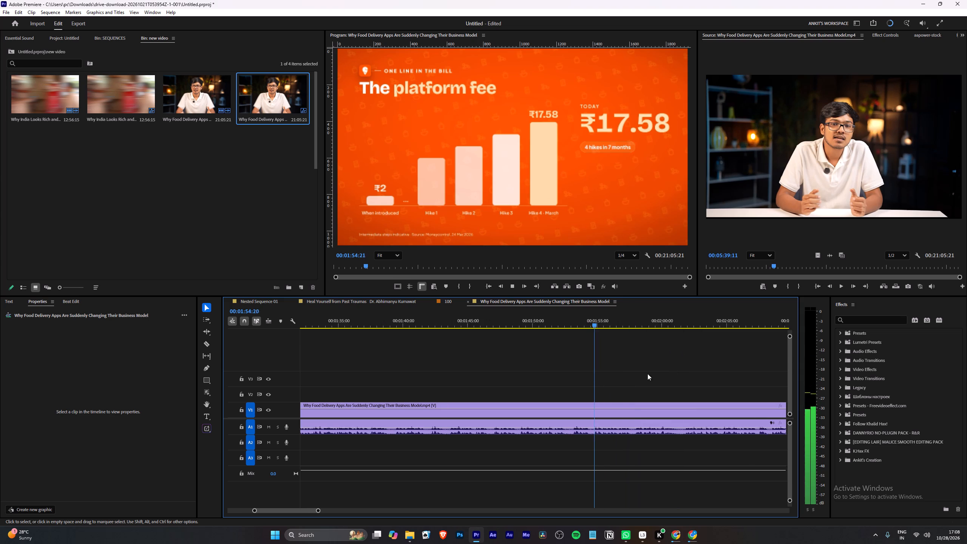
scroll(576, 371, "up", 3, "alt")
left_click_drag(549, 320, 563, 318)
key("w")
Label the Swiggy bill and platform fee section between the last two cuts green.
key("space")
right_click(531, 412)
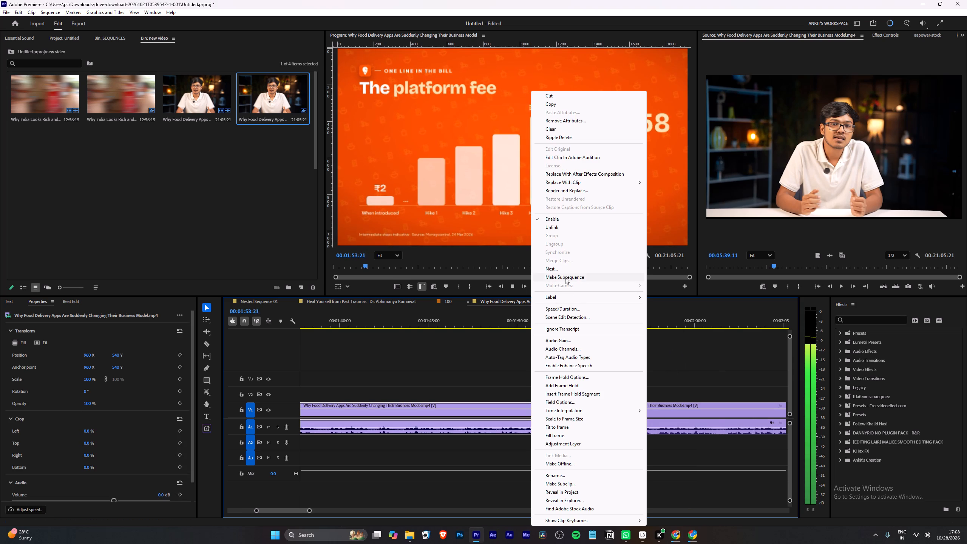
left_click(575, 300)
left_click(654, 326)
left_click(560, 344)
Play on from the platform fee cut to about 00:02:24 to review the presenter's talk and the start of the Toing passage.
scroll(514, 374, "down", 4, "alt")
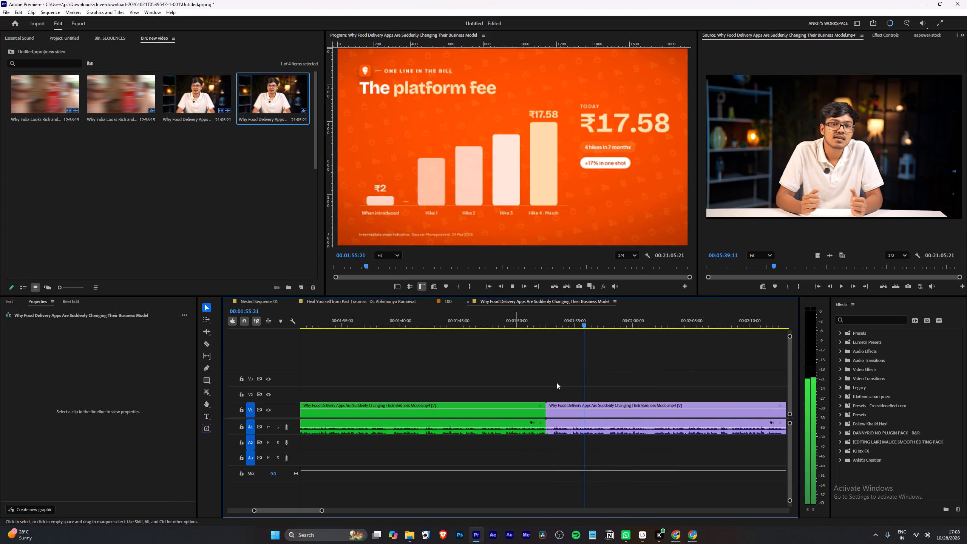
scroll(610, 380, "up", 3, "alt")
scroll(579, 380, "down", 5)
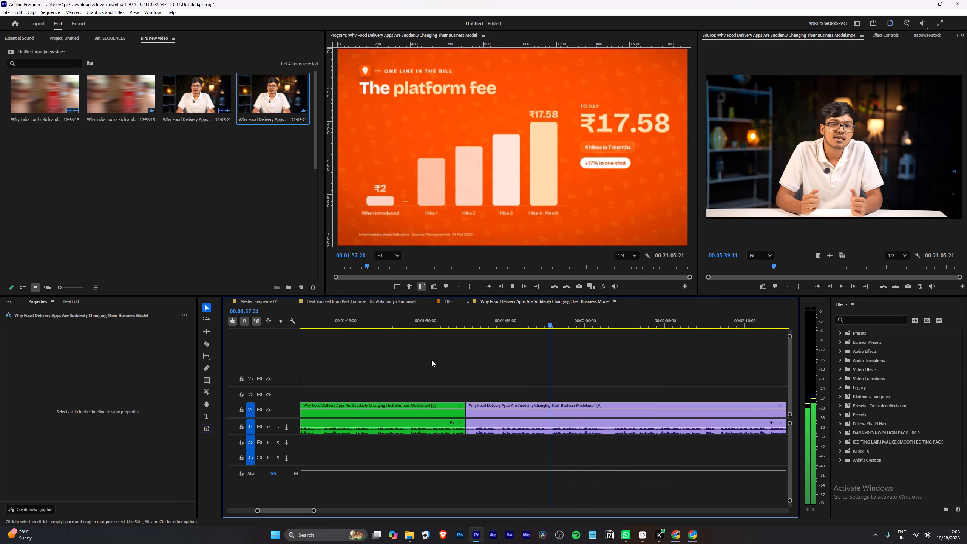
scroll(427, 378, "down", 4)
scroll(501, 396, "down", 4)
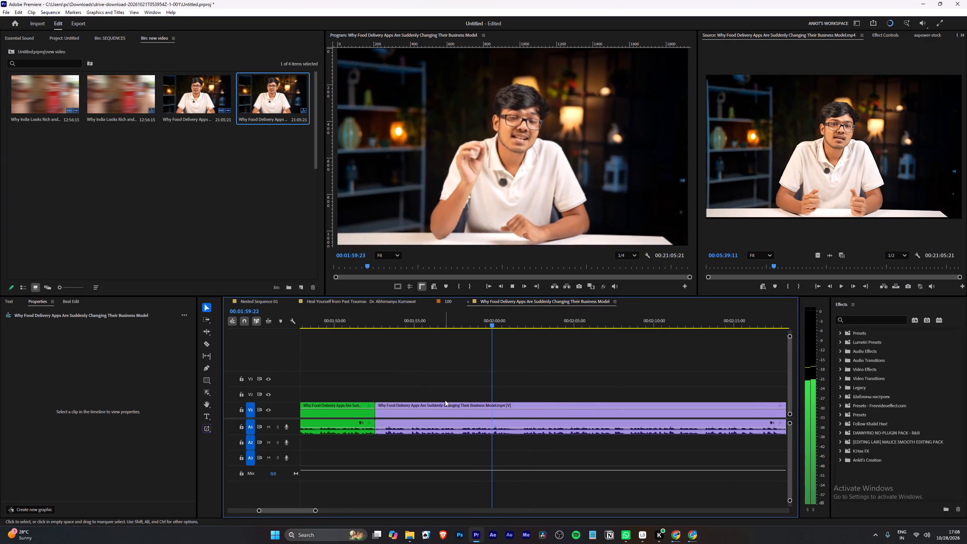
scroll(496, 407, "up", 2, "alt")
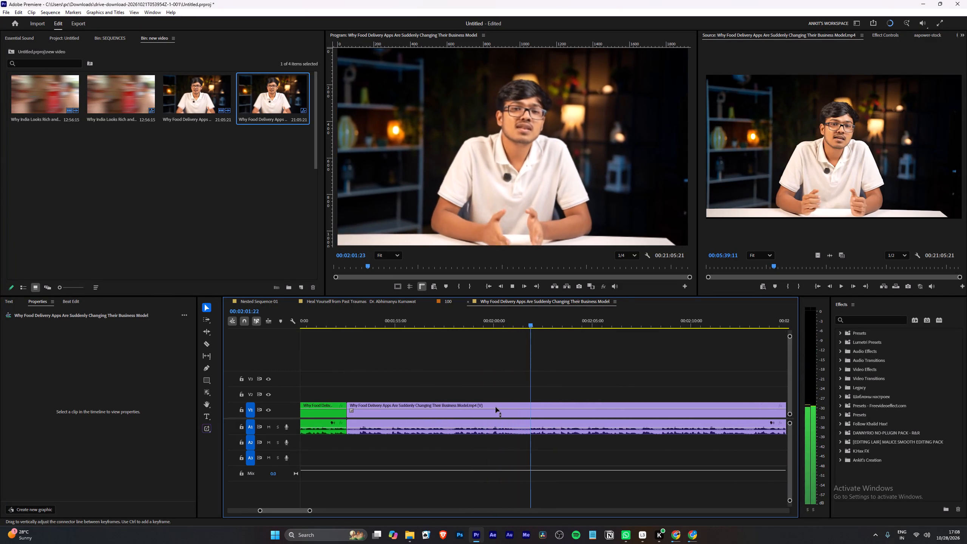
scroll(496, 407, "down", 5)
scroll(496, 407, "up", 2, "alt")
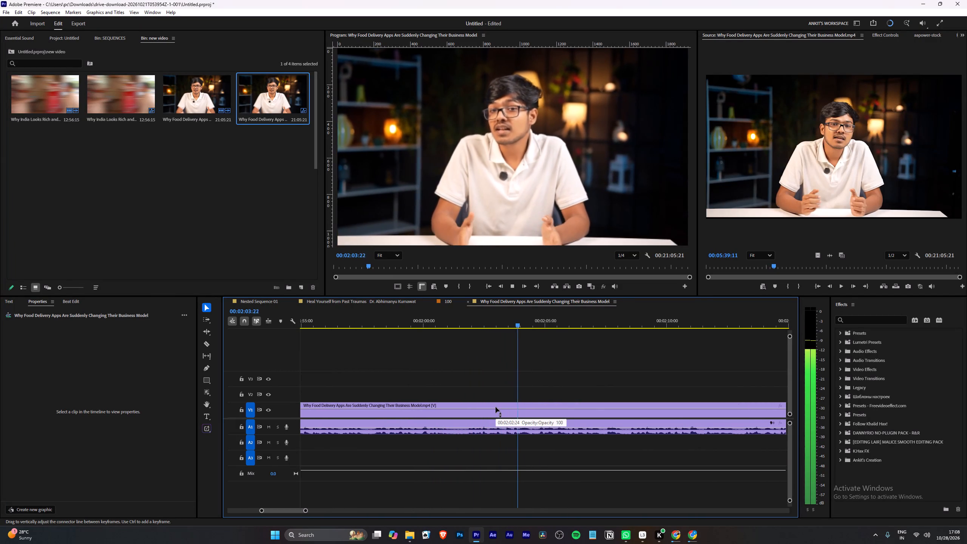
scroll(496, 407, "down", 5)
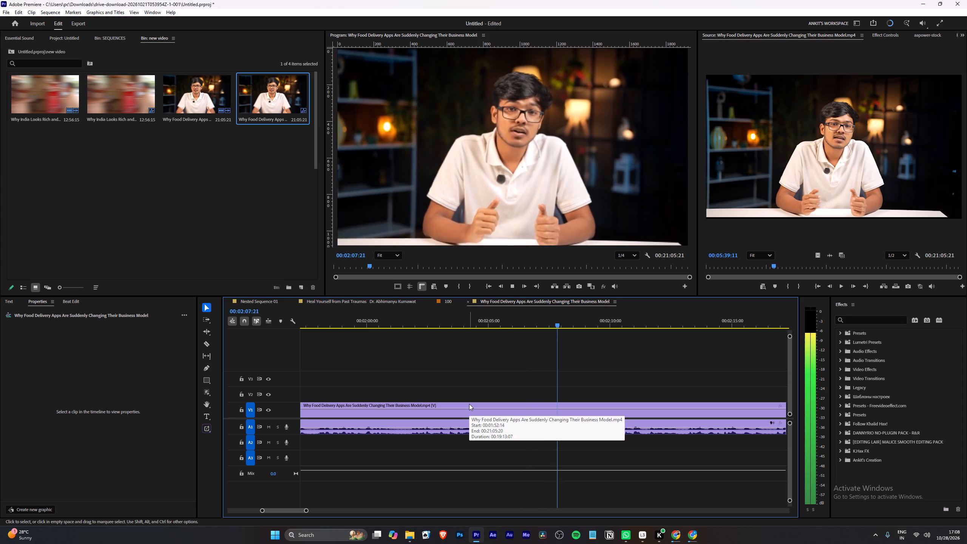
left_click(443, 372)
scroll(437, 365, "down", 4)
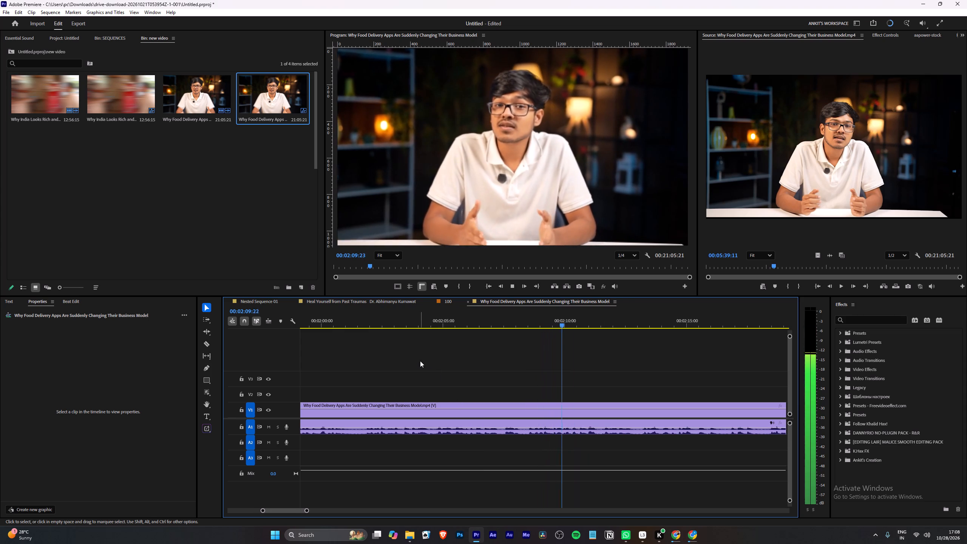
scroll(411, 359, "down", 1)
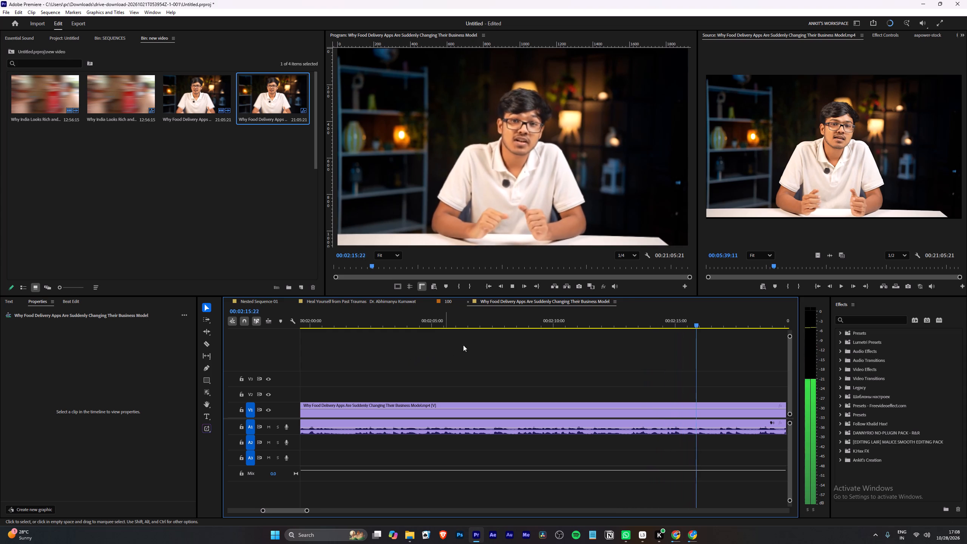
scroll(493, 352, "down", 4)
scroll(496, 353, "down", 9, "alt")
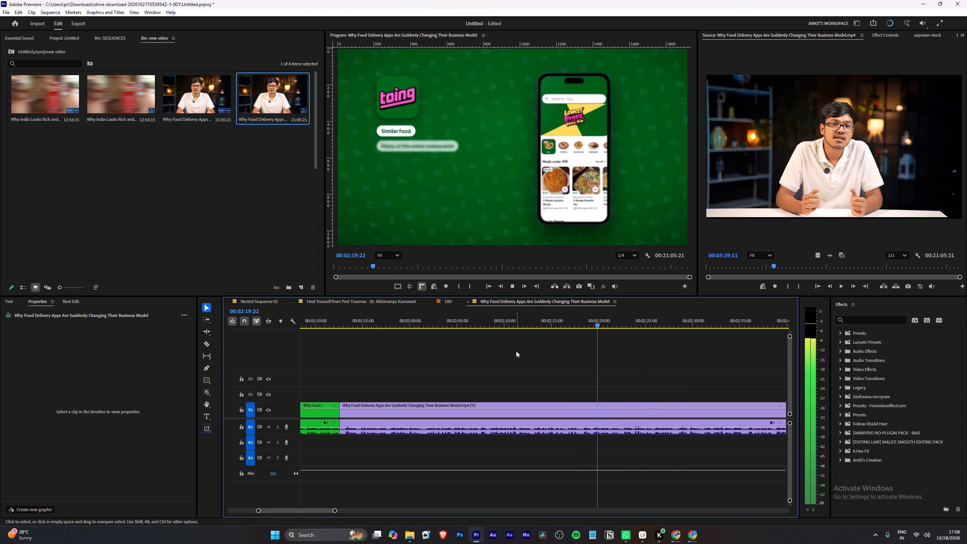
scroll(512, 361, "down", 5)
scroll(512, 363, "down", 4, "alt")
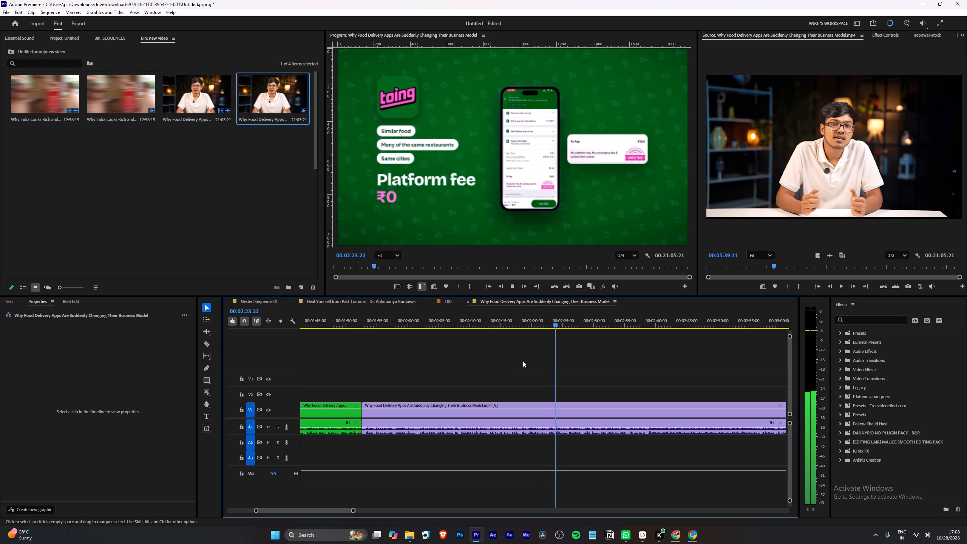
Replay from about 00:02:00 to 00:02:38 to review the lead-in, Toing app graphic and Swiggy fees statement.
left_click_drag(513, 323, 412, 331)
key("space")
scroll(395, 371, "up", 3, "alt")
scroll(437, 389, "up", 4, "alt")
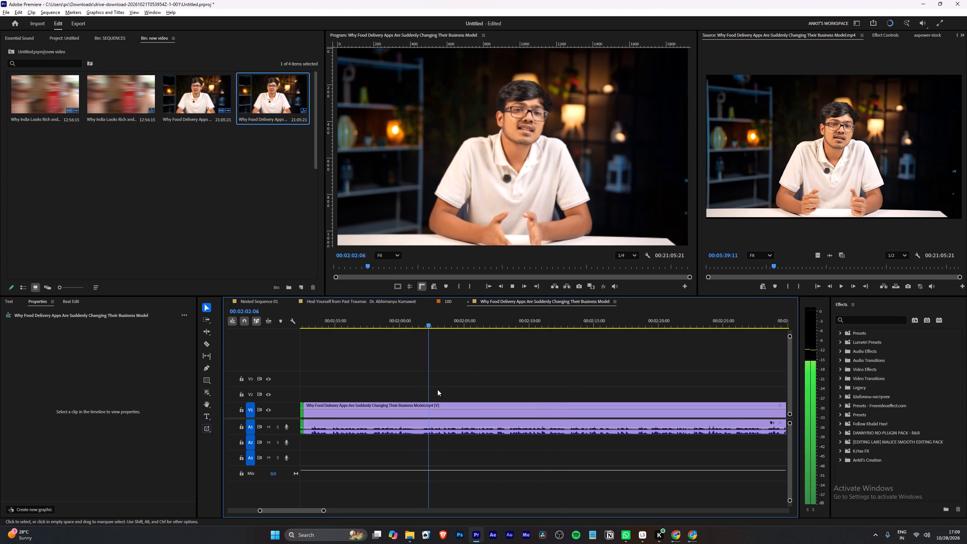
scroll(412, 382, "up", 5, "alt")
scroll(434, 329, "up", 4, "alt")
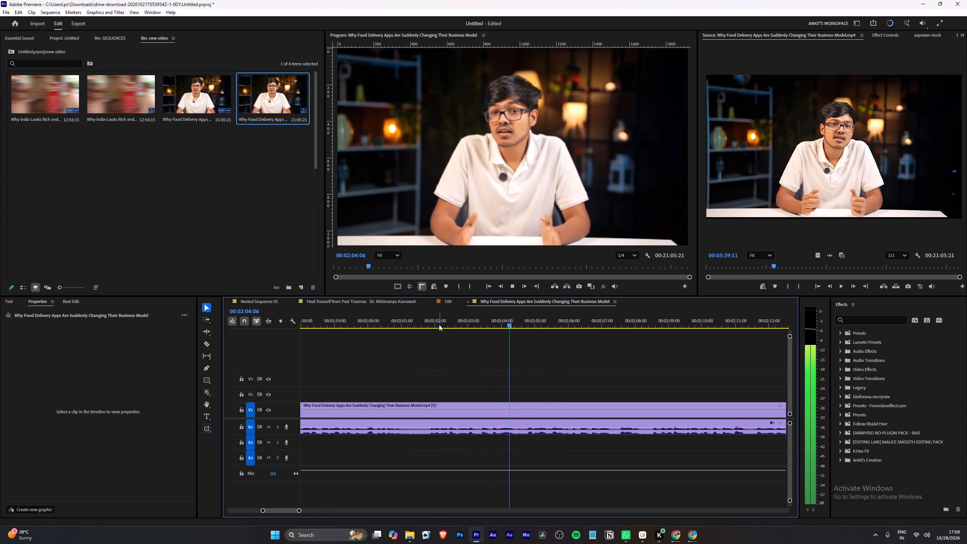
scroll(438, 358, "down", 4, "alt")
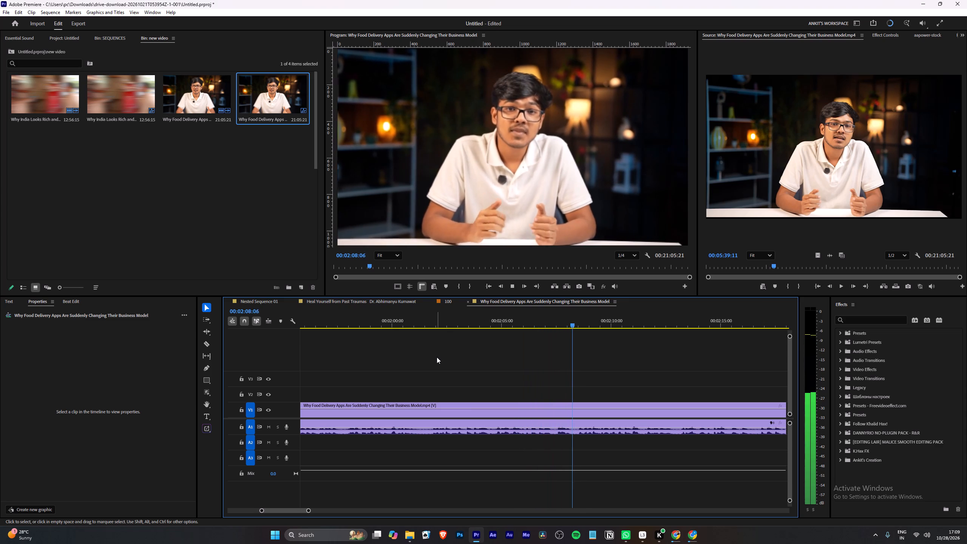
scroll(440, 356, "down", 6, "alt")
scroll(484, 374, "down", 5, "alt")
scroll(541, 374, "down", 4)
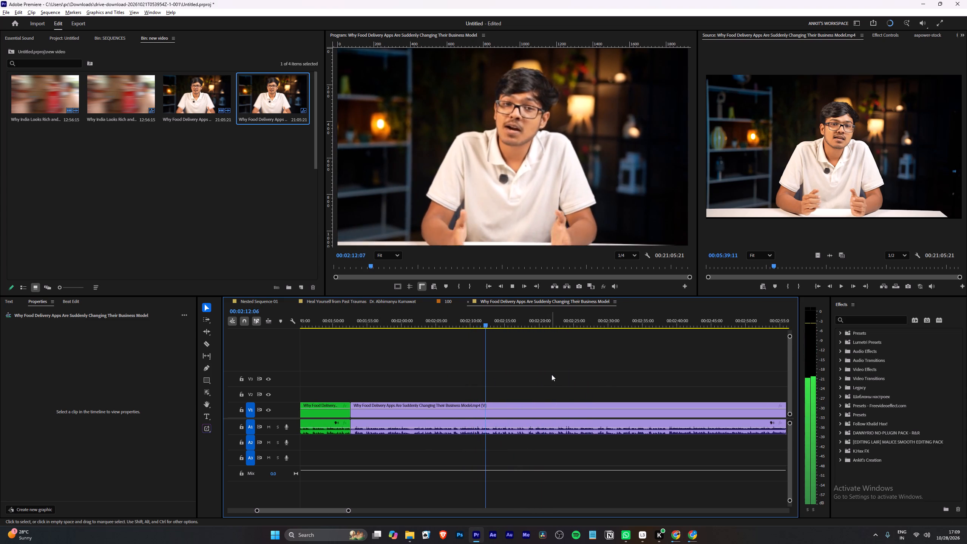
scroll(551, 374, "up", 2, "alt")
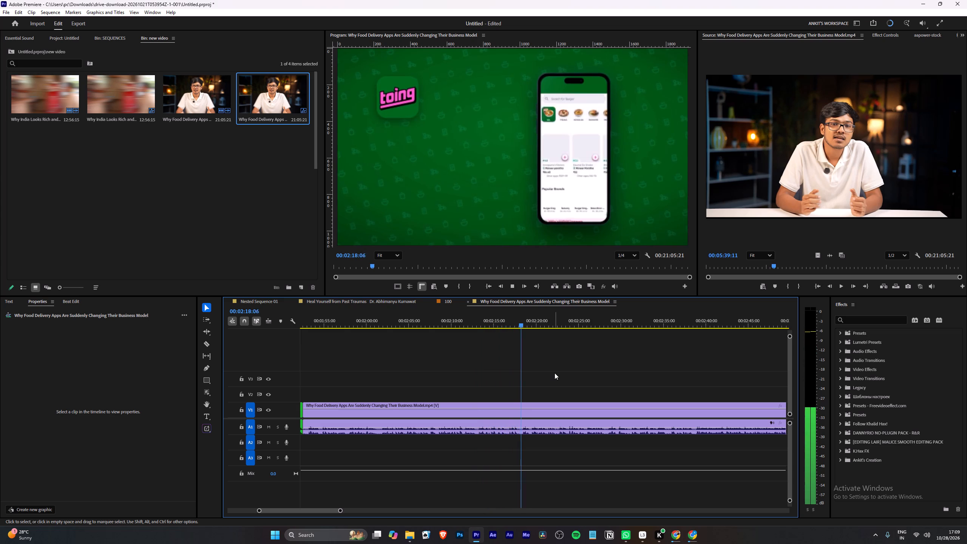
scroll(555, 373, "down", 3)
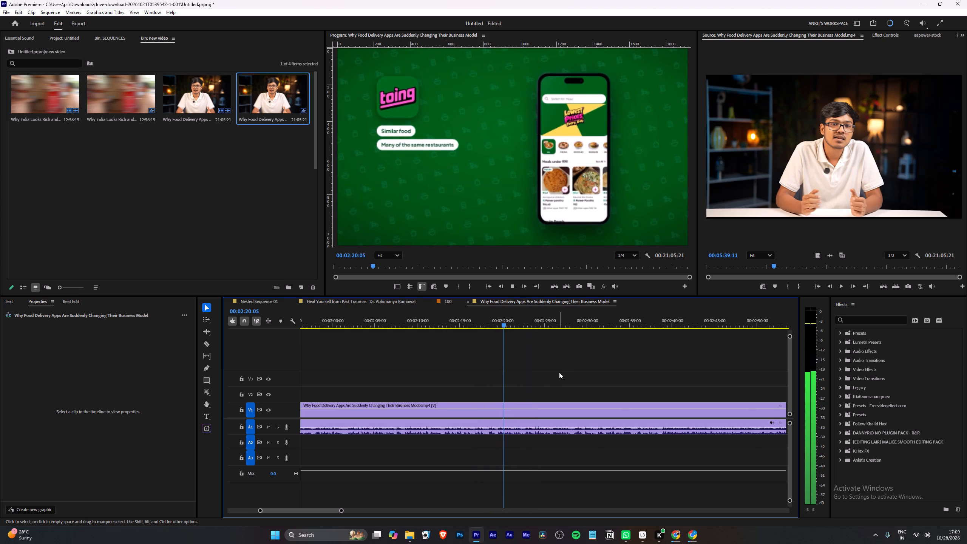
scroll(567, 362, "down", 9)
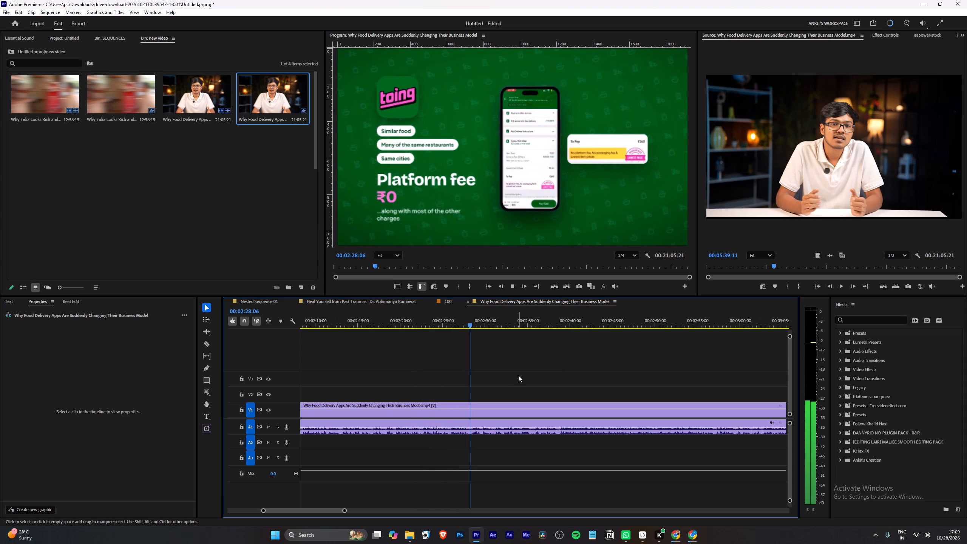
scroll(513, 374, "up", 3, "alt")
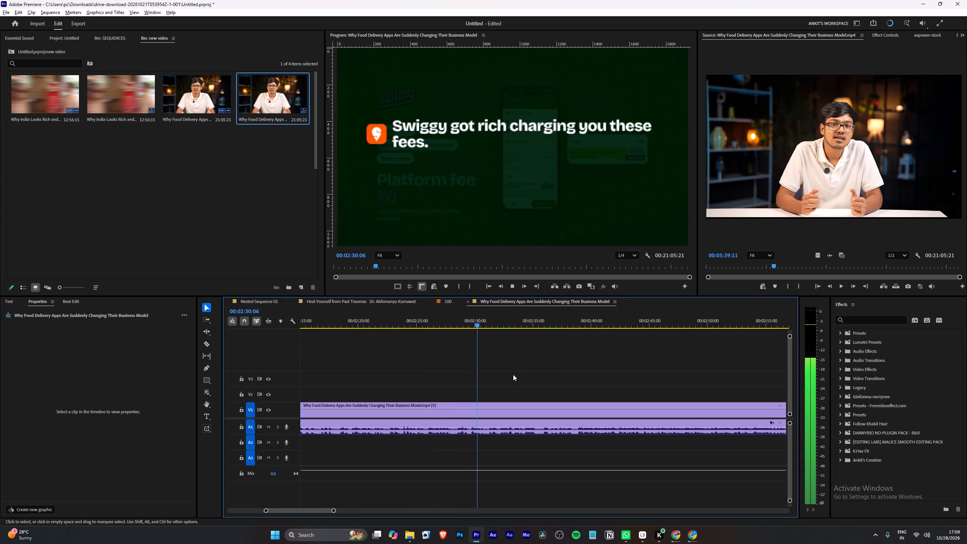
scroll(513, 374, "up", 4, "alt")
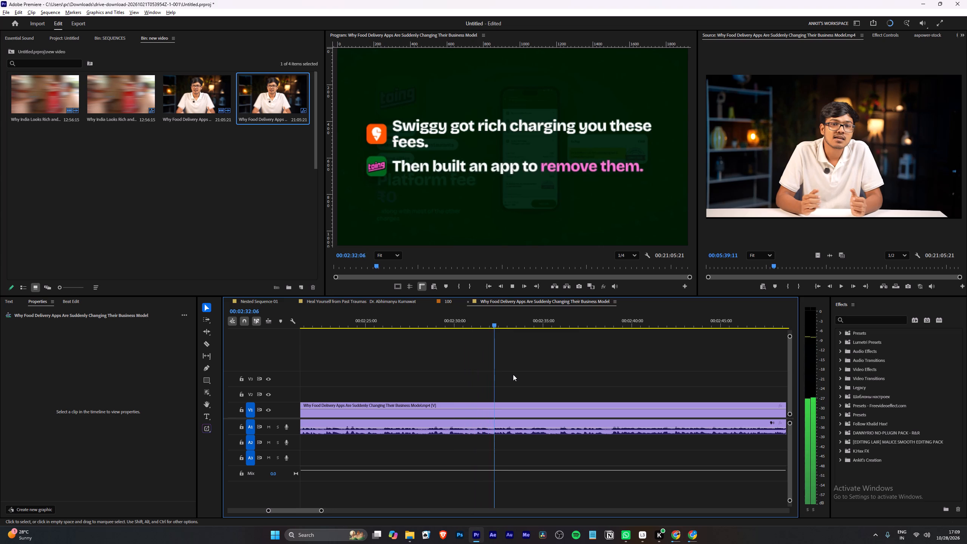
scroll(513, 374, "up", 2, "alt")
scroll(513, 374, "down", 4)
scroll(513, 374, "down", 3, "alt")
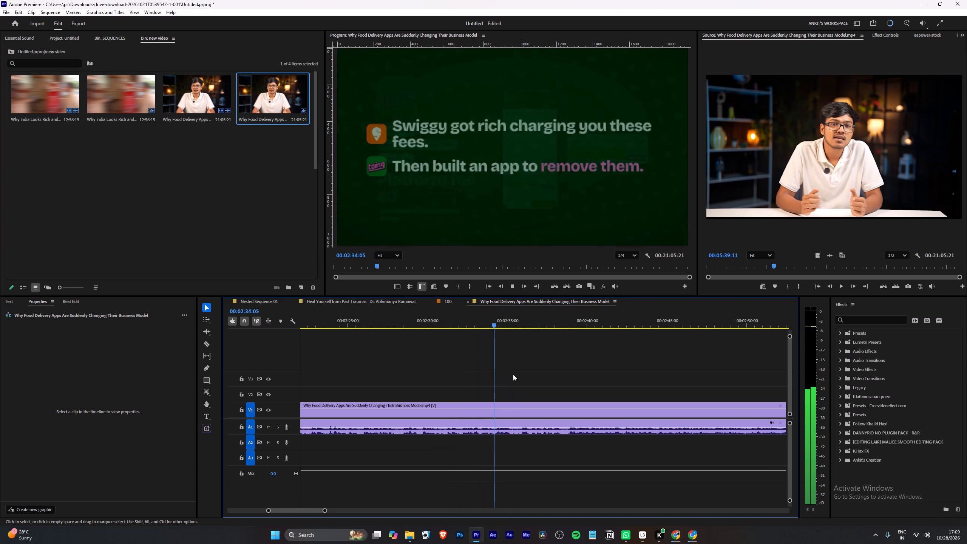
scroll(529, 375, "up", 3, "alt")
scroll(529, 375, "down", 3, "alt")
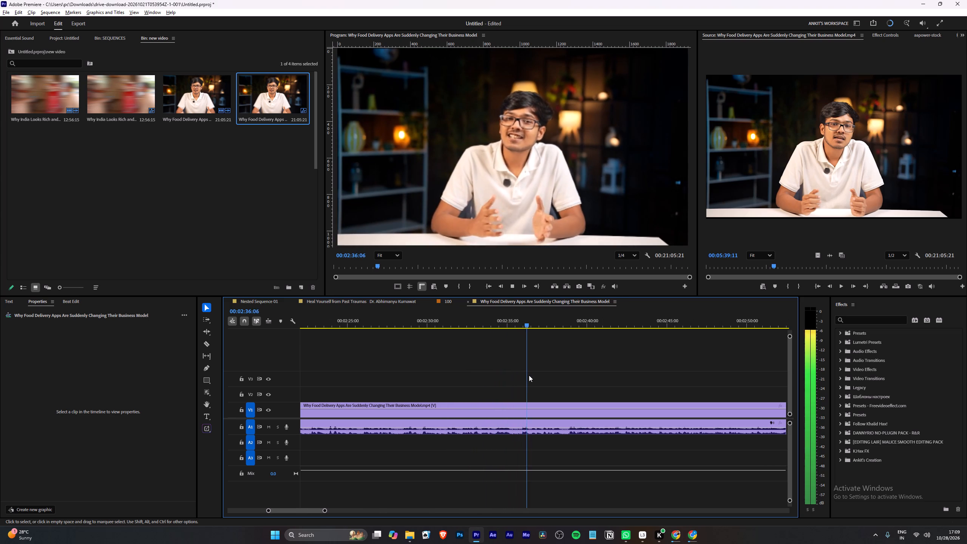
scroll(529, 375, "down", 3)
scroll(529, 375, "up", 3, "alt")
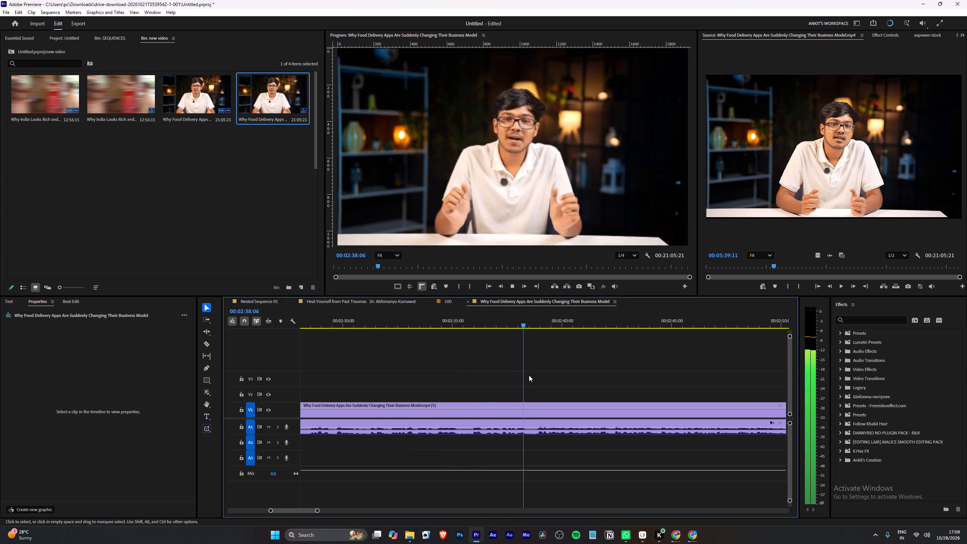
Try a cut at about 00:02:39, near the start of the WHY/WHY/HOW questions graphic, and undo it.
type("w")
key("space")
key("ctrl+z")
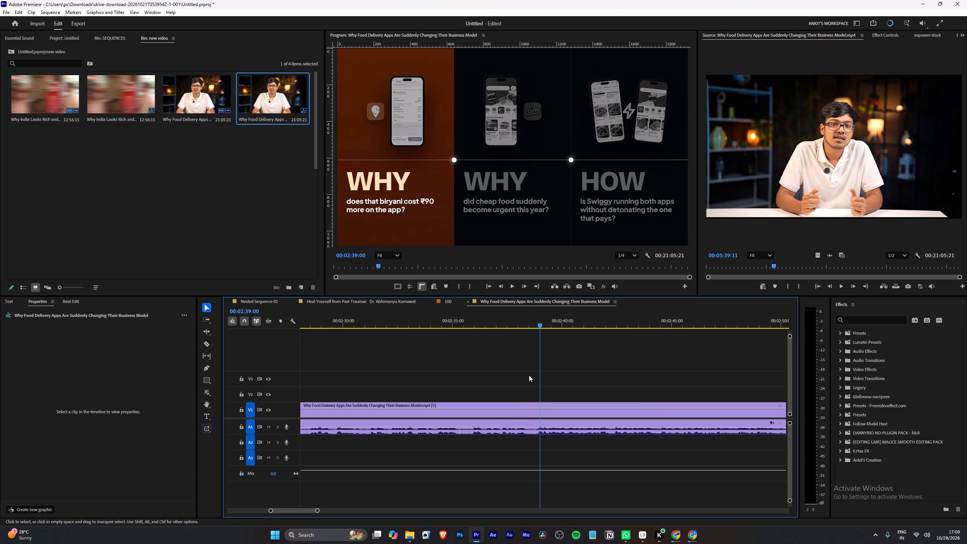
Play on to about 00:02:44 to review the WHY questions graphic.
key("space")
scroll(529, 375, "down", 4, "alt")
scroll(529, 375, "down", 4)
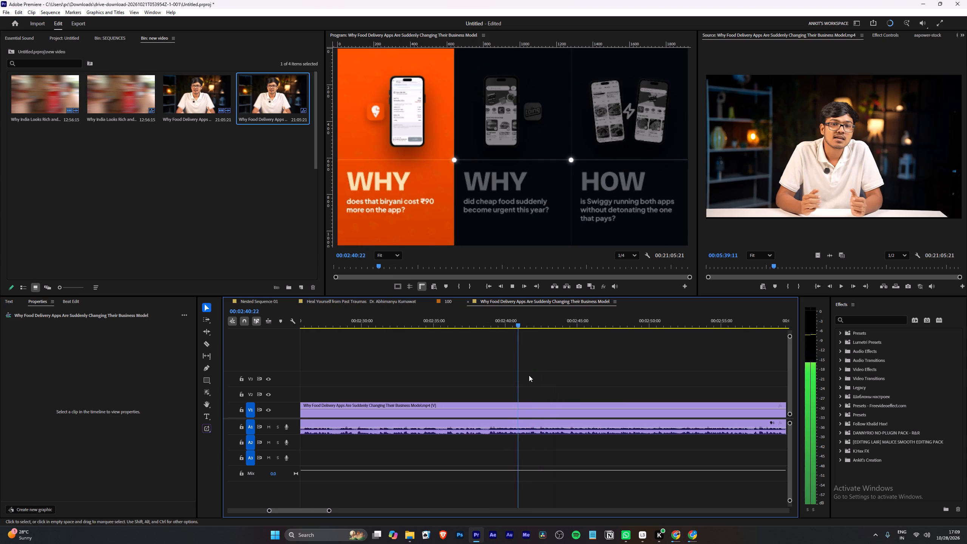
scroll(529, 375, "down", 4)
scroll(529, 375, "down", 2, "alt")
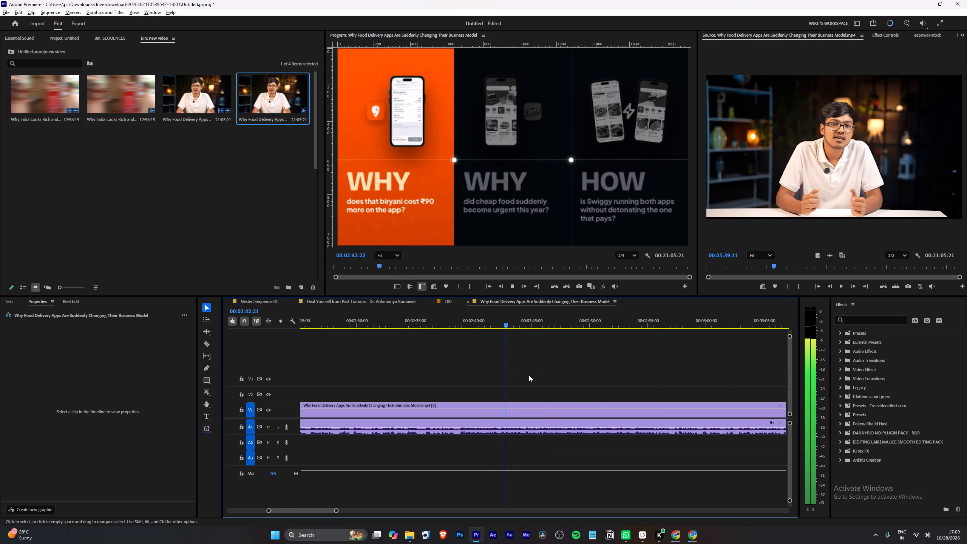
scroll(529, 375, "down", 5, "alt")
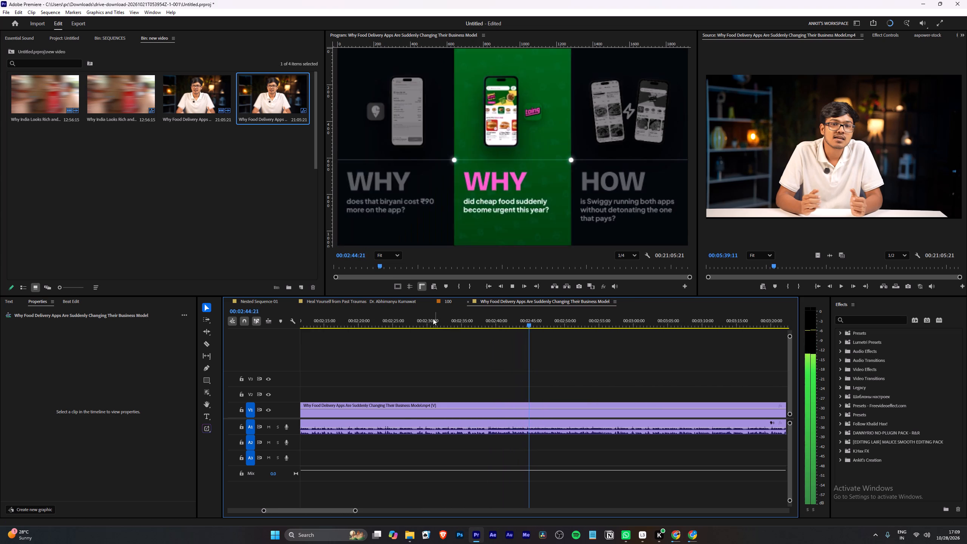
Replay the Swiggy fees statement from about 00:02:27 and cut the clip just after it at 00:02:35:06.
left_click(406, 313)
key("space")
scroll(416, 349, "up", 12, "alt")
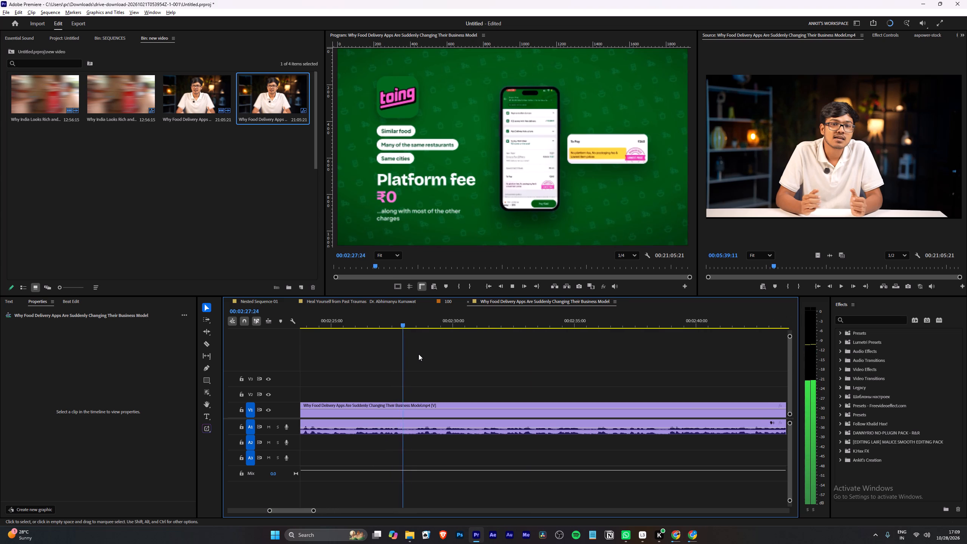
scroll(446, 357, "up", 3, "alt")
scroll(446, 357, "down", 4)
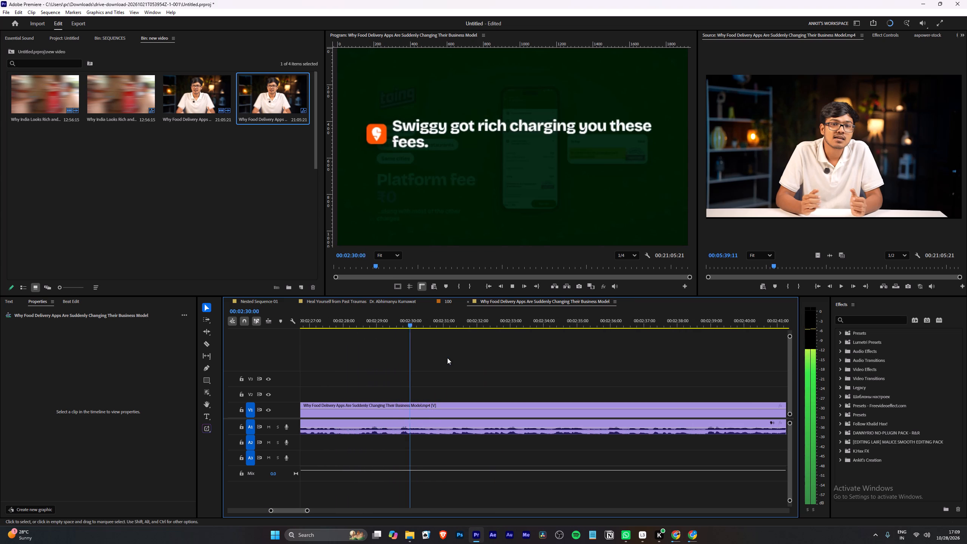
scroll(453, 362, "down", 5)
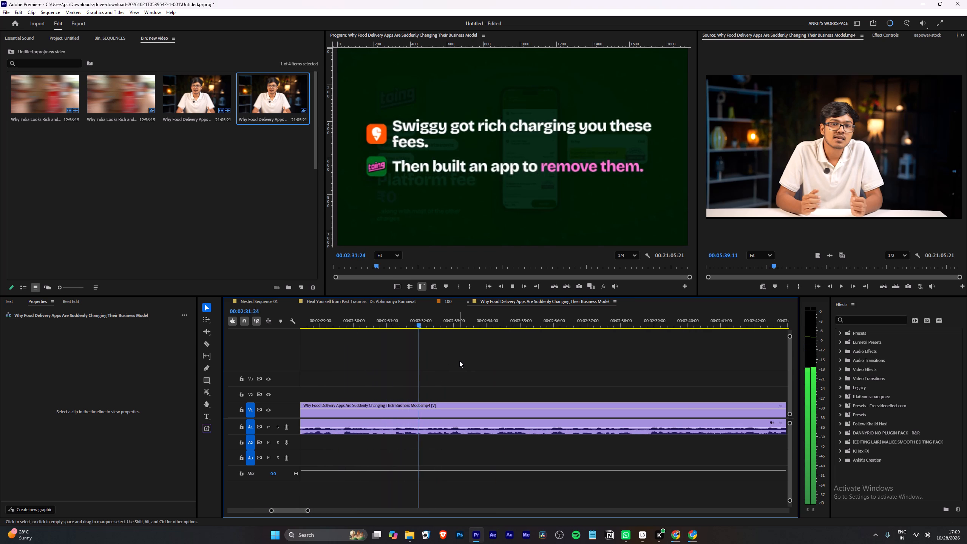
scroll(511, 368, "up", 2, "alt")
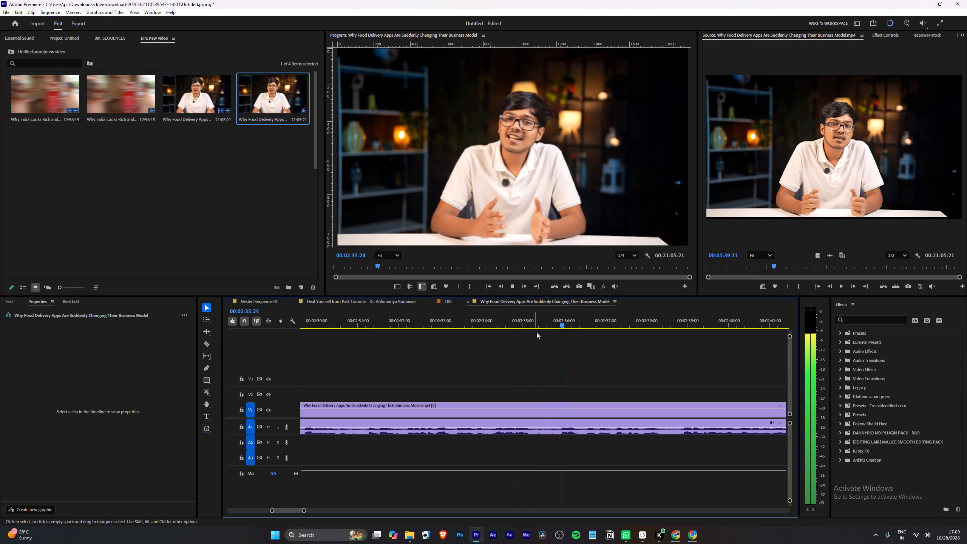
left_click(535, 318)
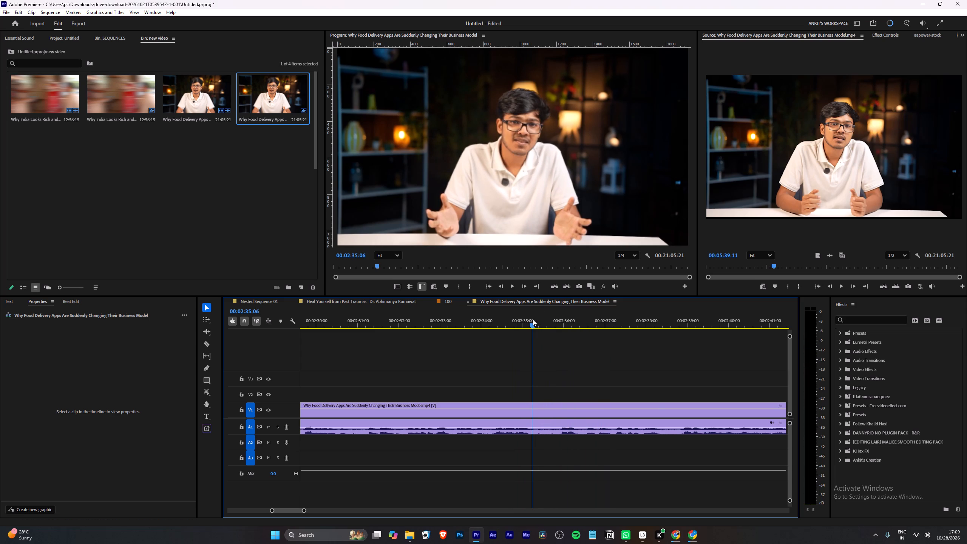
key("w")
Replay from the end of the green platform fee clip at 00:01:52:14 to review the speech up to about 00:02:00.
key("Up")
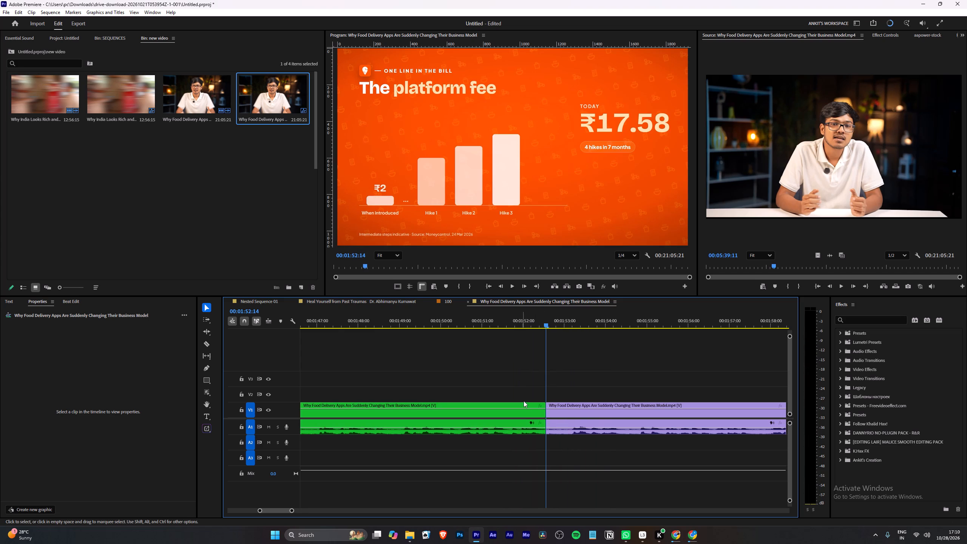
key("space")
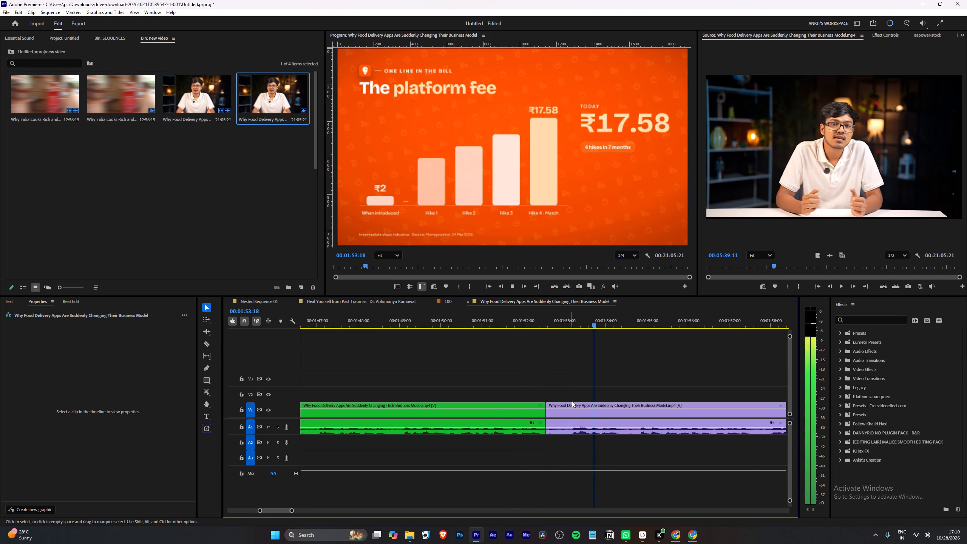
scroll(572, 401, "down", 5)
scroll(567, 396, "down", 20, "alt")
scroll(567, 396, "down", 3, "alt")
scroll(598, 418, "up", 3, "alt")
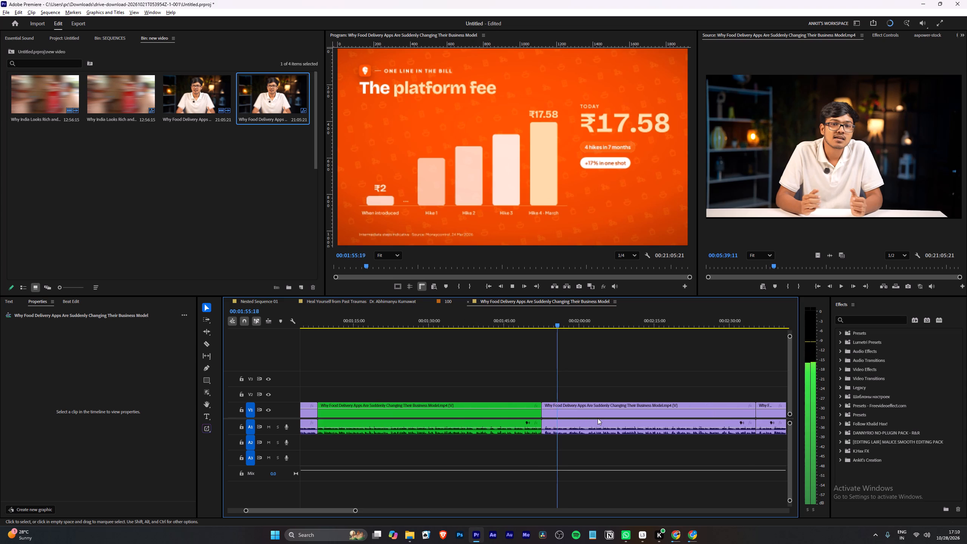
scroll(599, 417, "down", 4)
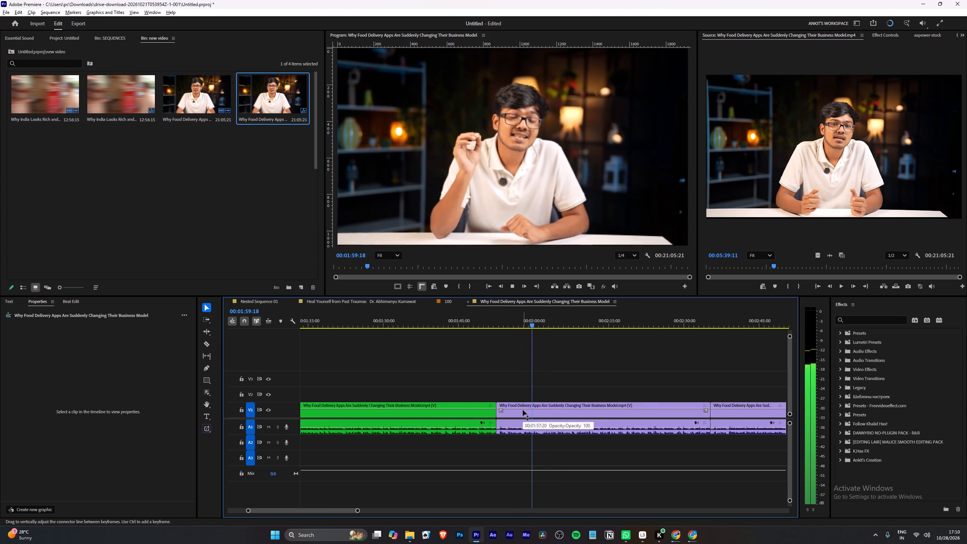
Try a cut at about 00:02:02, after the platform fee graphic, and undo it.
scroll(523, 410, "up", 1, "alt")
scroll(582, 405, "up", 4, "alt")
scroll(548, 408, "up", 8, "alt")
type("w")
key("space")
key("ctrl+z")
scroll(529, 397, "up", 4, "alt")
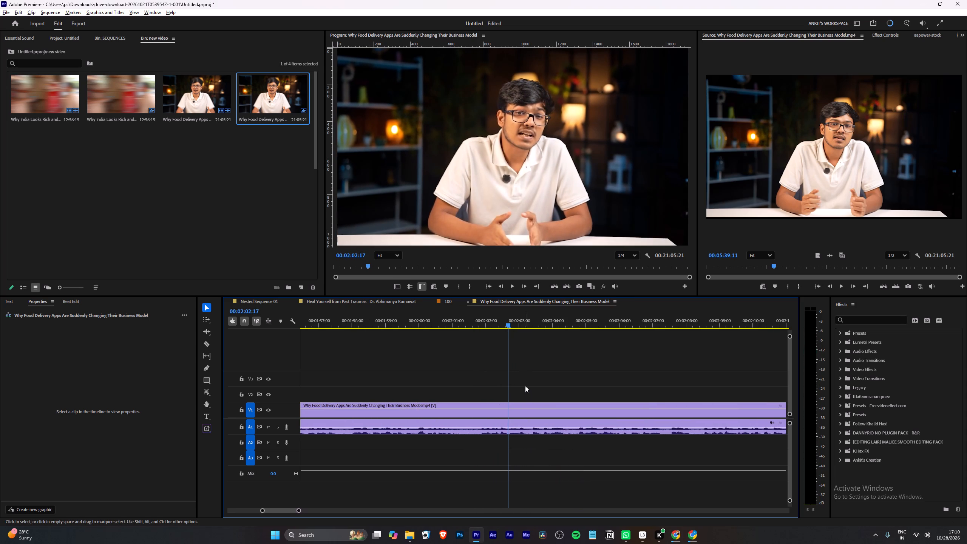
Cut the clip just before 00:02:02, at the start of the presenter's lead-in to the Swiggy fees passage.
scroll(525, 386, "up", 5, "alt")
left_click(465, 320)
key("w")
key("space")
Label the clip between the cuts at about 00:02:02 and 00:02:35 green.
scroll(466, 383, "down", 4, "alt")
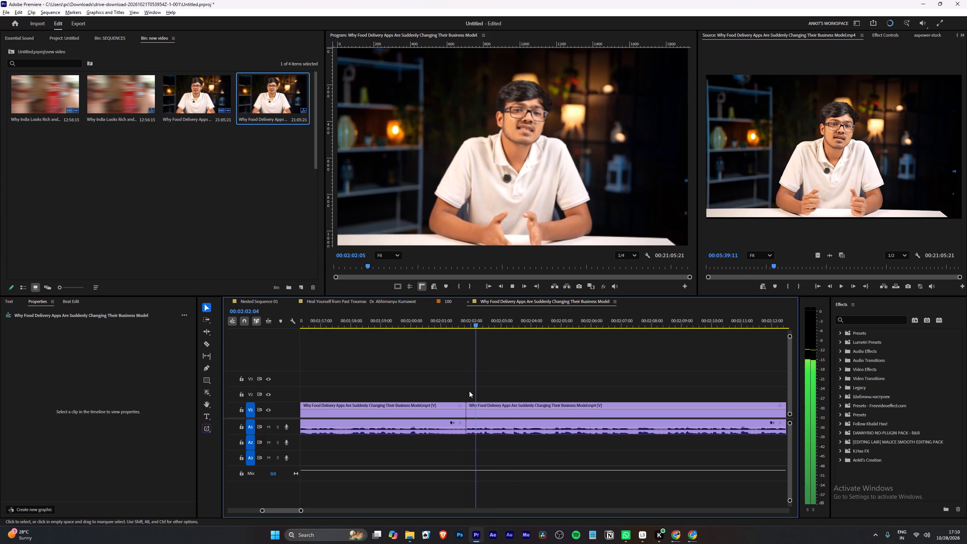
scroll(469, 391, "down", 11, "alt")
right_click(532, 401)
right_click(533, 405)
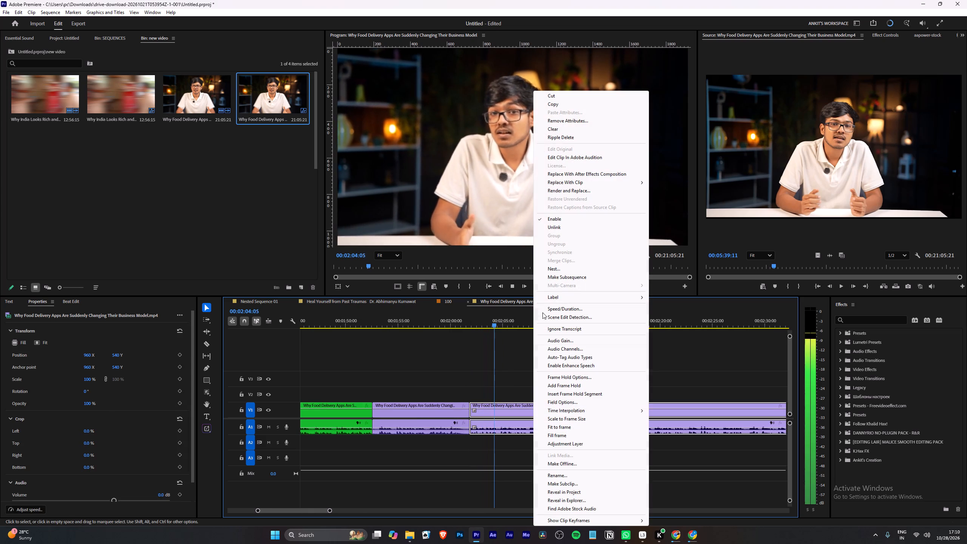
left_click(548, 294)
left_click(659, 323)
scroll(541, 358, "down", 4, "alt")
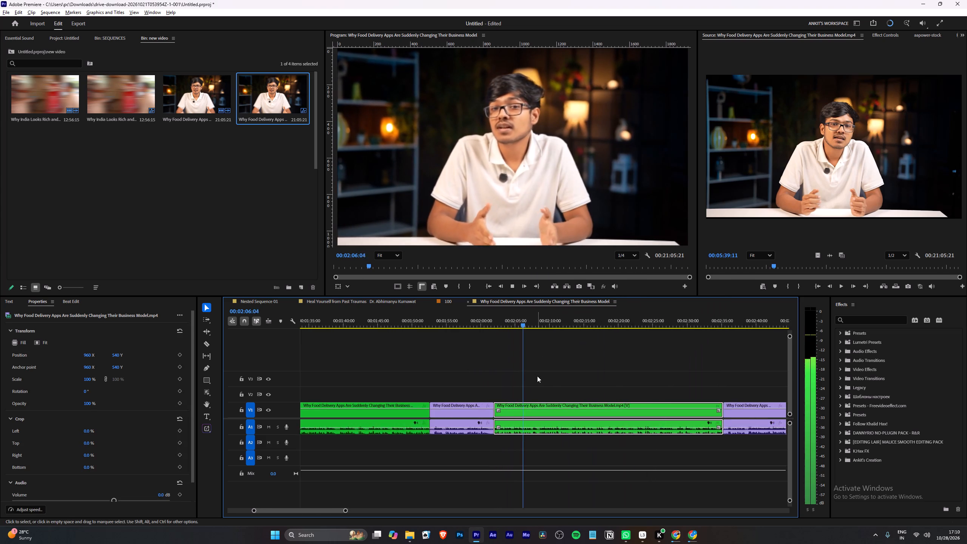
scroll(537, 376, "down", 6, "alt")
Play on from the cut at 00:02:35:06 to about 00:03:07 to review the WHY/WHY/HOW questions and what follows.
key("Down")
key("space")
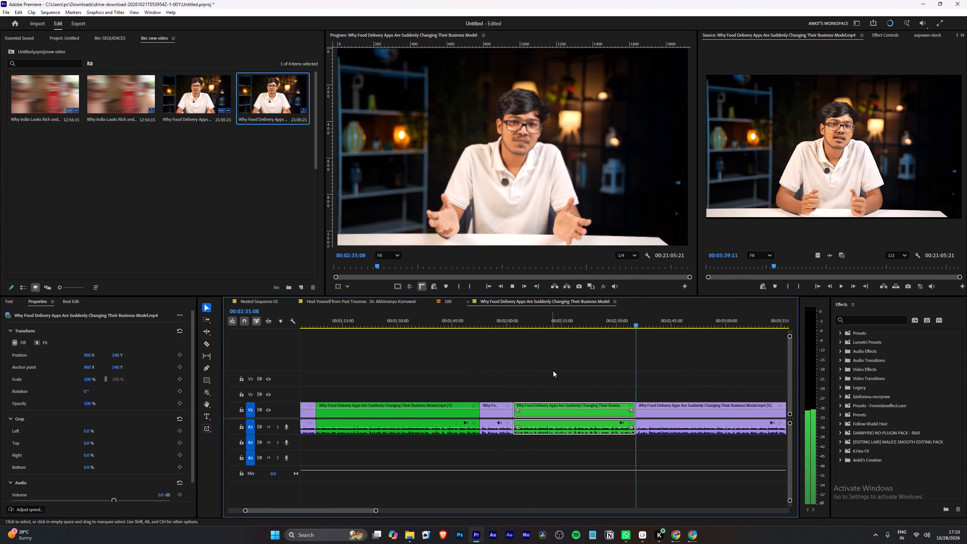
scroll(555, 368, "down", 5)
scroll(623, 380, "up", 2, "alt")
scroll(558, 376, "up", 2, "alt")
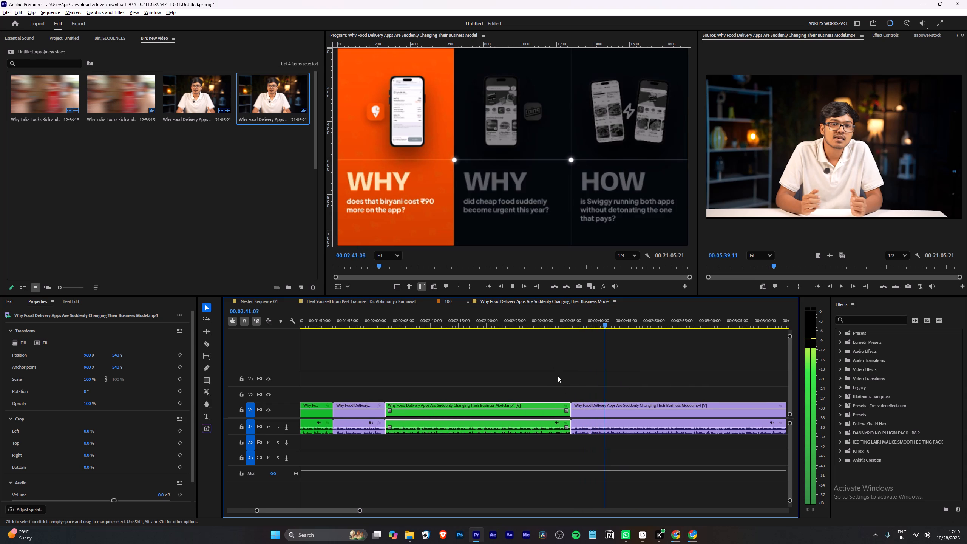
scroll(558, 376, "down", 10)
left_click(564, 372)
scroll(562, 377, "down", 5)
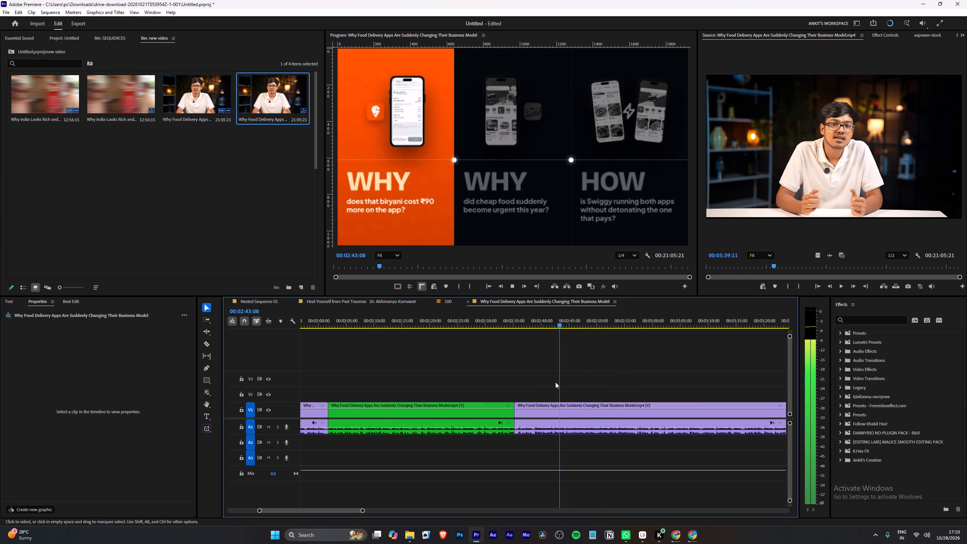
scroll(542, 386, "up", 4, "alt")
scroll(540, 383, "down", 14)
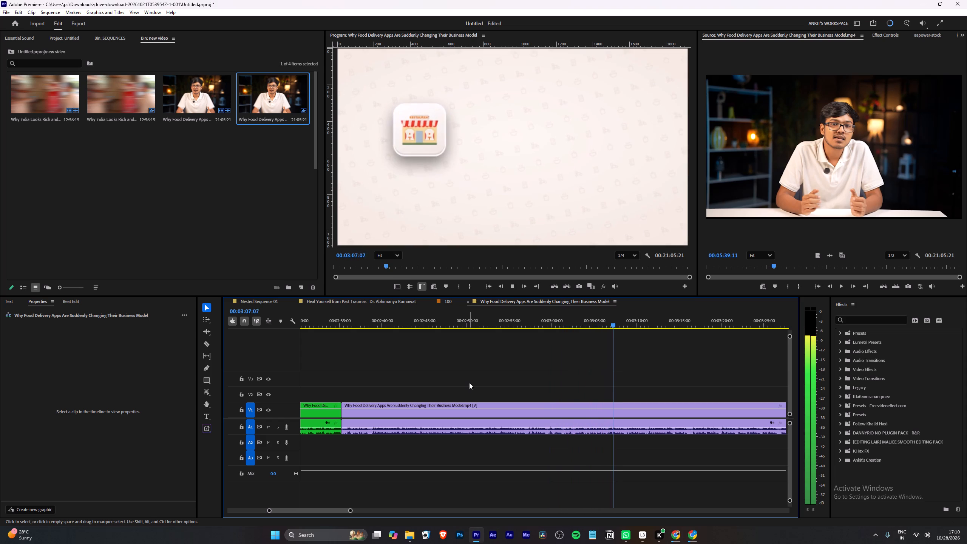
Replay from about 00:02:37 and cut the clip at about 00:02:38:20, at the start of the WHY/WHY/HOW questions graphic.
left_click(363, 321)
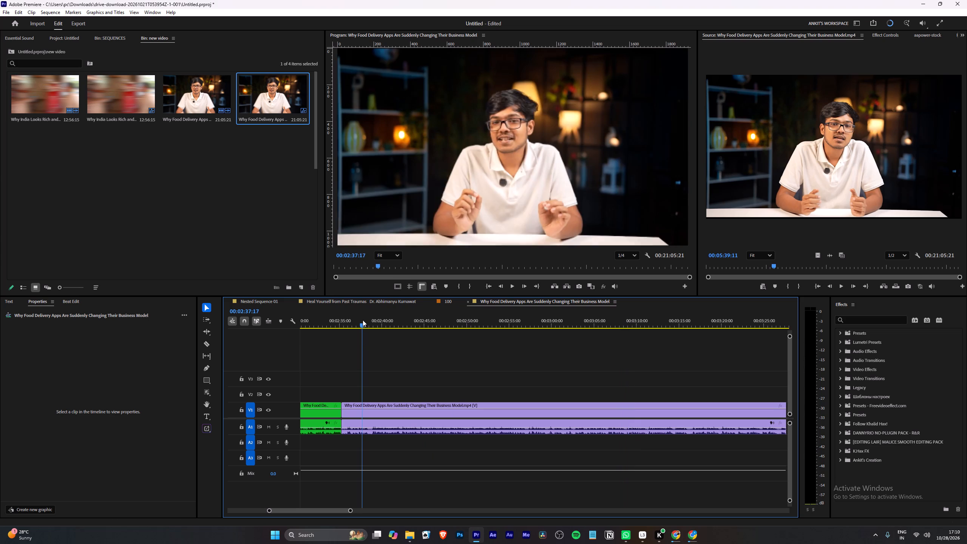
key("space")
scroll(369, 365, "up", 8, "alt")
scroll(367, 368, "up", 7)
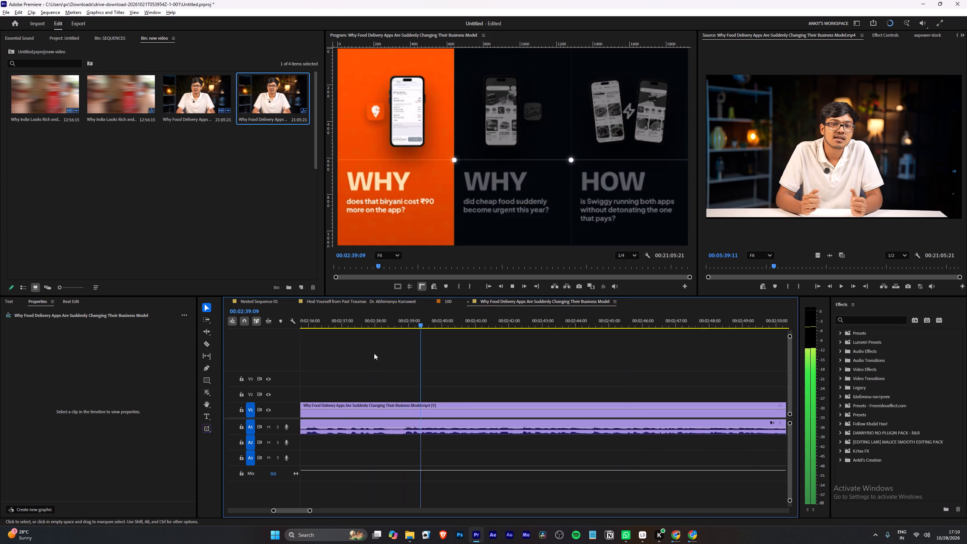
scroll(374, 353, "up", 2)
left_click_drag(412, 318, 416, 321)
key("w")
key("space")
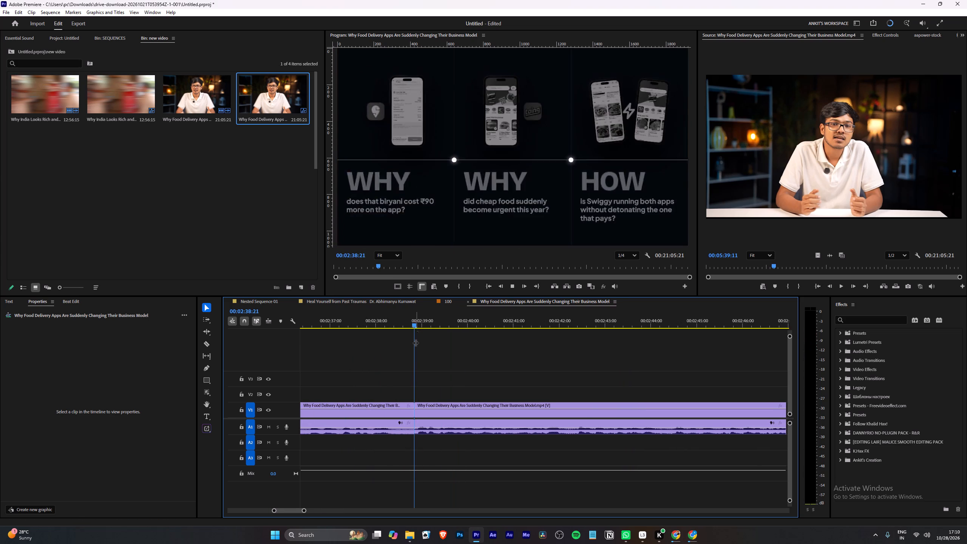
Play on to about 00:02:56 to review the WHY/WHY/HOW questions passage.
scroll(416, 368, "down", 4, "alt")
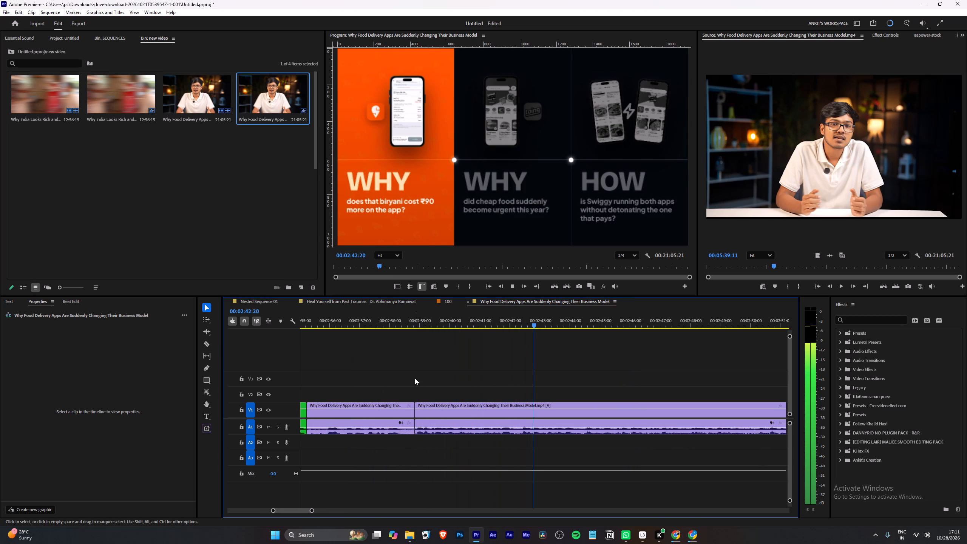
scroll(423, 380, "down", 10, "alt")
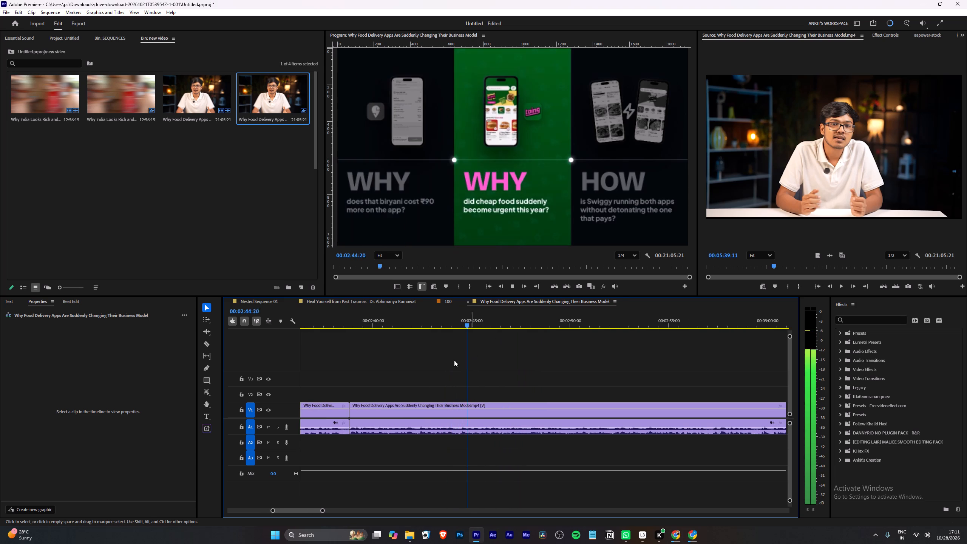
key("l")
scroll(422, 360, "down", 9)
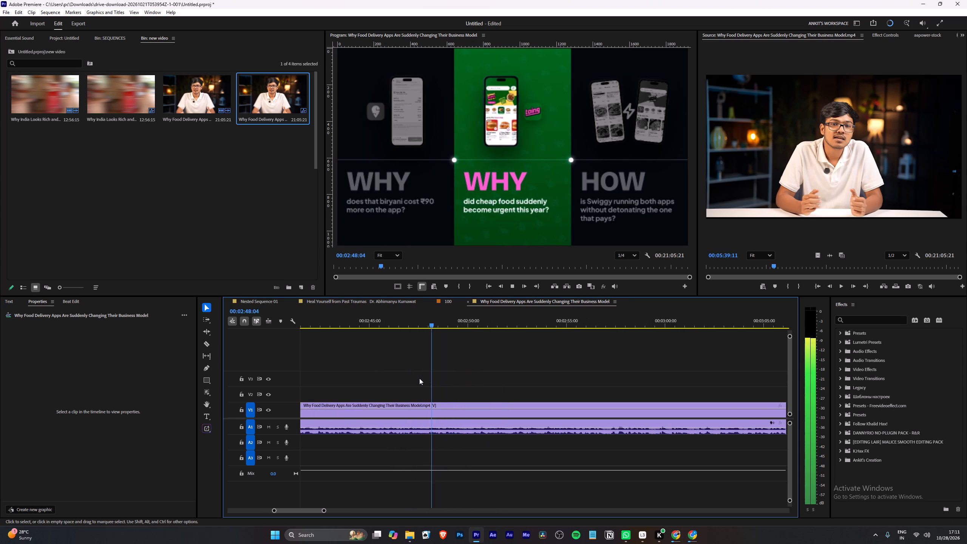
scroll(419, 378, "down", 5)
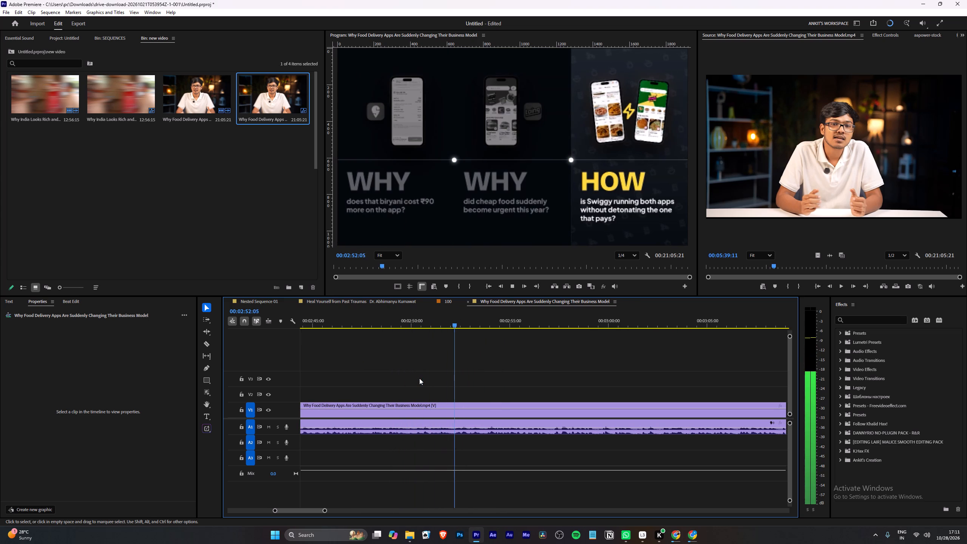
scroll(552, 387, "up", 3, "alt")
scroll(552, 387, "down", 5)
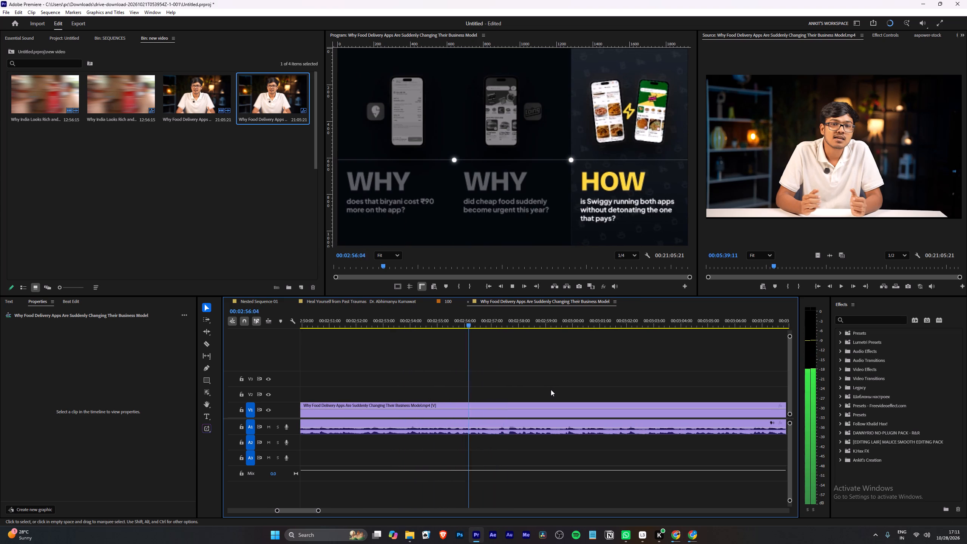
scroll(551, 389, "down", 5)
Replay the end of the HOW question and cut the clip at 00:02:56:24 as the graphic fades out.
key("space")
key("space")
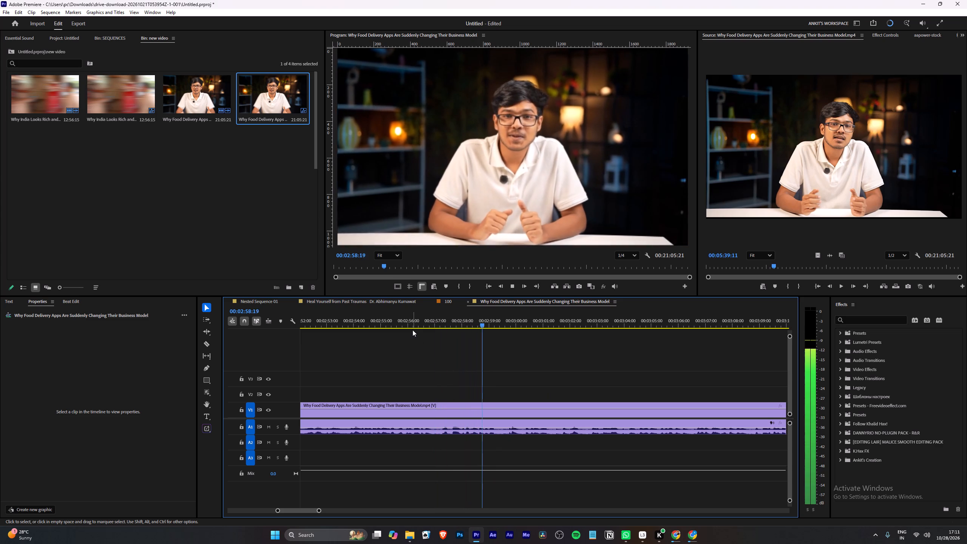
left_click(412, 330)
left_click(410, 325)
key("space")
scroll(434, 362, "up", 5, "alt")
key("space")
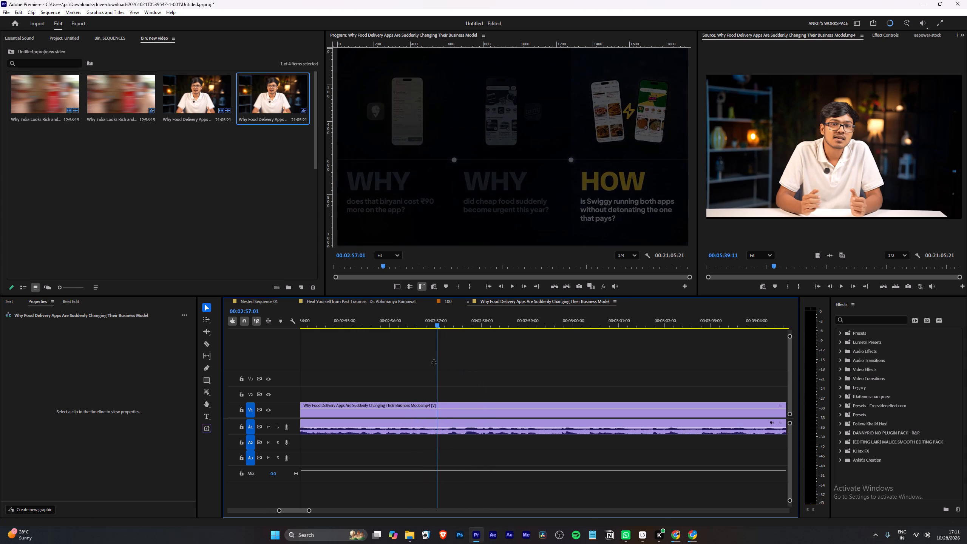
left_click(436, 322)
key("w")
Label the WHY/WHY/HOW questions clip ending at 00:02:56:24 green and deselect it.
scroll(440, 389, "down", 3, "alt")
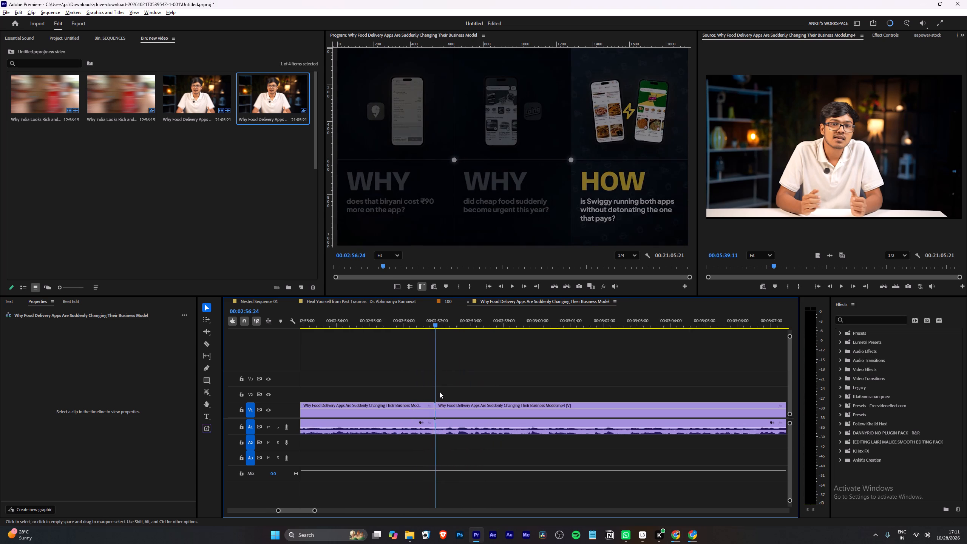
scroll(440, 392, "down", 8, "alt")
key("space")
right_click(412, 411)
right_click(412, 411)
left_click(467, 300)
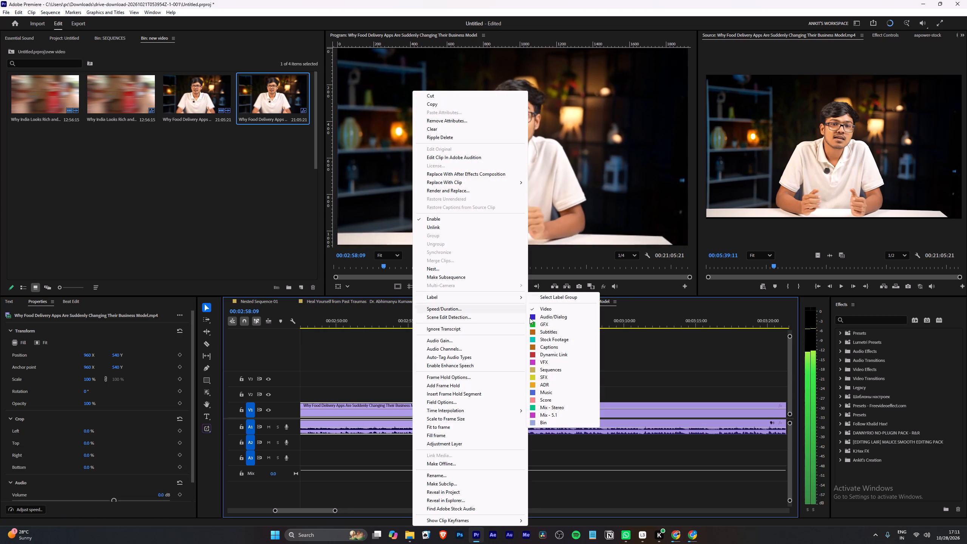
left_click(540, 325)
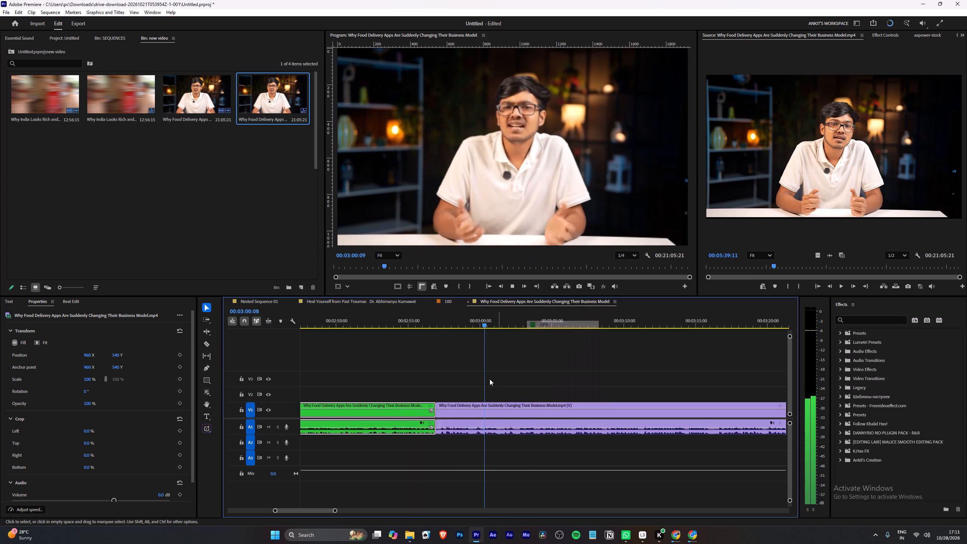
left_click(480, 383)
Play on to about 00:03:10 to review the presenter's speech and the storefront graphic.
scroll(410, 374, "down", 6)
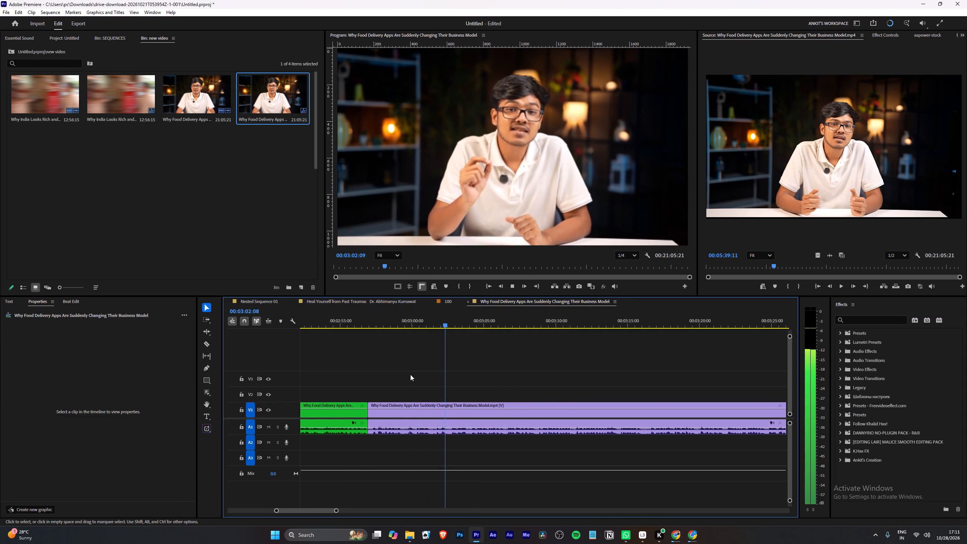
scroll(410, 374, "down", 4)
scroll(410, 374, "down", 15, "alt")
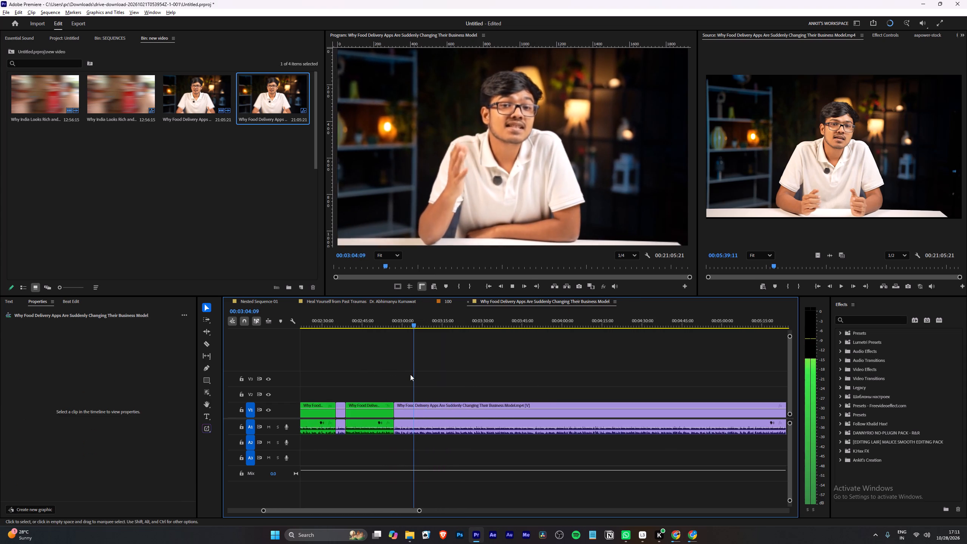
scroll(410, 374, "down", 20, "alt")
scroll(410, 374, "down", 5, "alt")
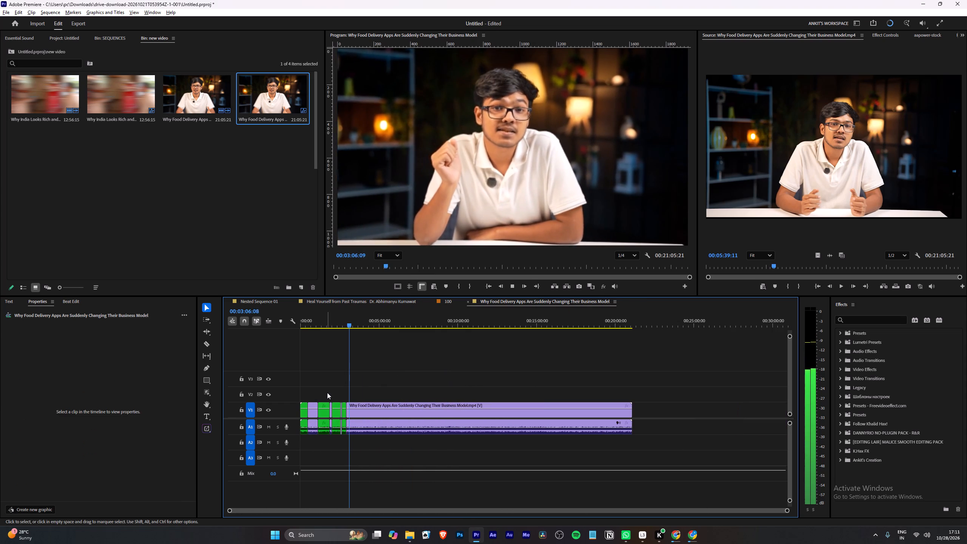
scroll(325, 393, "down", 4, "alt")
scroll(325, 393, "up", 20, "alt")
scroll(325, 393, "up", 4, "alt")
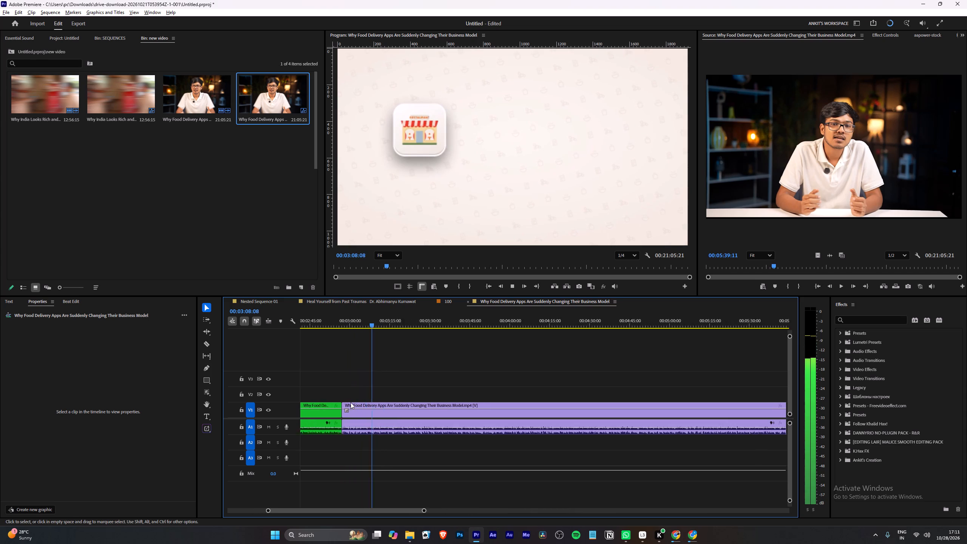
scroll(351, 402, "up", 10, "alt")
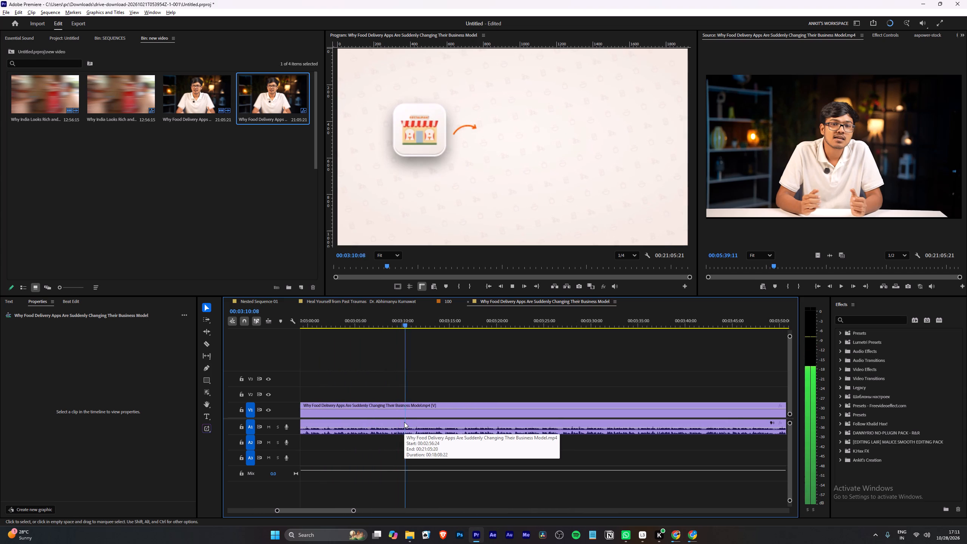
Replay from about 00:03:01 to 00:03:07 to review the lead-in to the storefront graphic.
left_click(321, 318)
scroll(480, 380, "down", 6)
key("space")
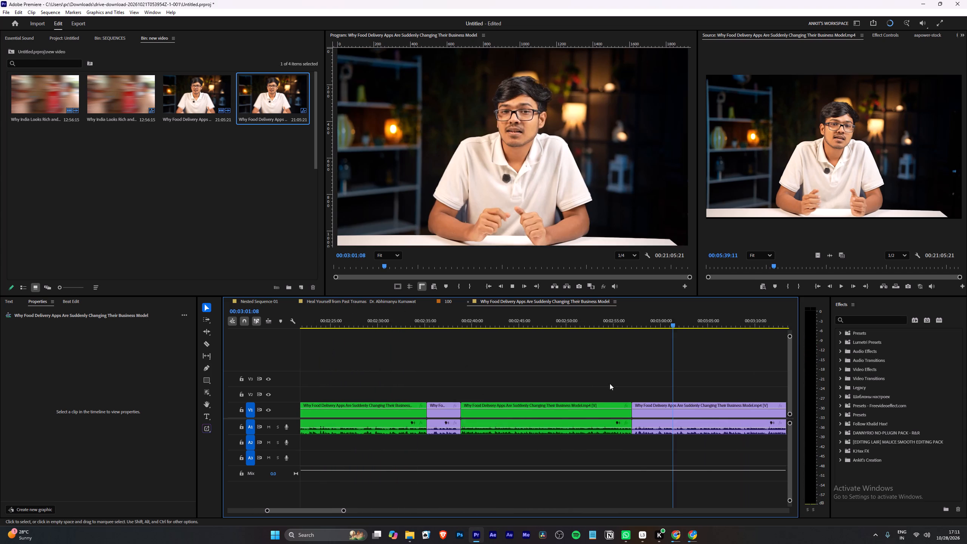
scroll(644, 396, "down", 15)
scroll(596, 397, "up", 4, "alt")
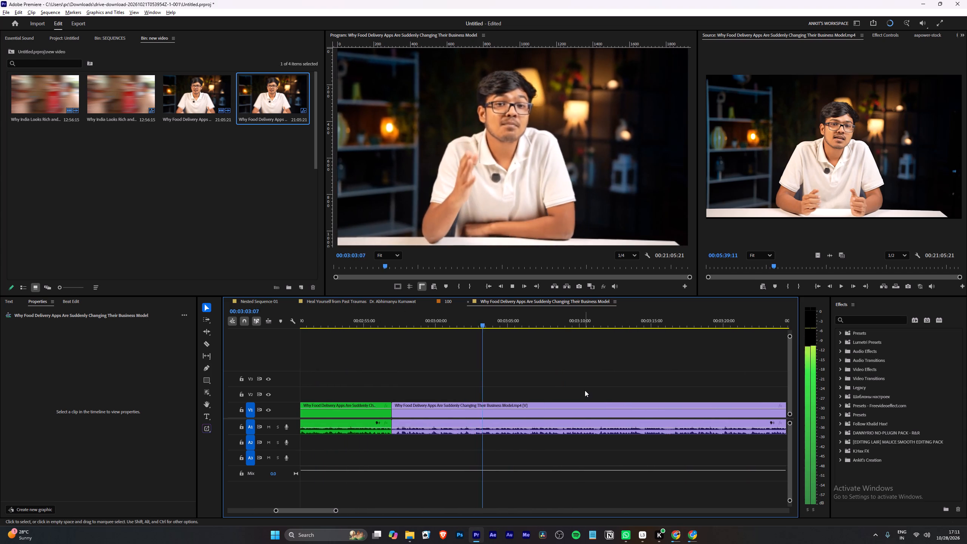
scroll(585, 390, "up", 3, "alt")
scroll(524, 385, "down", 4)
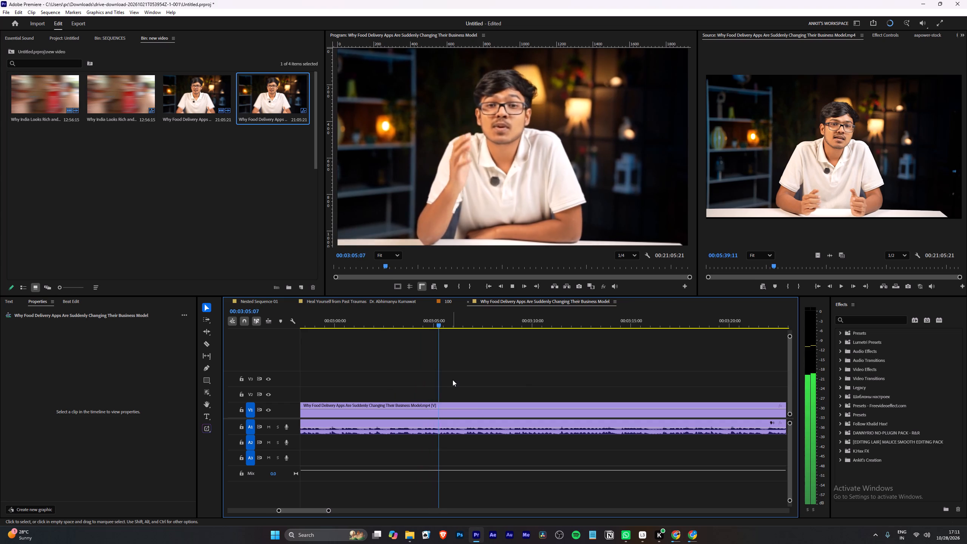
scroll(453, 380, "down", 5)
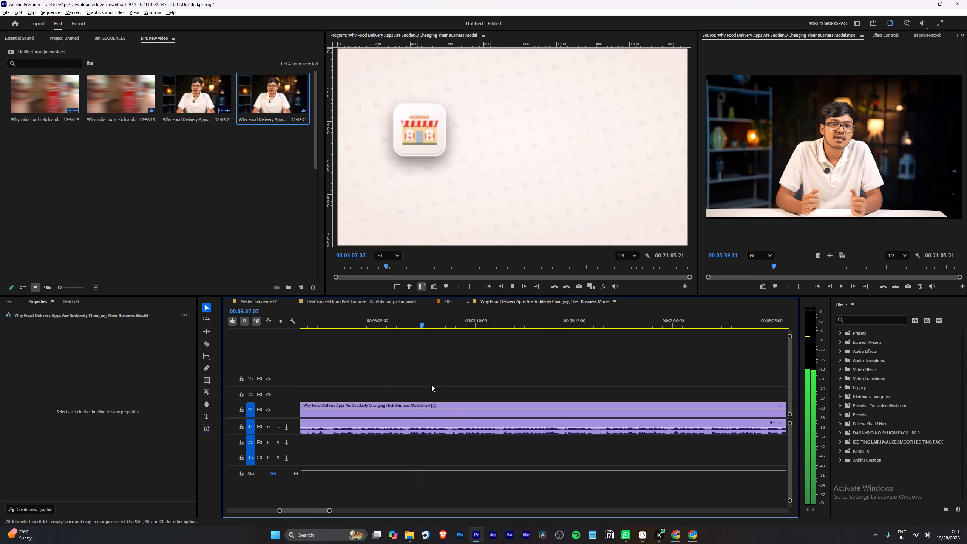
Cut the clip between 00:03:06 and 00:03:07, near the start of the storefront graphic, and play on.
scroll(427, 383, "up", 3, "alt")
key("space")
left_click_drag(403, 314, 409, 317)
type("w")
key("space")
scroll(411, 360, "down", 4)
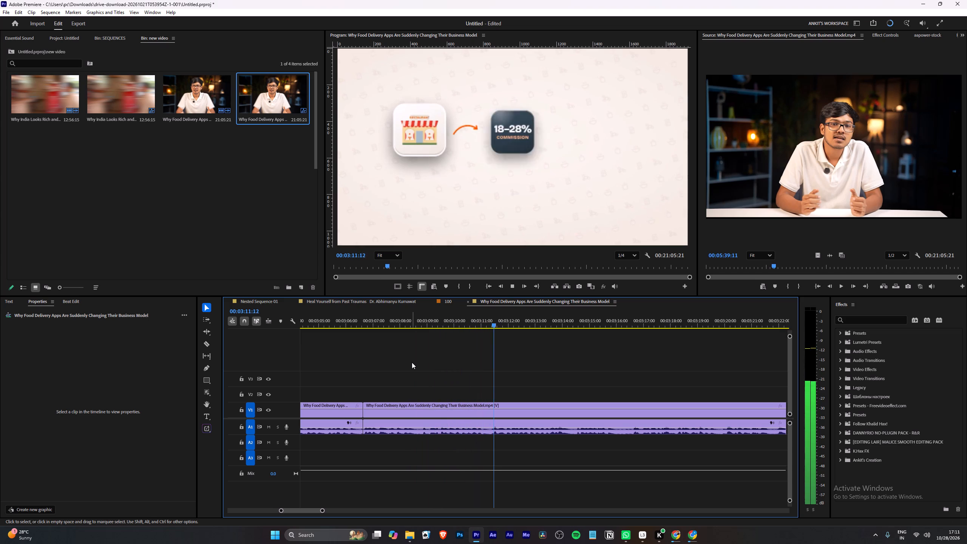
Play on from about 00:03:11 to 00:03:33 to review the 18–28% commission and ₹380 biryani example.
scroll(434, 376, "down", 3, "alt")
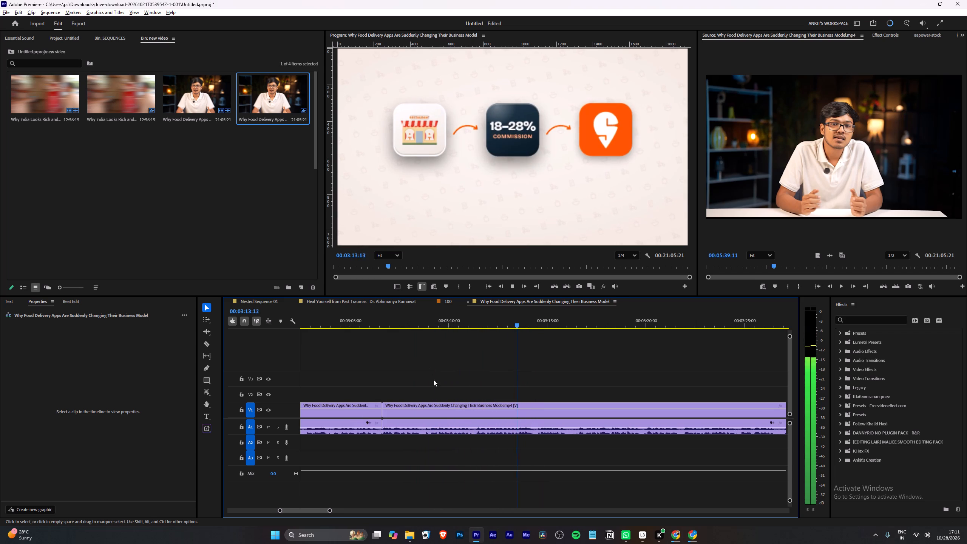
scroll(512, 383, "up", 2, "alt")
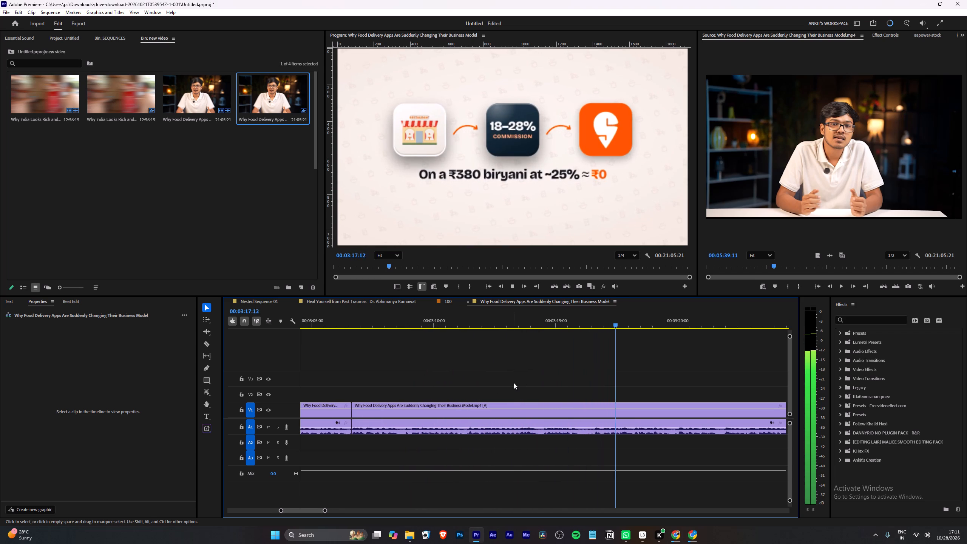
scroll(514, 383, "down", 8)
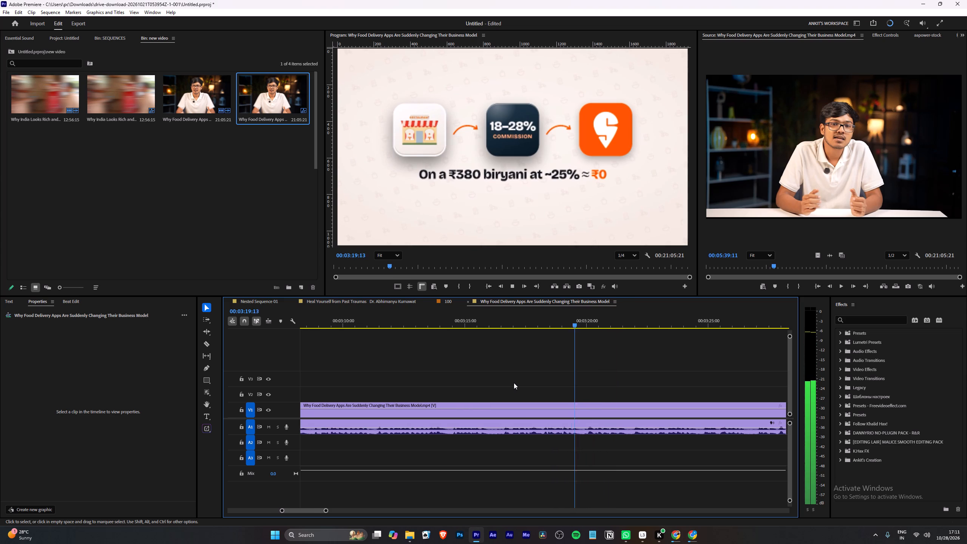
scroll(515, 382, "down", 4)
scroll(515, 383, "down", 4, "alt")
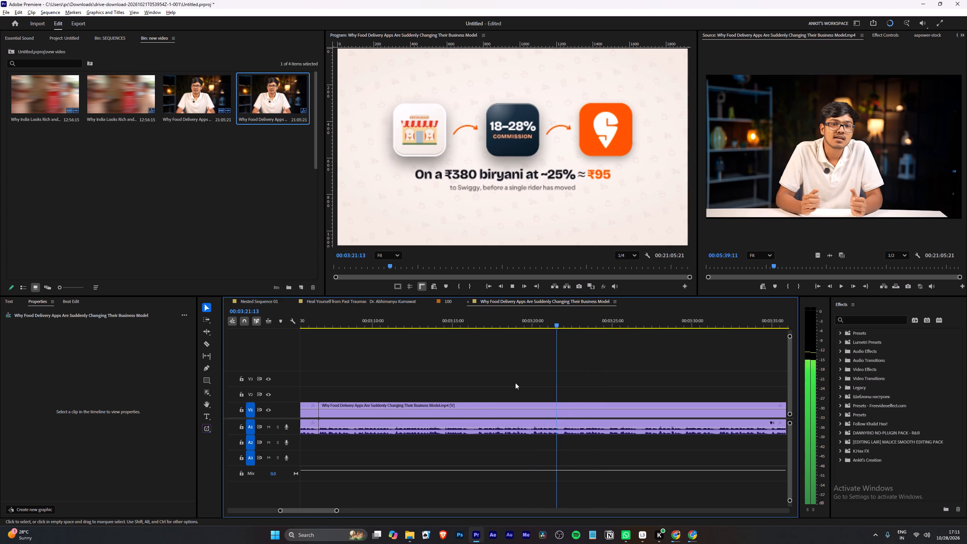
scroll(515, 383, "down", 4, "alt")
scroll(456, 375, "down", 3)
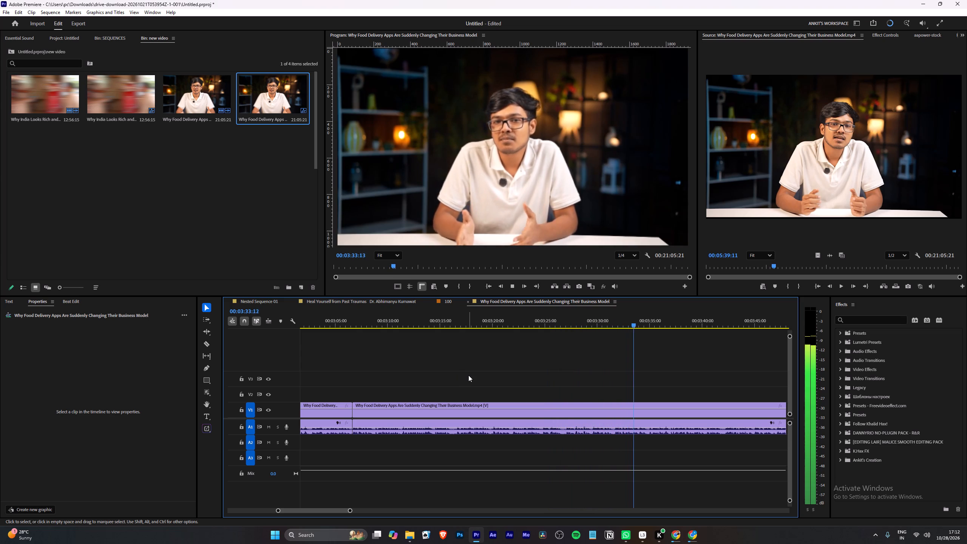
Play on to about 00:03:53 to review the graphic comparing commission and delivery cost by order size.
scroll(478, 374, "down", 9)
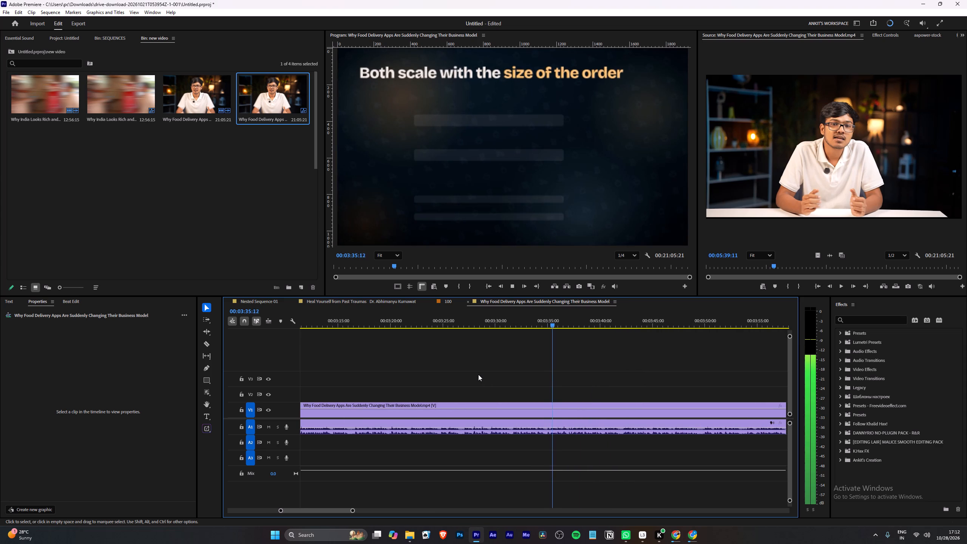
scroll(478, 374, "down", 4)
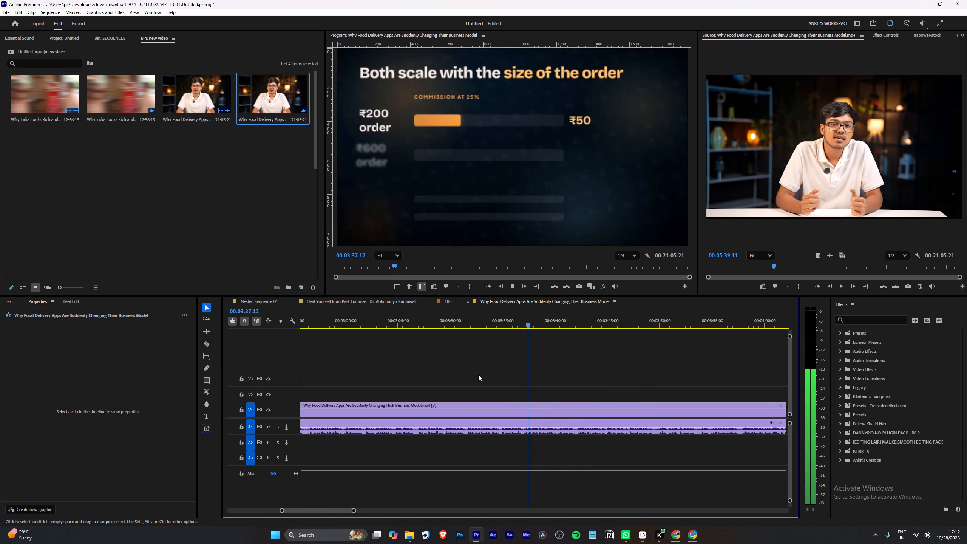
scroll(478, 374, "down", 6)
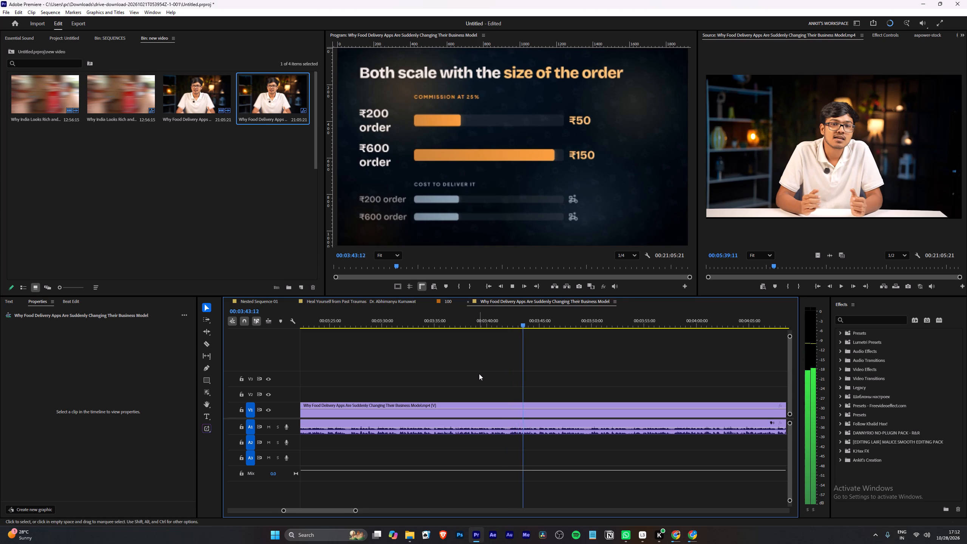
scroll(479, 374, "down", 8)
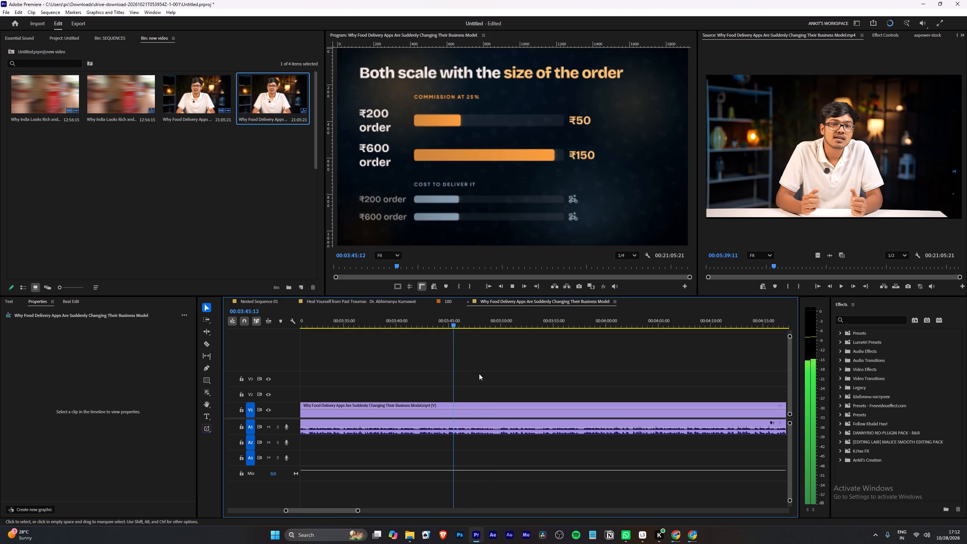
scroll(479, 374, "down", 2)
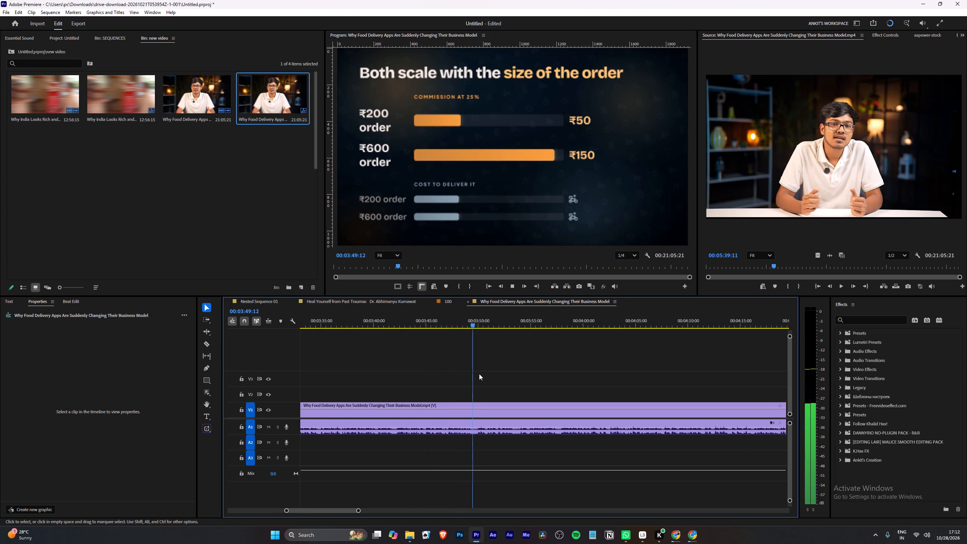
scroll(480, 373, "down", 3)
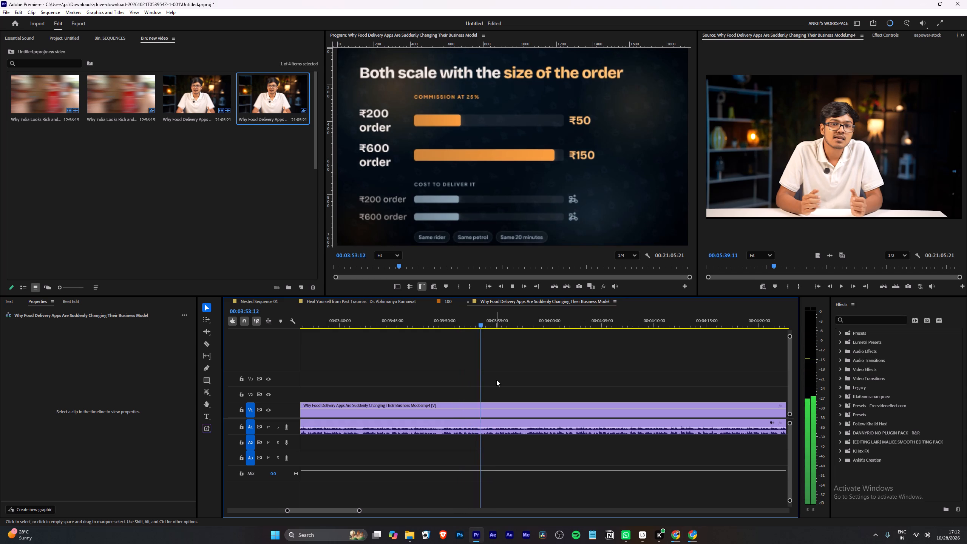
Cut the clip at about 00:03:57, at the end of the line "The incentive is built into the model".
scroll(520, 380, "up", 7, "alt")
scroll(562, 382, "up", 2, "alt")
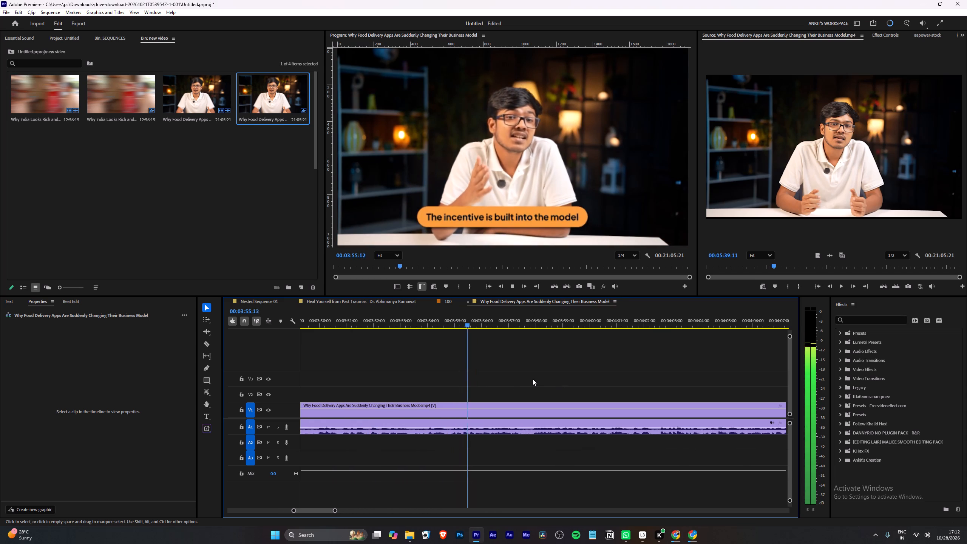
scroll(533, 379, "up", 2, "alt")
key("w")
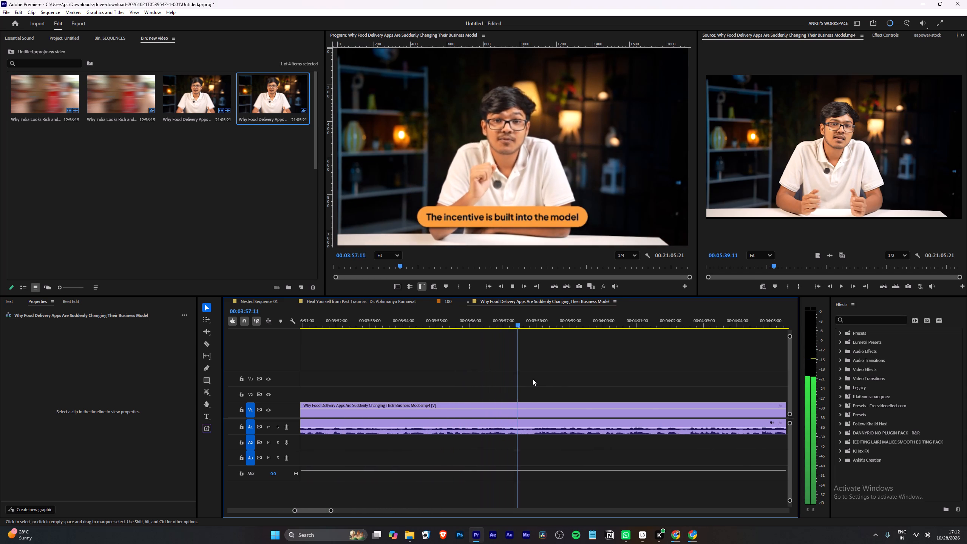
Label the restaurant commission clip ending at about 00:03:57 green and deselect it.
scroll(462, 398, "down", 10, "alt")
right_click(442, 411)
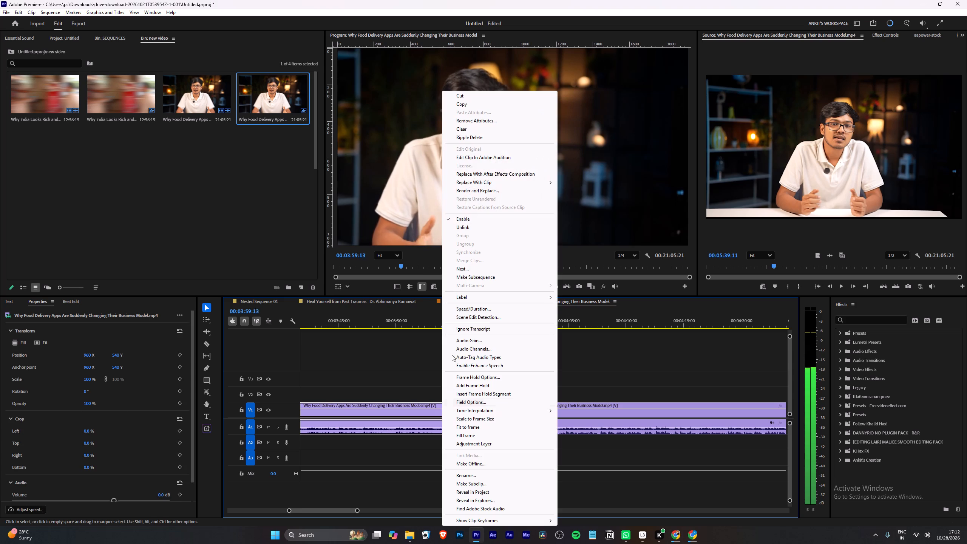
left_click(468, 296)
left_click(578, 323)
left_click(537, 342)
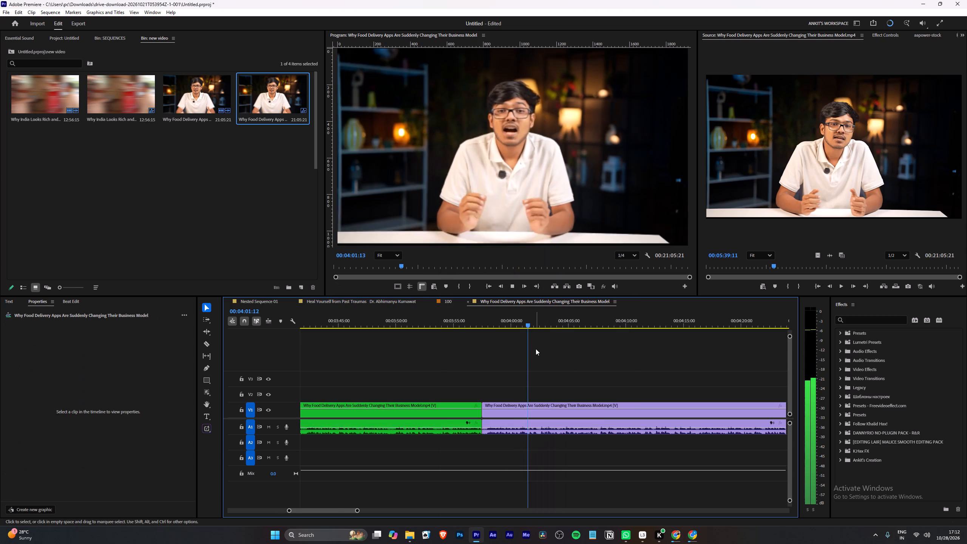
Cut the unlabelled clip again at 00:03:57:23, just after the green commission clip, and play on from there.
scroll(538, 358, "up", 8, "alt")
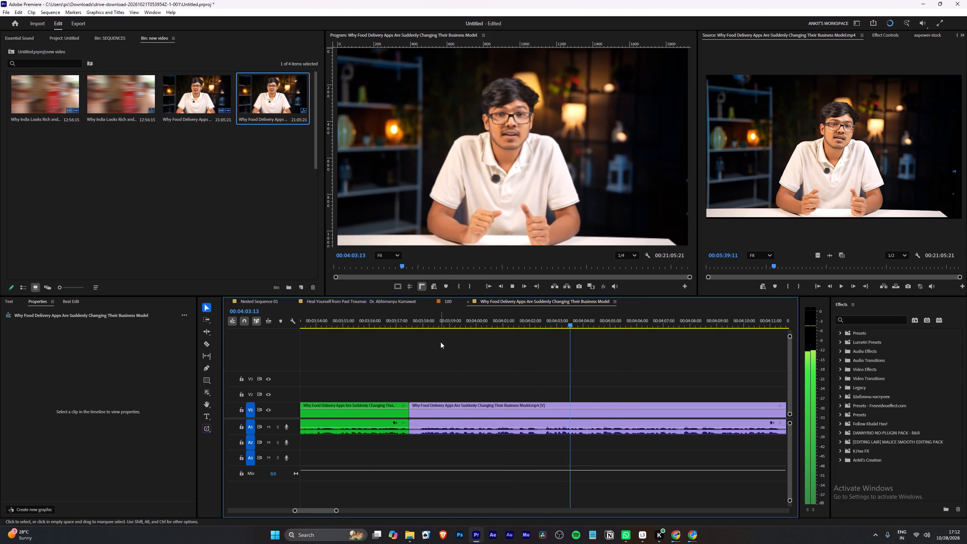
left_click(420, 321)
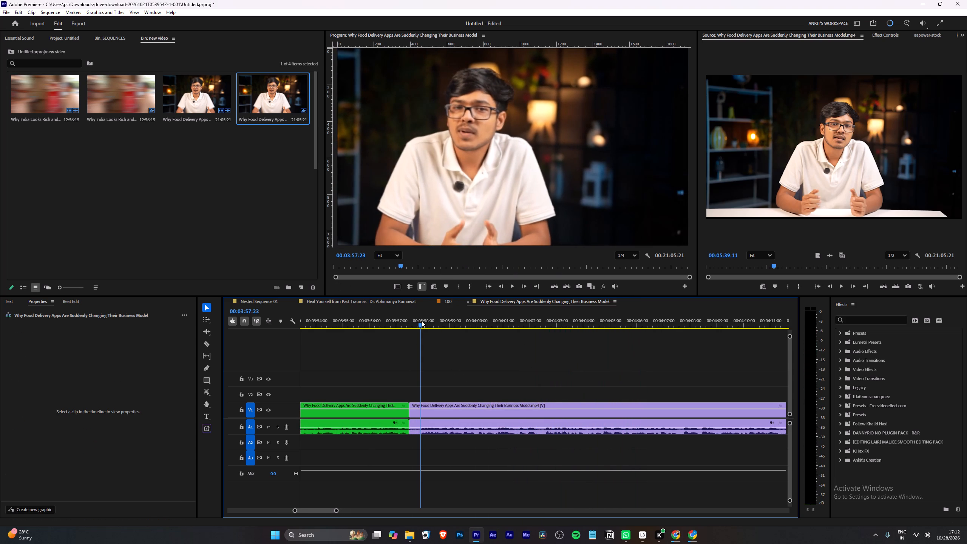
type("w")
key("space")
scroll(413, 357, "down", 5, "alt")
scroll(468, 360, "up", 2, "alt")
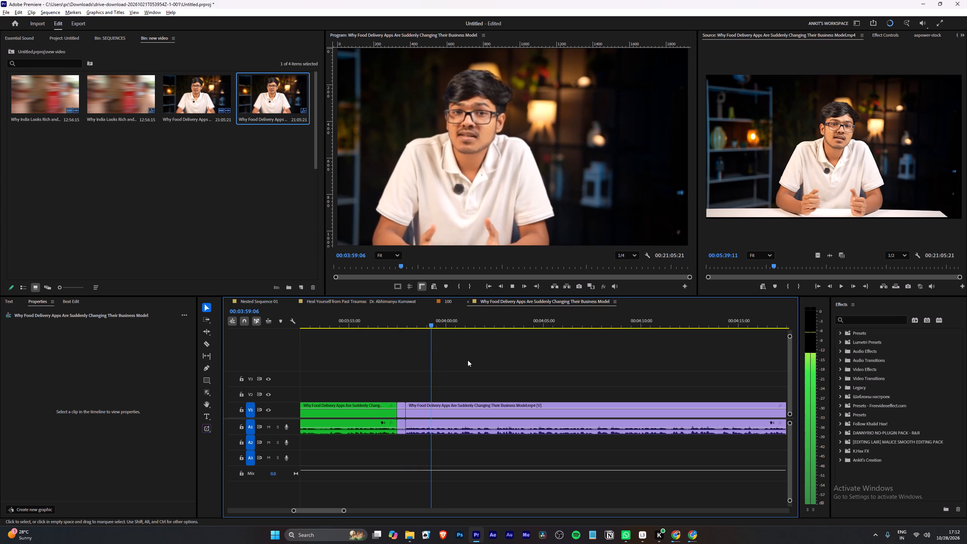
left_click(468, 360)
Play on to about 00:04:27 to review the combos, add-ons and average order value passage.
scroll(462, 362, "down", 8)
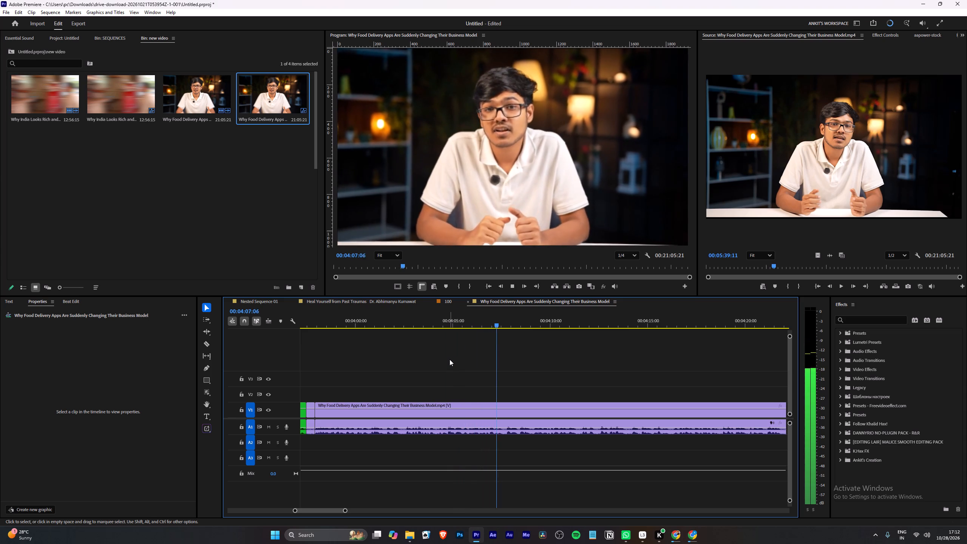
scroll(425, 346, "down", 3, "alt")
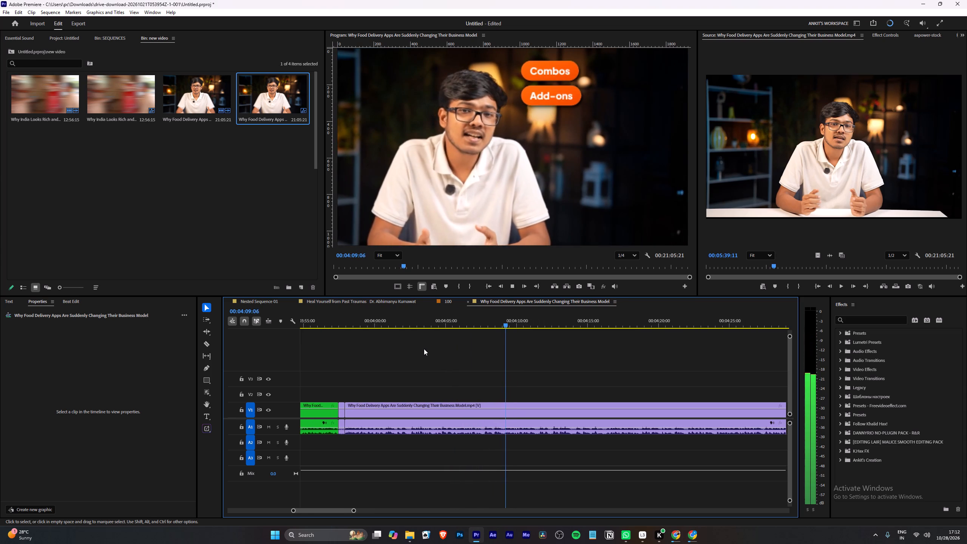
scroll(424, 349, "up", 3)
scroll(422, 354, "down", 4)
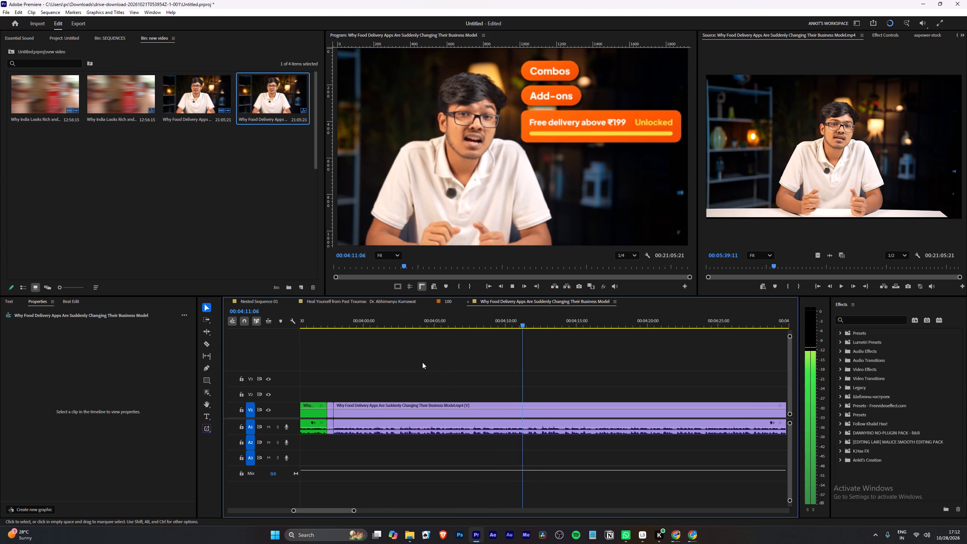
scroll(422, 362, "up", 6)
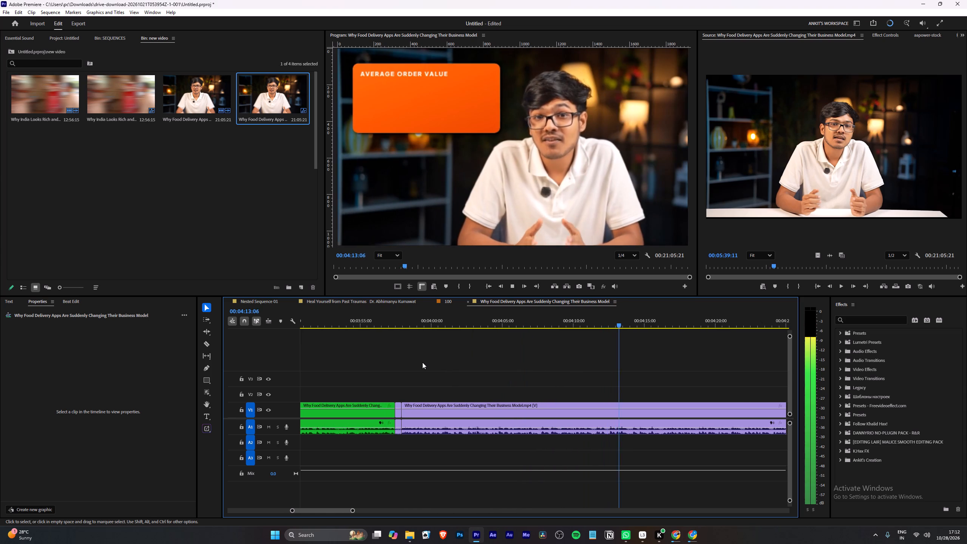
scroll(422, 362, "down", 7)
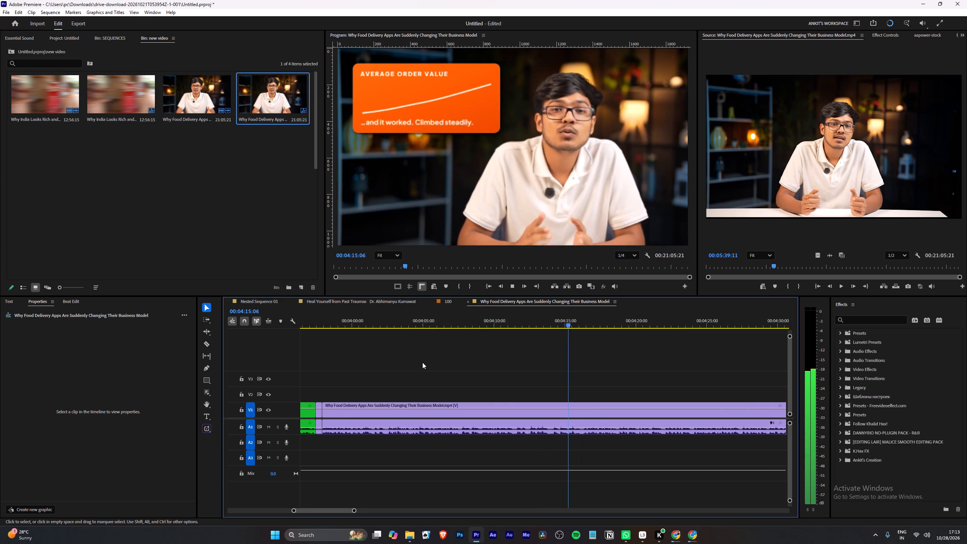
scroll(422, 362, "down", 7)
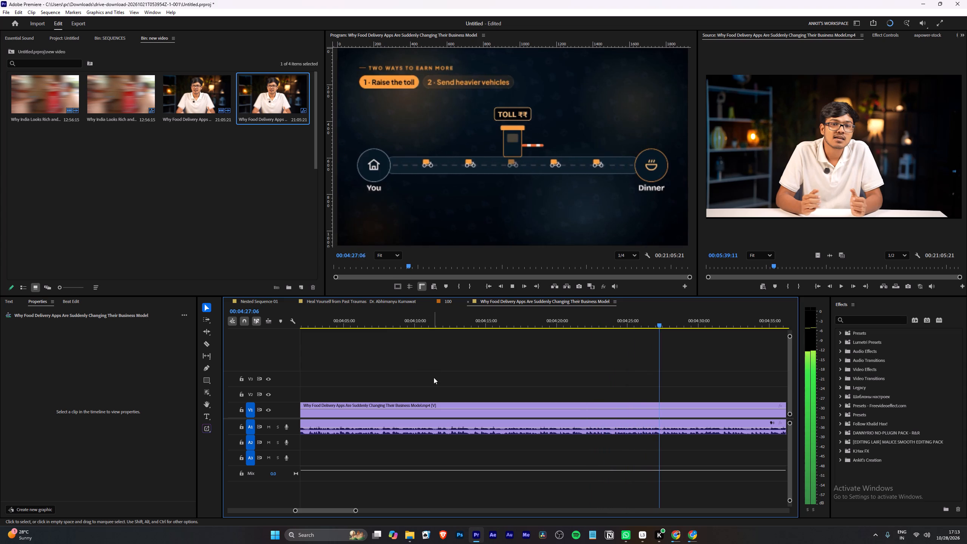
Play on to about 00:04:37 to review the toll road graphic on two ways to earn more and the speech following it.
scroll(482, 386, "down", 16)
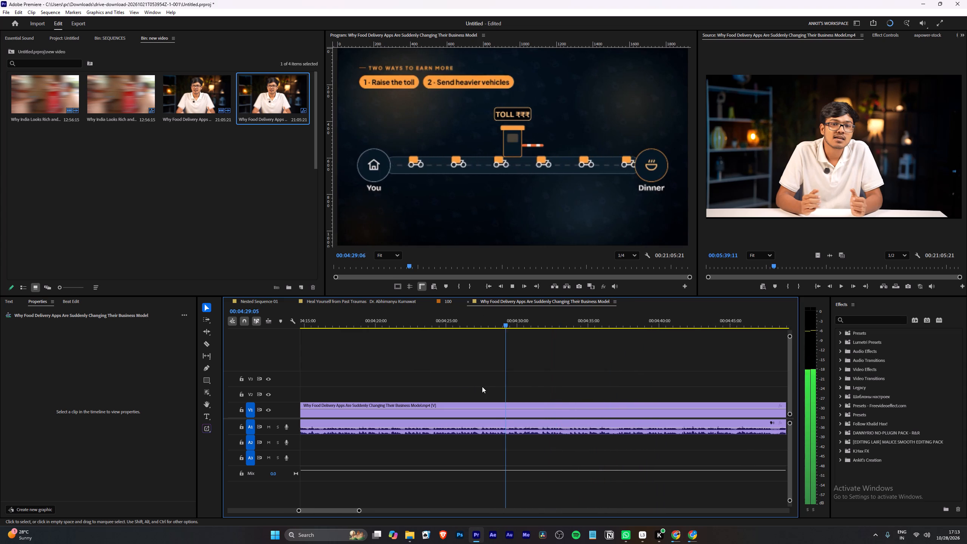
scroll(482, 386, "down", 5)
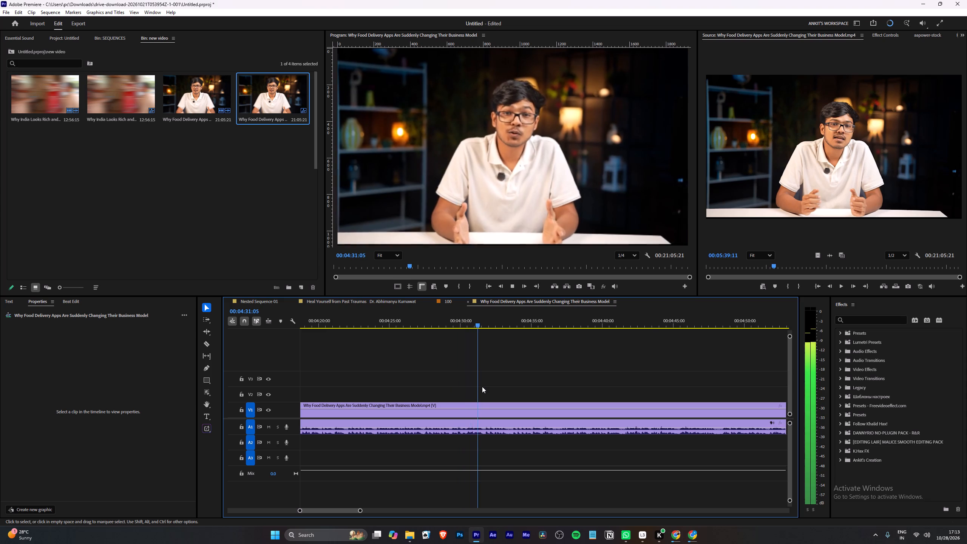
scroll(487, 398, "down", 3, "alt")
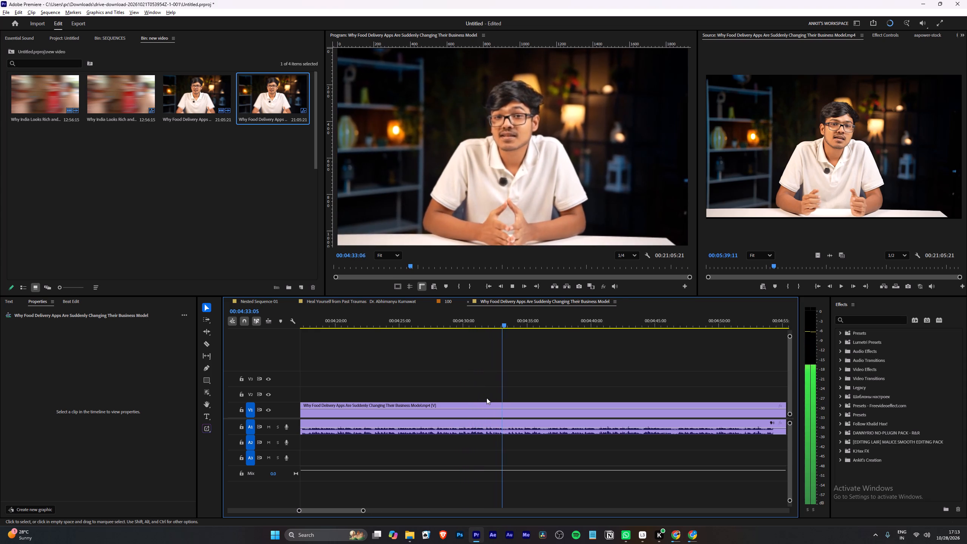
scroll(487, 398, "down", 2, "alt")
scroll(422, 393, "up", 13)
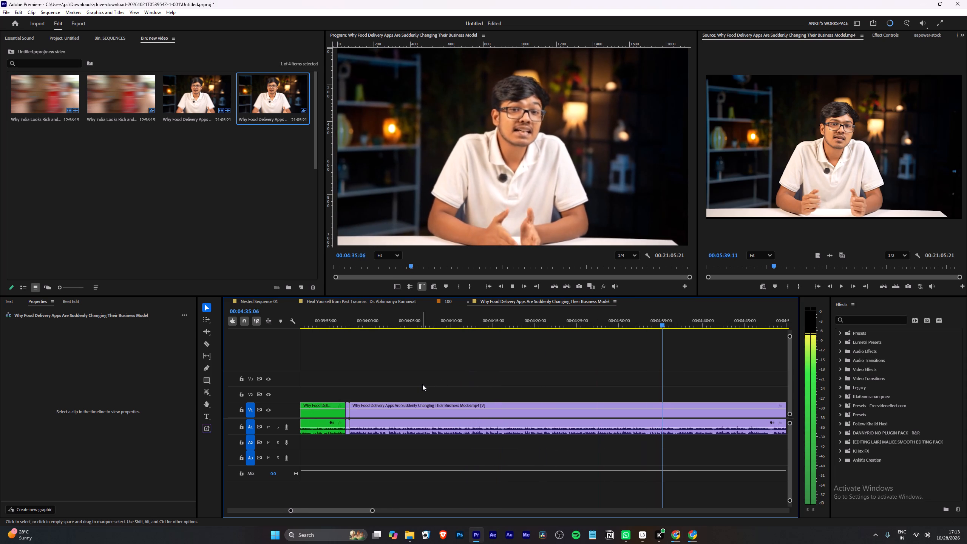
scroll(413, 384, "down", 11)
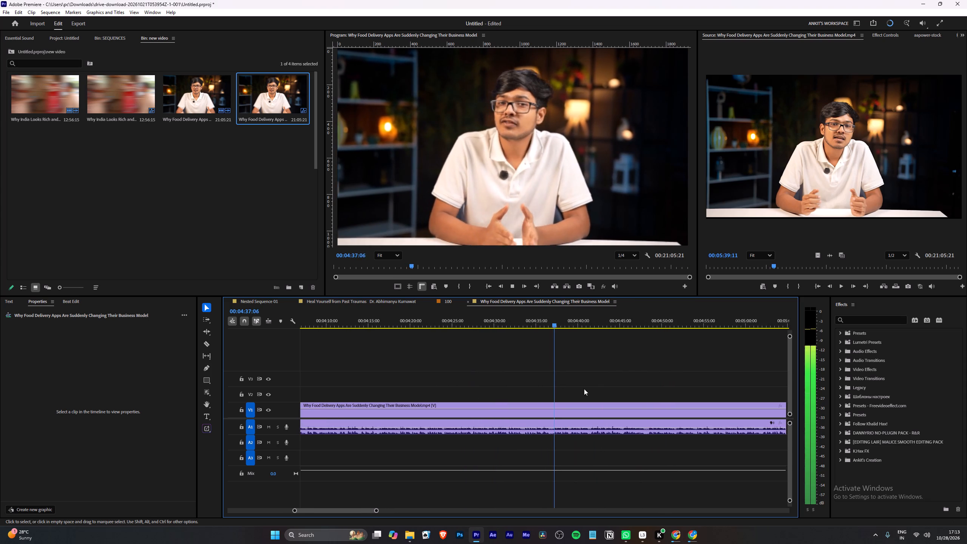
Play on to about 00:04:49 to review the passage on ₹300–500 orders and weekday lunch spending.
scroll(618, 372, "up", 4, "alt")
scroll(588, 371, "down", 5)
scroll(555, 374, "up", 5, "alt")
scroll(555, 374, "down", 5)
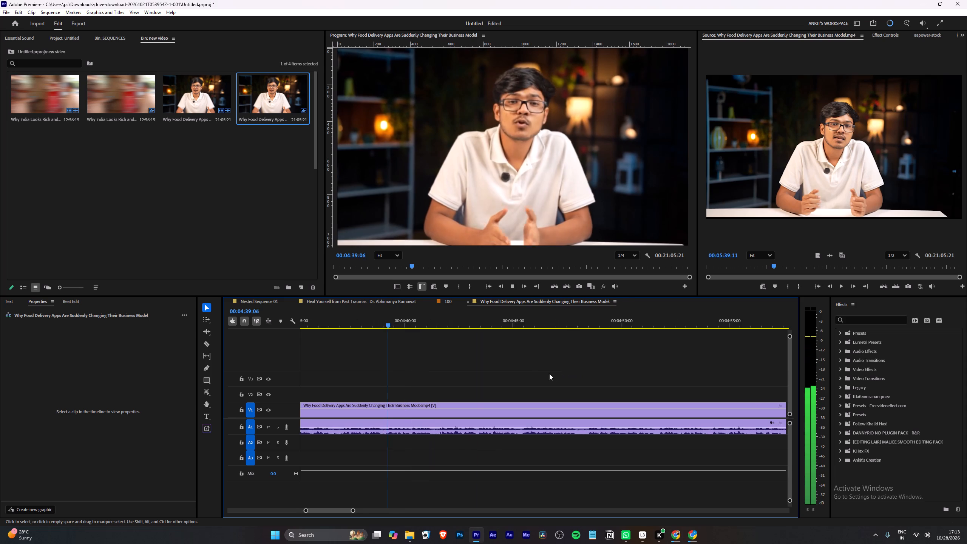
scroll(537, 374, "down", 4, "alt")
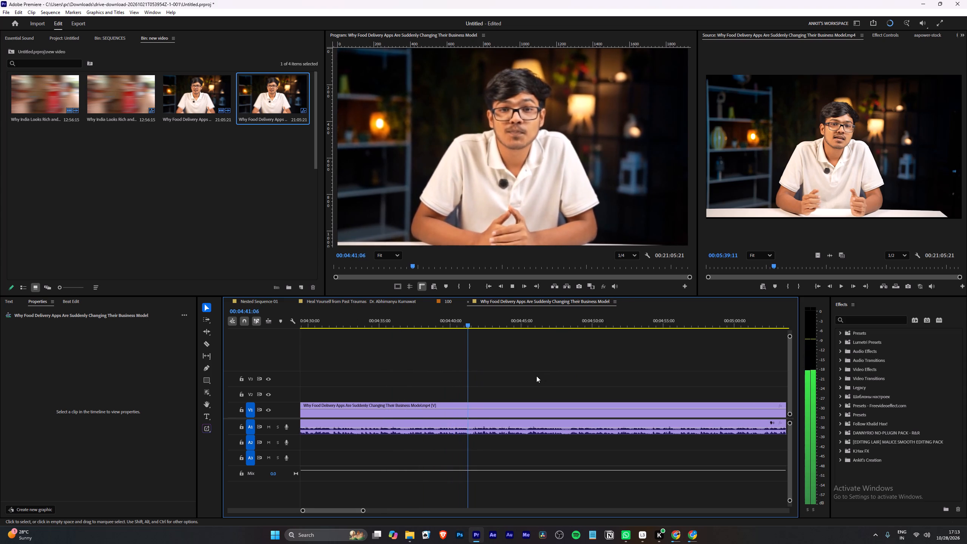
scroll(536, 376, "down", 5)
scroll(493, 405, "up", 2, "alt")
scroll(479, 393, "down", 1)
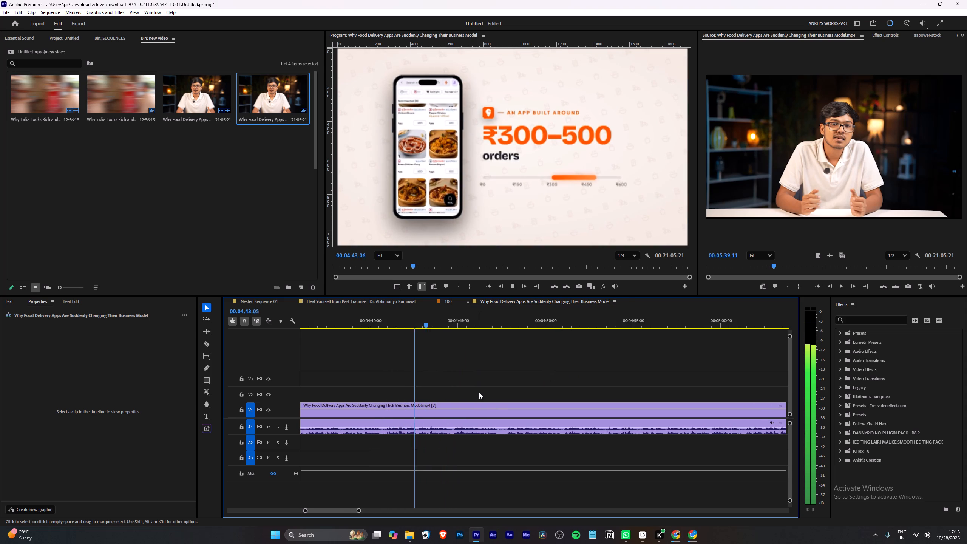
scroll(479, 393, "down", 1)
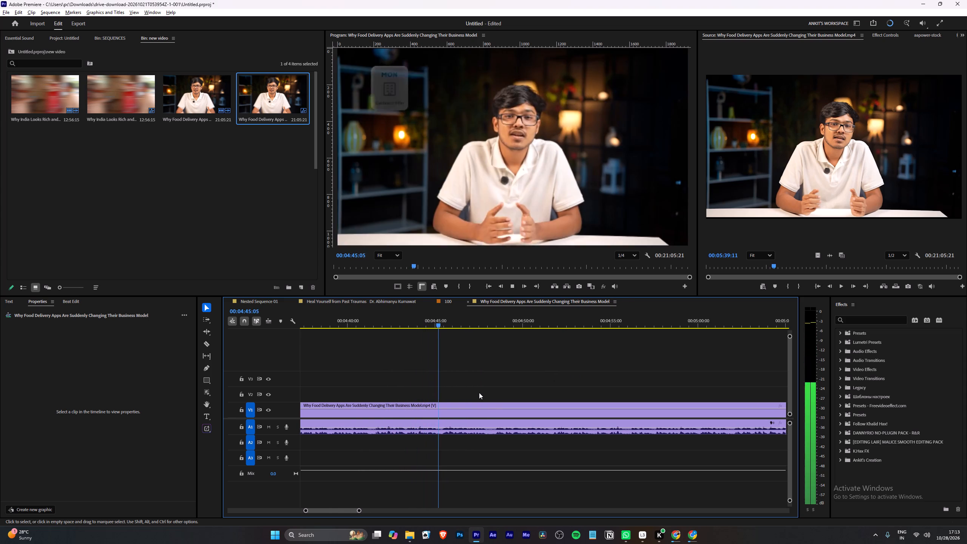
scroll(479, 393, "up", 3, "alt")
scroll(479, 393, "down", 4)
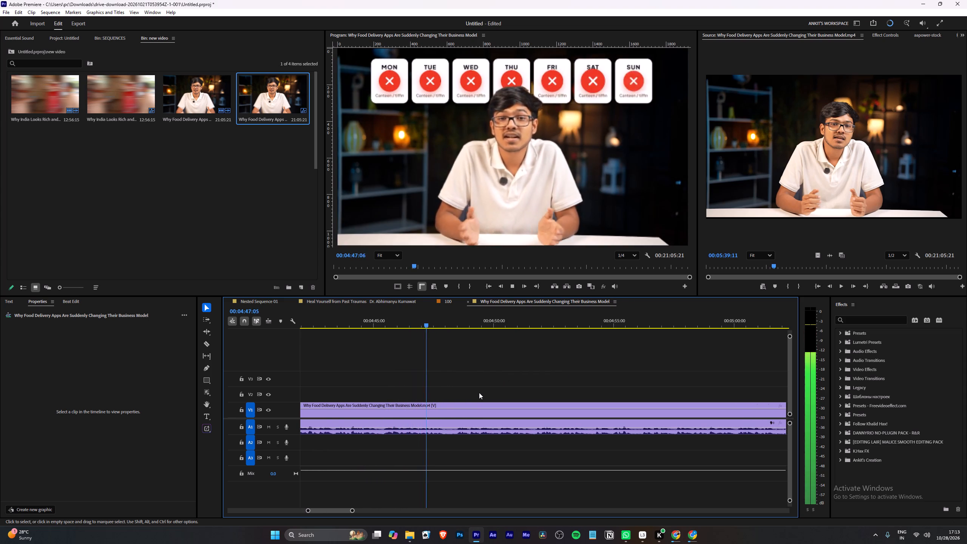
scroll(468, 393, "up", 5, "alt")
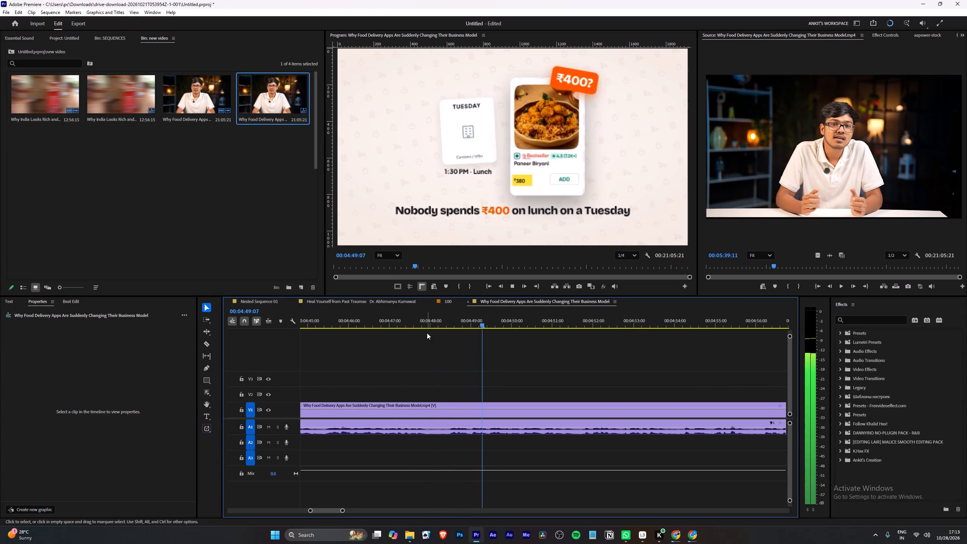
Cut the food delivery clip at about 00:04:48, where the Tuesday lunch passage starts, and label the preceding clip green (GFX).
left_click(431, 326)
key("w")
key("space")
scroll(416, 368, "down", 5, "alt")
right_click(390, 411)
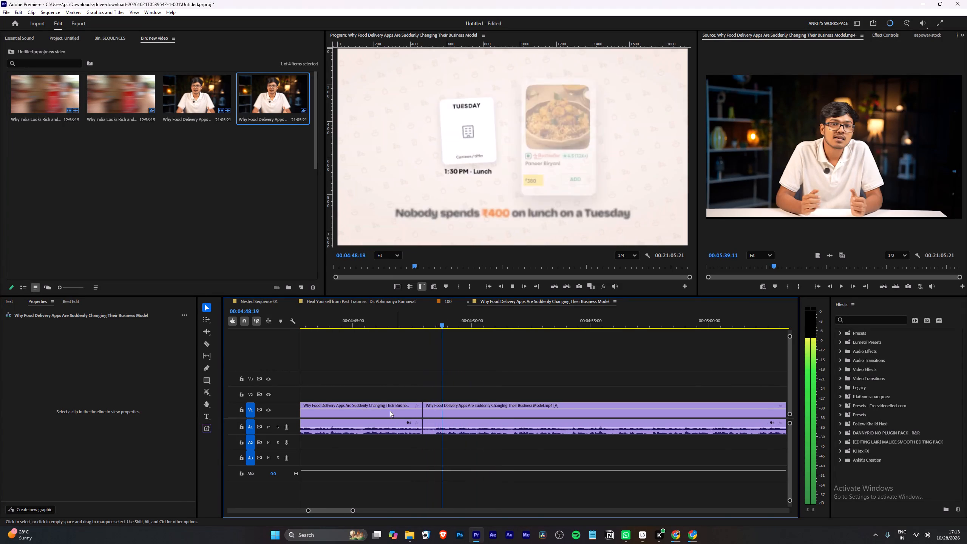
left_click(422, 300)
left_click(539, 320)
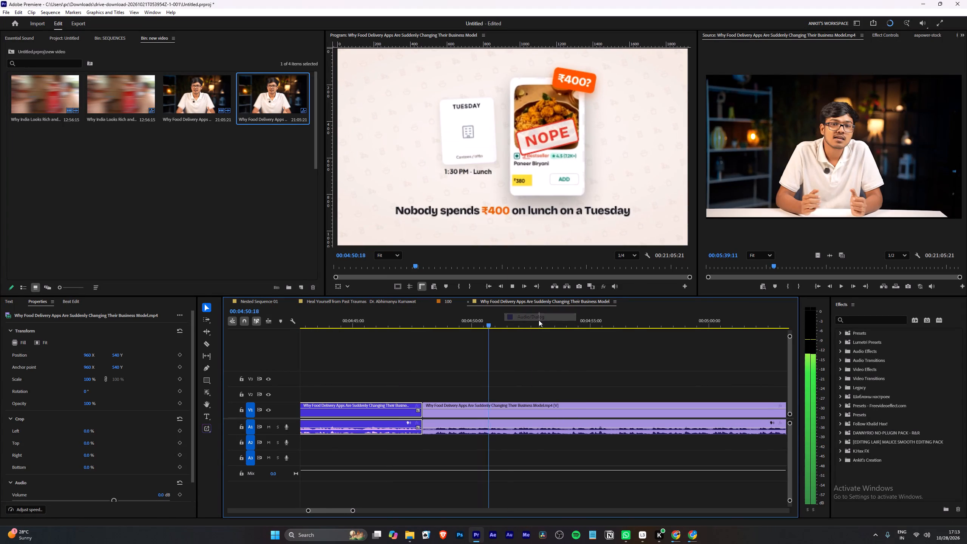
right_click(394, 411)
left_click(419, 299)
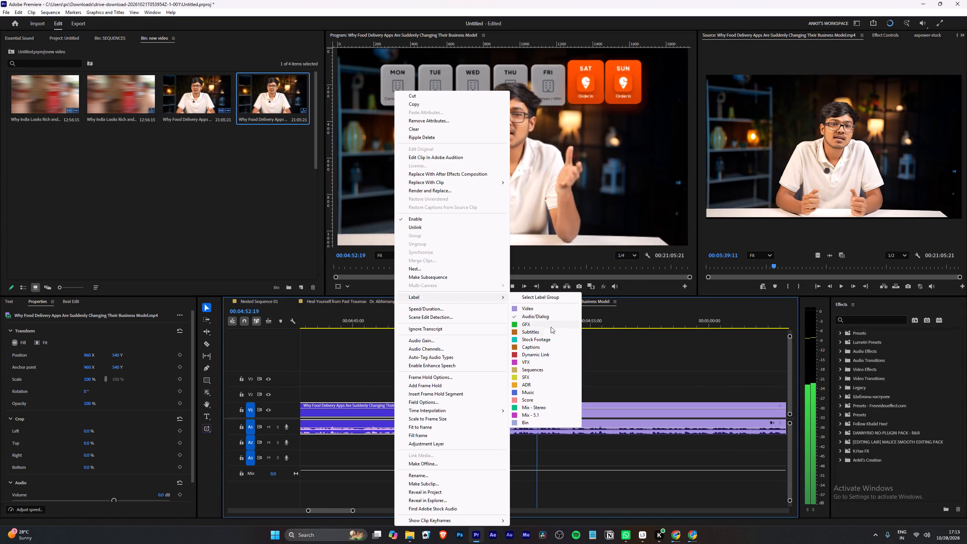
left_click(554, 325)
left_click(524, 371)
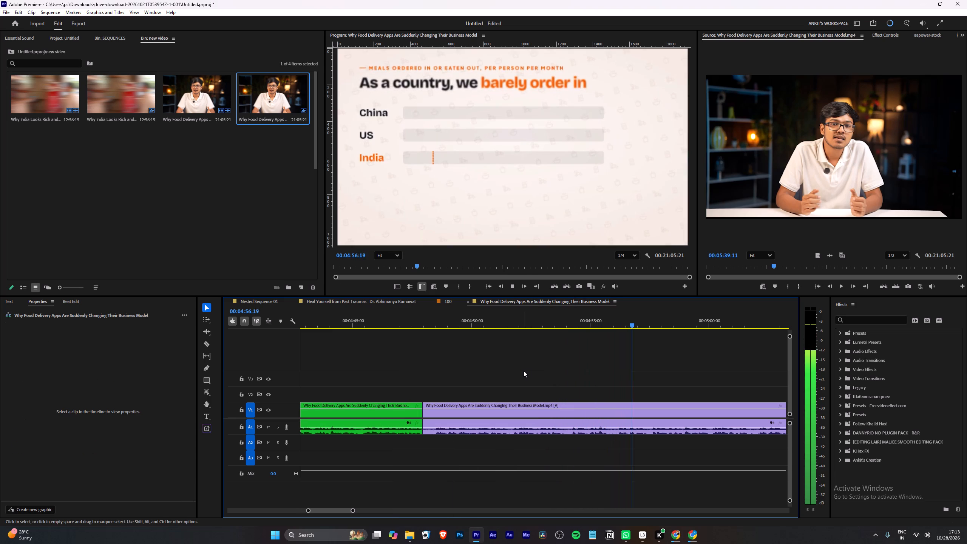
Play on to about 00:05:10 to review the weekend ordering passage and the China, US and India meals comparison.
scroll(524, 371, "down", 9)
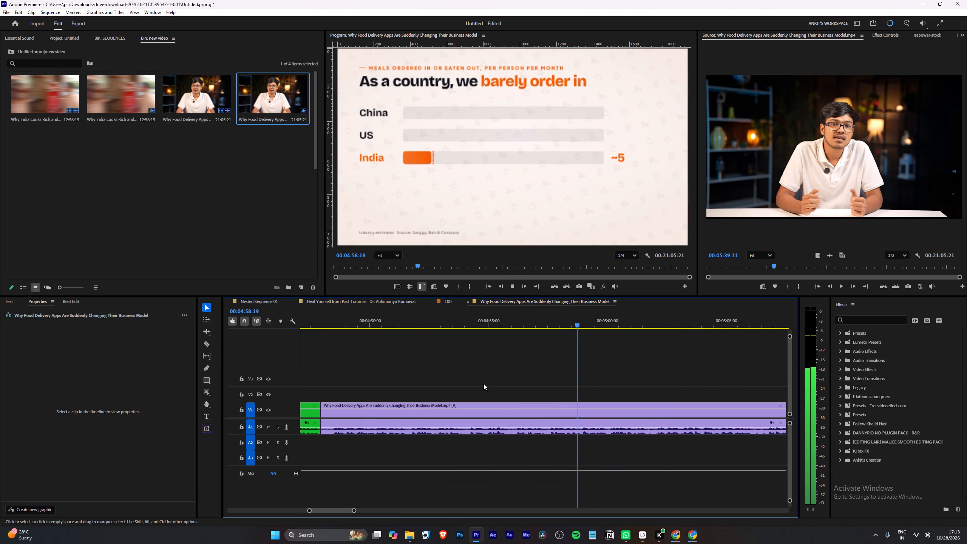
scroll(483, 383, "down", 5)
scroll(440, 375, "down", 9)
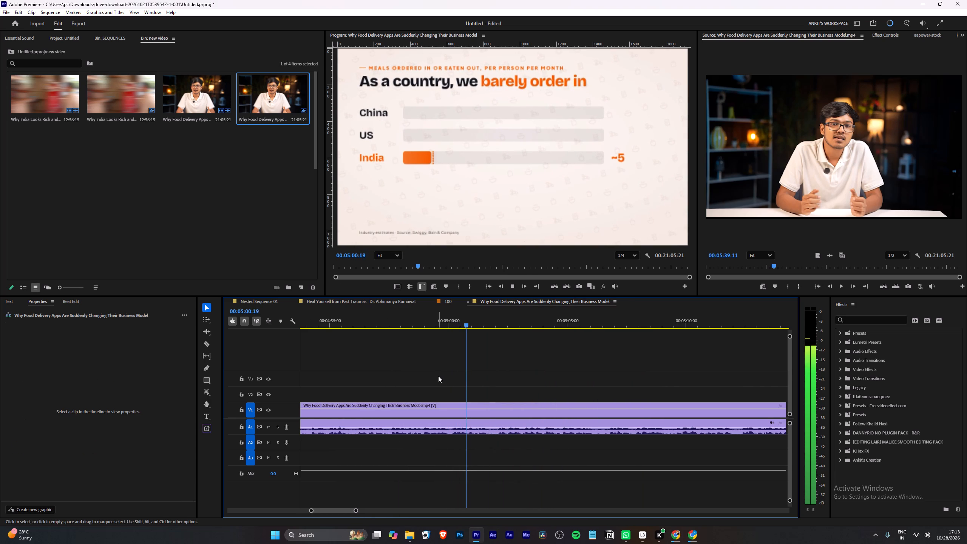
scroll(438, 377, "down", 4)
scroll(388, 389, "down", 5)
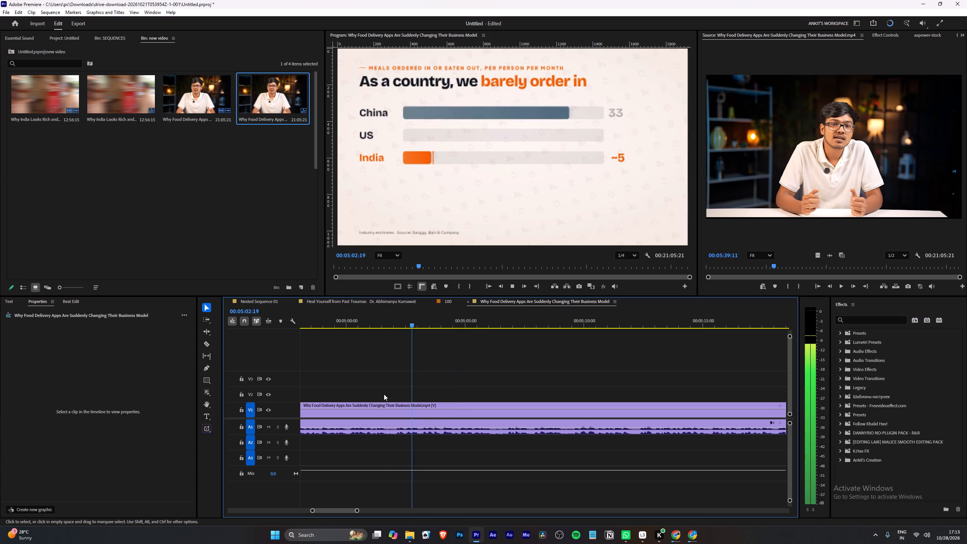
scroll(391, 390, "down", 5)
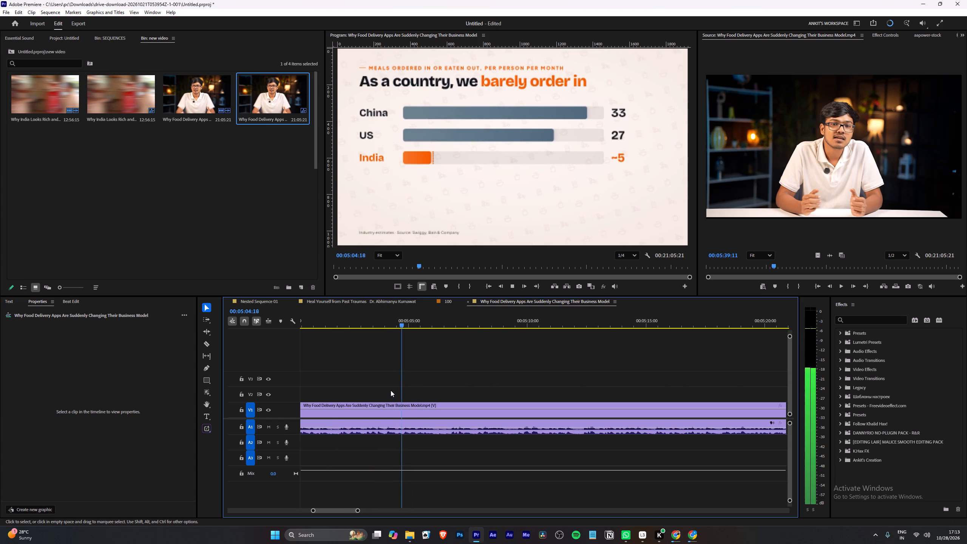
scroll(391, 390, "down", 4)
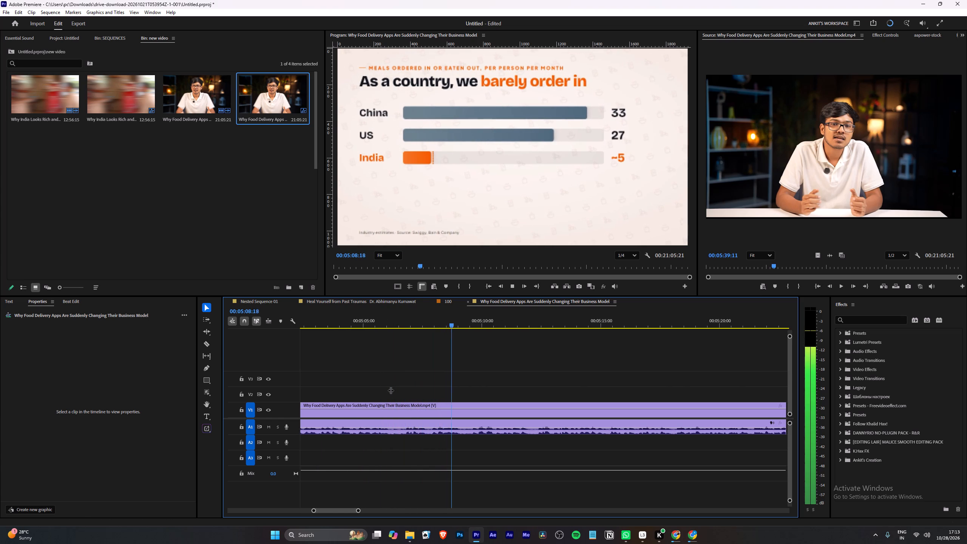
scroll(391, 390, "down", 8, "alt")
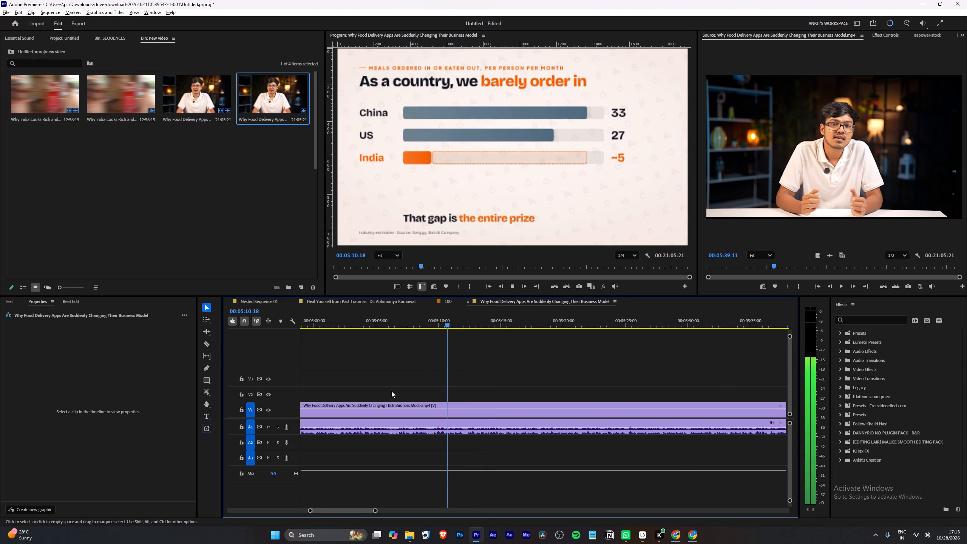
scroll(391, 391, "down", 2, "alt")
scroll(394, 388, "up", 9)
Replay the start of the Tuesday lunch passage and cut the unlabelled clip again at about 00:04:48:12, just after the green clip.
left_click(352, 329)
left_click(350, 323)
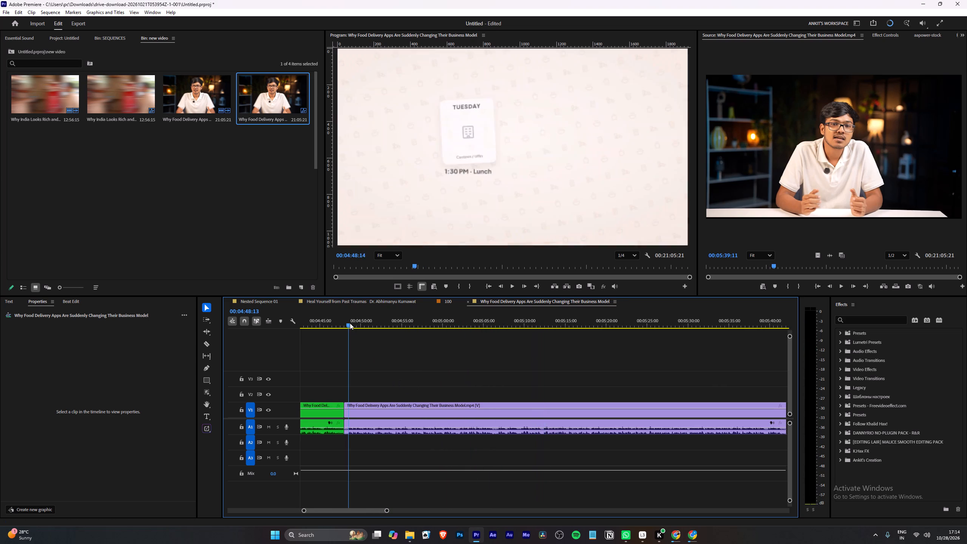
key("space")
scroll(348, 380, "up", 16, "alt")
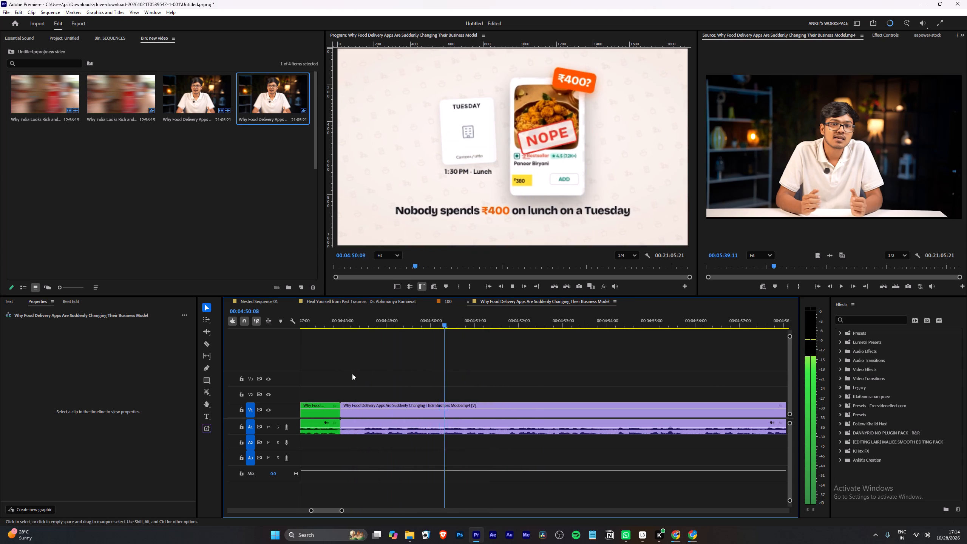
scroll(370, 371, "down", 3, "alt")
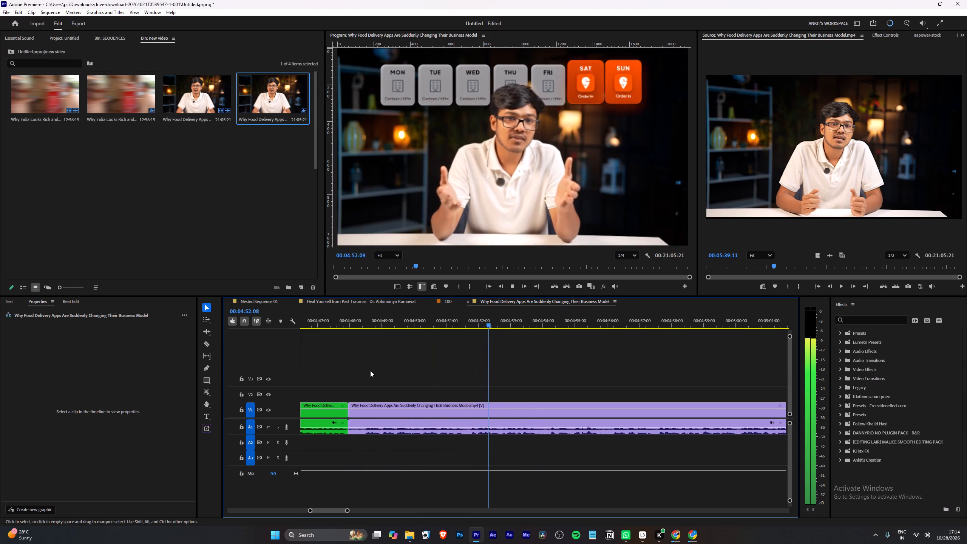
left_click(363, 325)
key("w")
key("space")
Play on to about 00:05:08 to review the weekday lunch passage and the "As a country, we barely order in" graphic.
scroll(372, 380, "down", 4, "alt")
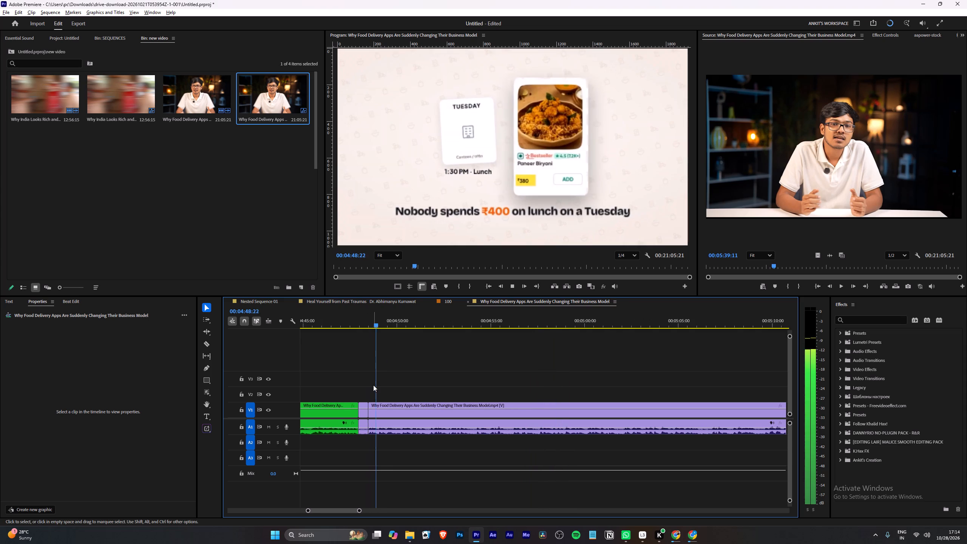
scroll(373, 385, "down", 20, "alt")
scroll(373, 385, "down", 17, "alt")
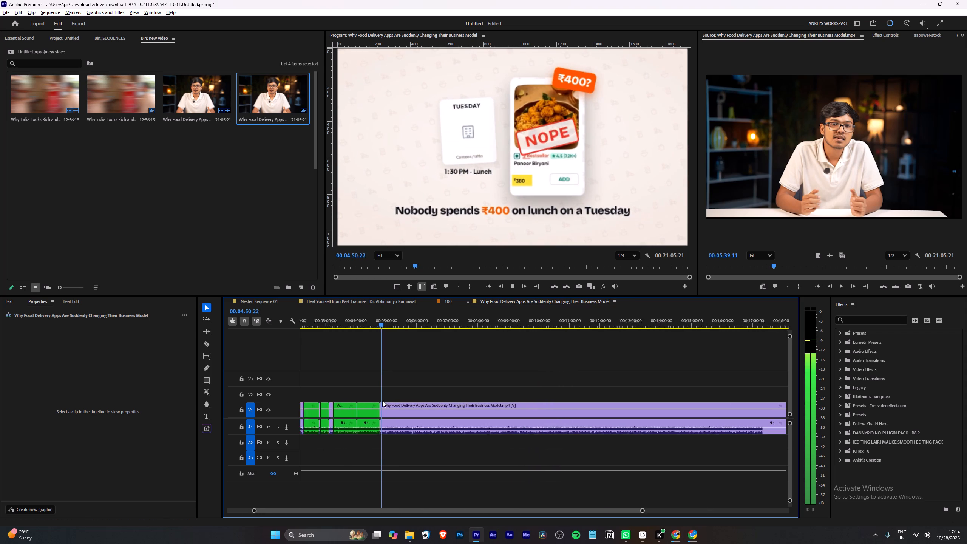
scroll(382, 401, "down", 6, "alt")
scroll(363, 409, "up", 12, "alt")
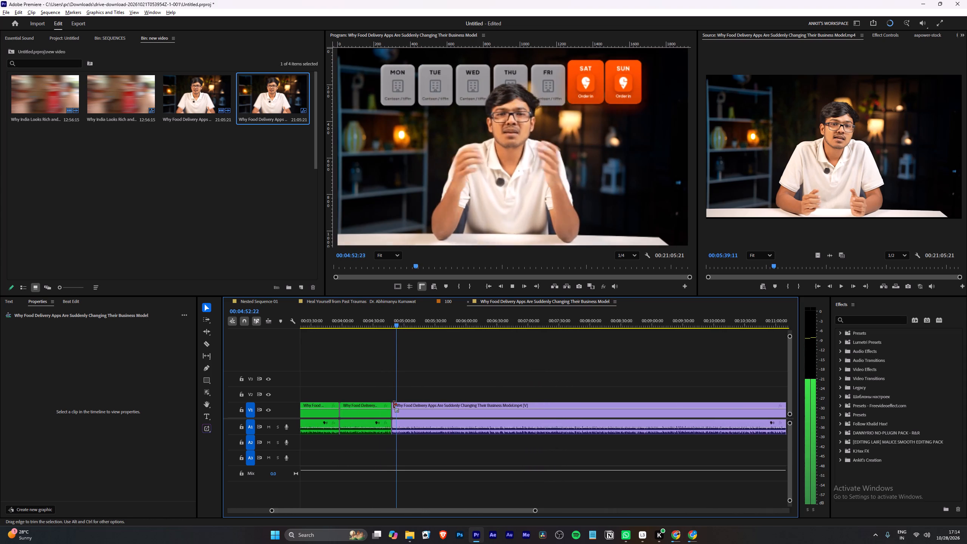
scroll(394, 405, "up", 10, "alt")
scroll(396, 408, "down", 15, "alt")
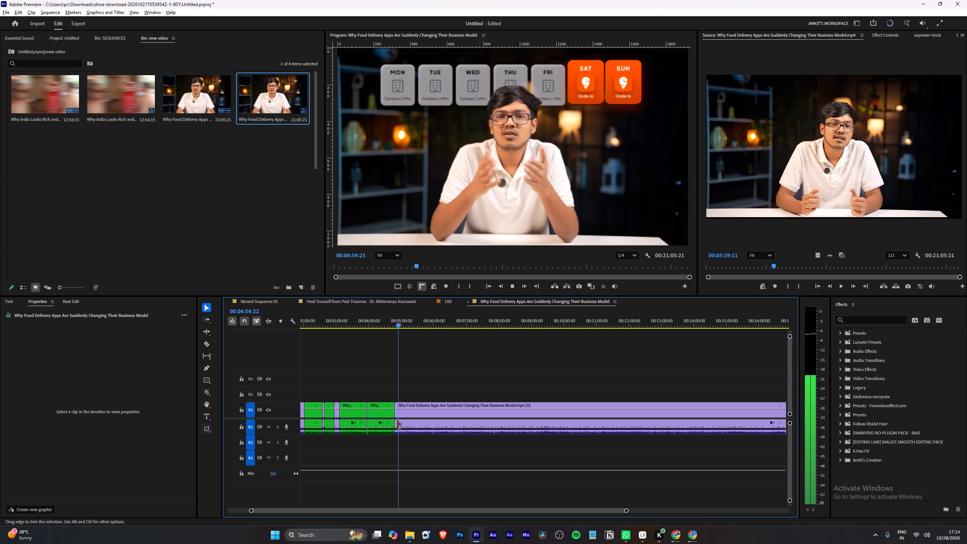
scroll(391, 426, "down", 4, "alt")
scroll(354, 411, "up", 5, "alt")
scroll(403, 402, "up", 6, "alt")
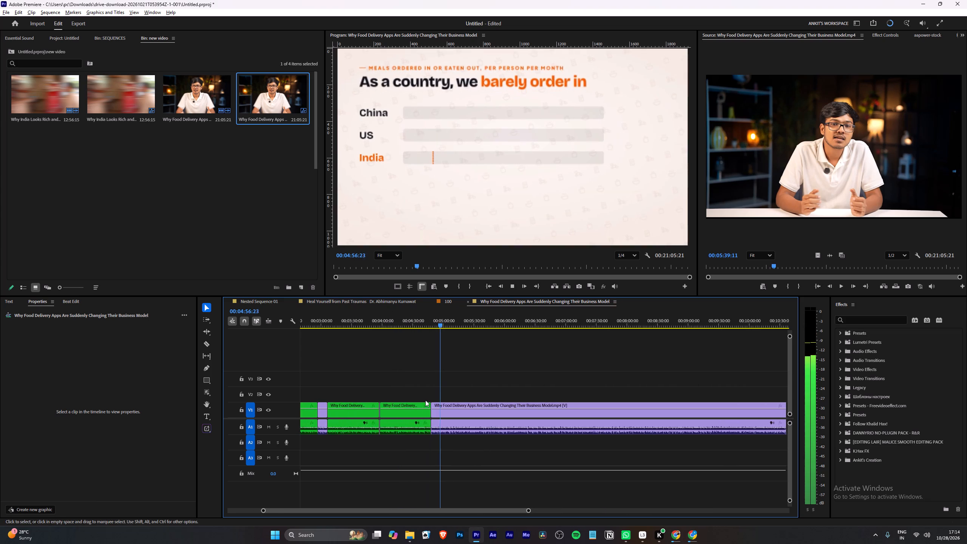
scroll(425, 400, "up", 20, "alt")
scroll(425, 400, "up", 1, "alt")
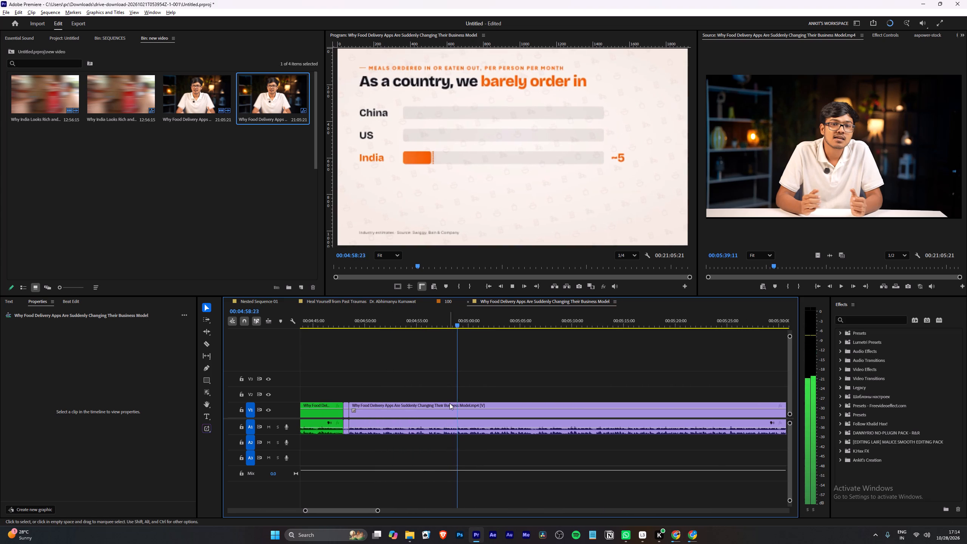
scroll(450, 403, "up", 2, "alt")
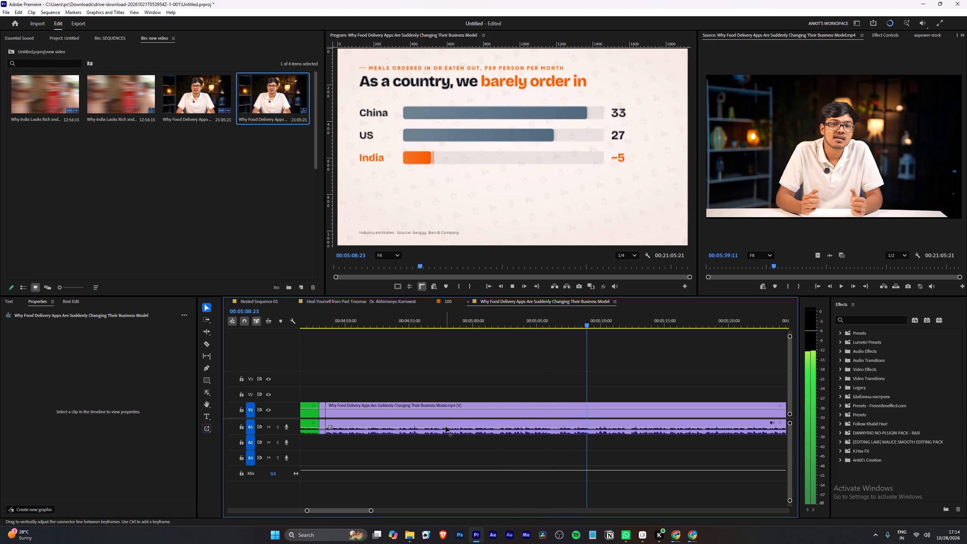
Play on to about 00:05:26 to review the "entire prize" gap, the speech after it and the street snack footage.
scroll(446, 430, "down", 11)
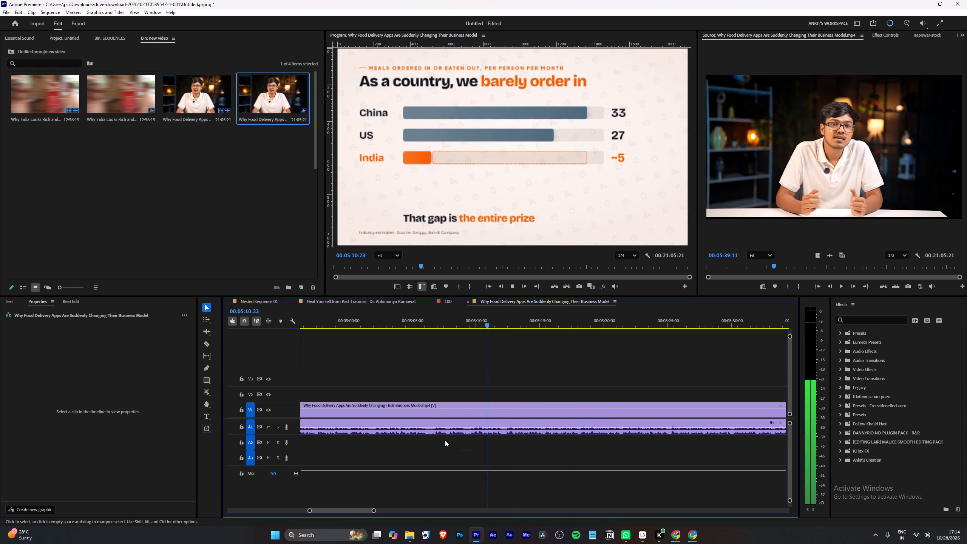
scroll(445, 440, "down", 5)
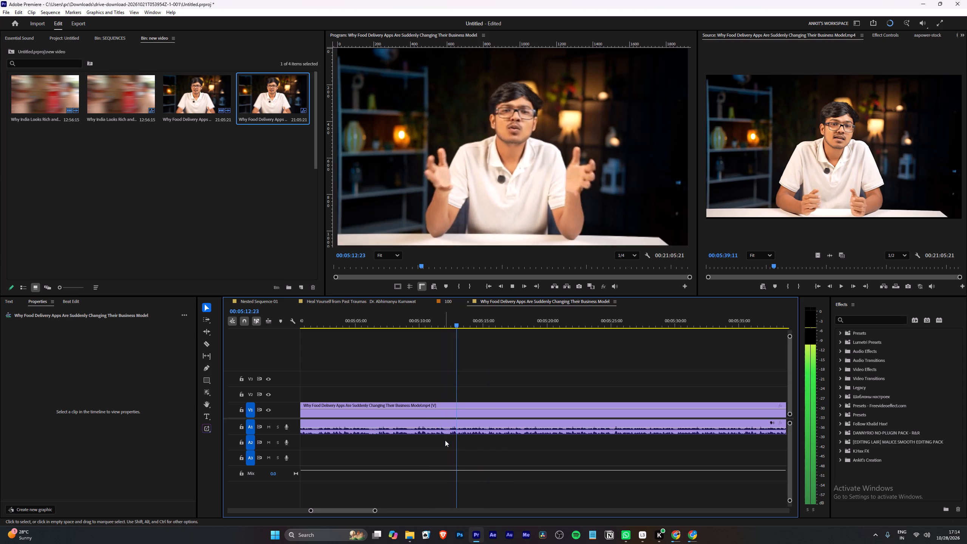
scroll(483, 395, "down", 5)
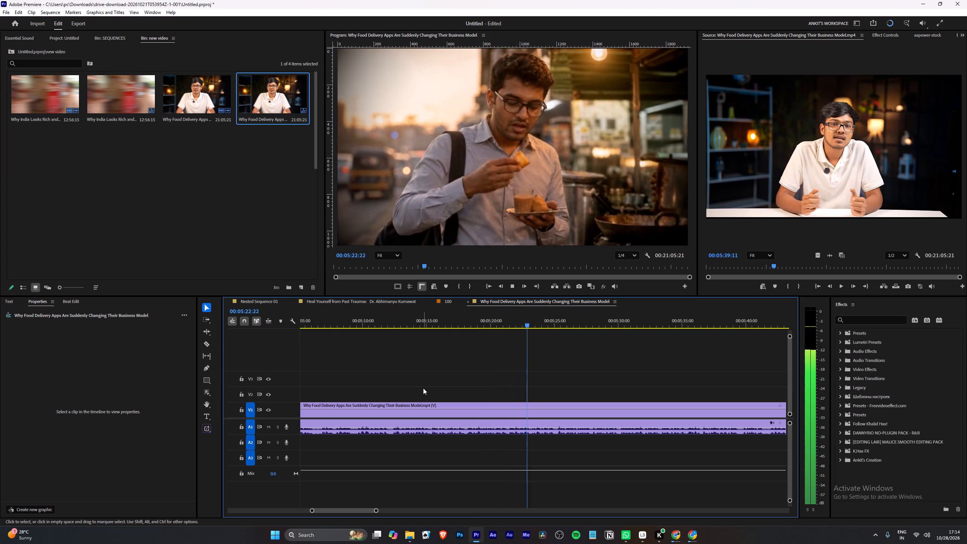
scroll(423, 388, "down", 10)
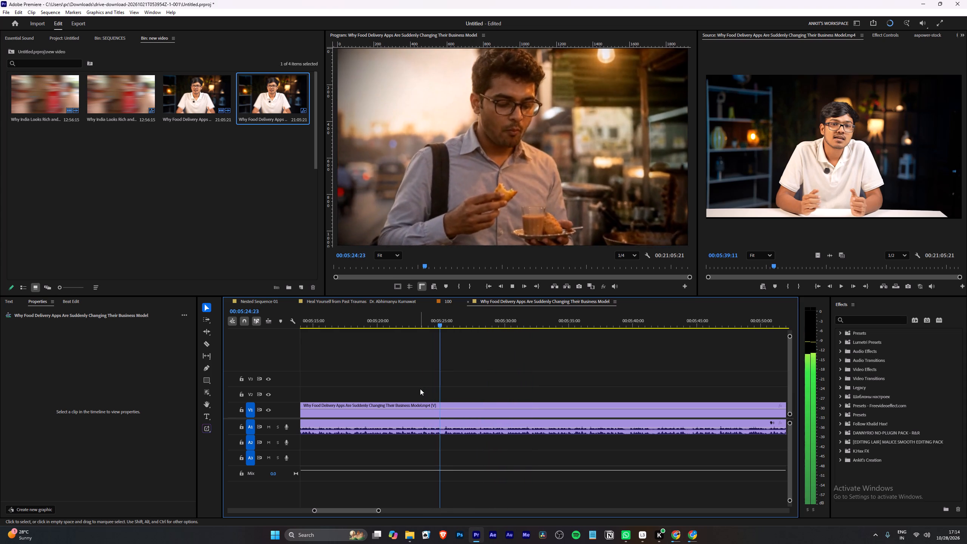
scroll(420, 389, "down", 5)
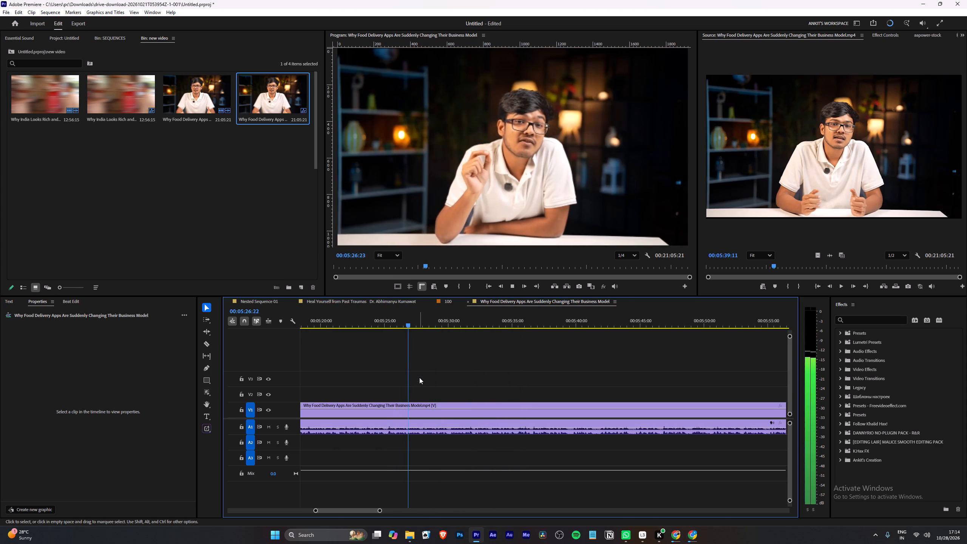
Play on to about 00:05:34 to review the speech following the street snack footage and find where the passage ends.
scroll(446, 368, "up", 8, "alt")
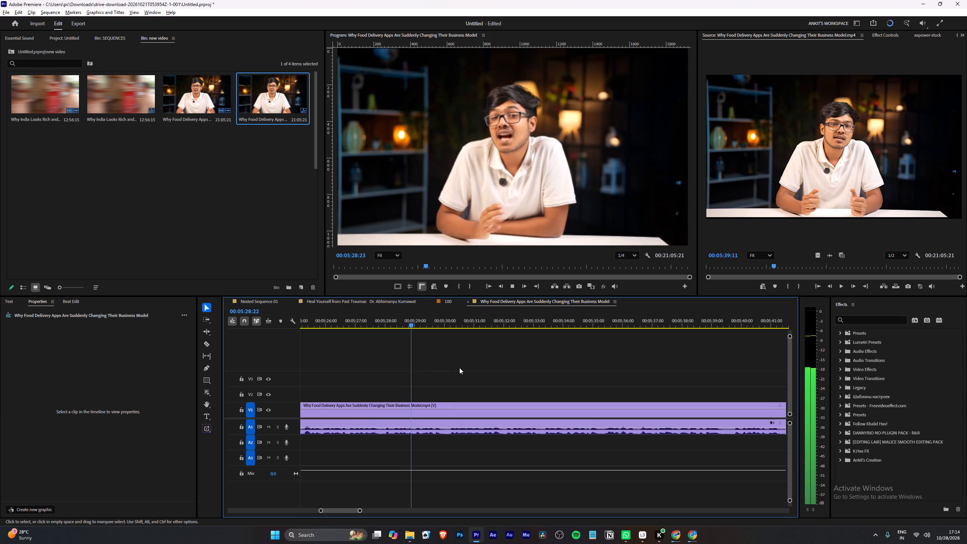
scroll(459, 368, "down", 4, "alt")
scroll(459, 368, "down", 7)
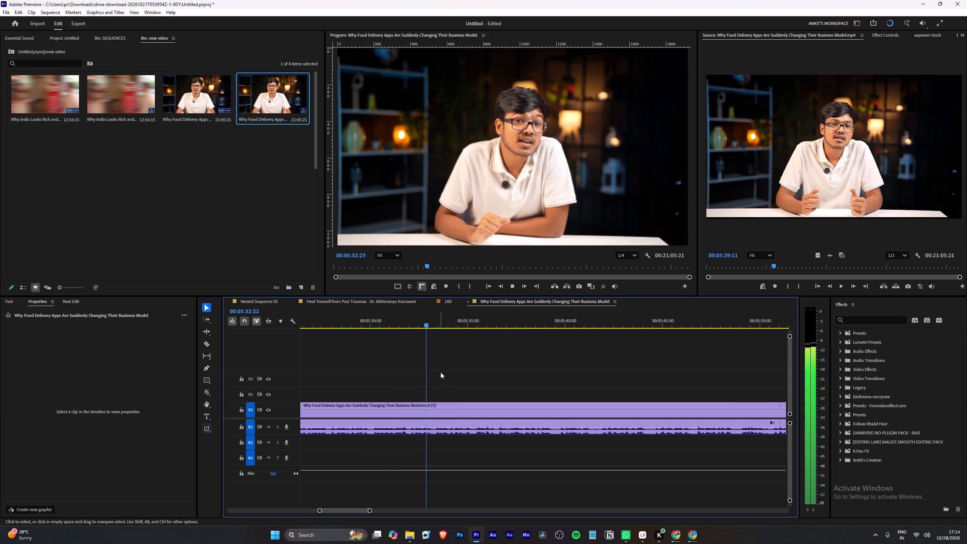
scroll(508, 357, "up", 8, "alt")
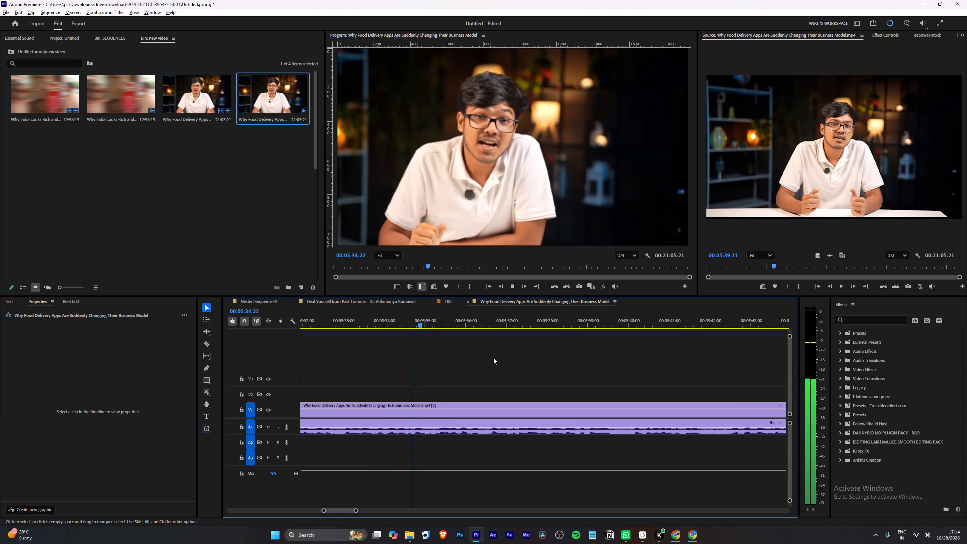
Cut the clip at 00:05:35:05, label the passage before it green (GFX), and play on from there.
scroll(493, 358, "up", 2, "alt")
left_click_drag(394, 321, 412, 320)
key("w")
right_click(397, 404)
left_click(455, 297)
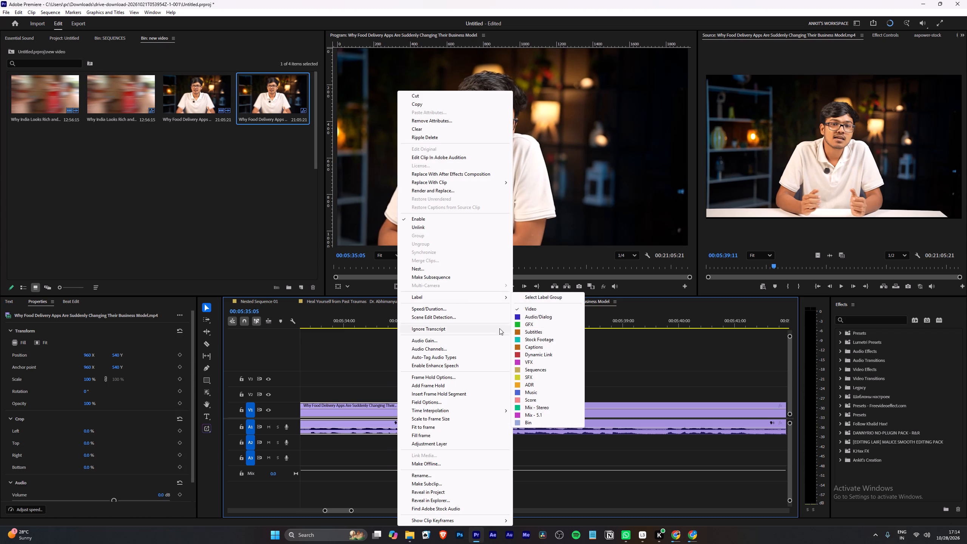
left_click(518, 325)
left_click(511, 349)
key("space")
Play on to about 00:05:45 to review the speech after the newly green-labelled passage.
scroll(436, 359, "down", 4, "alt")
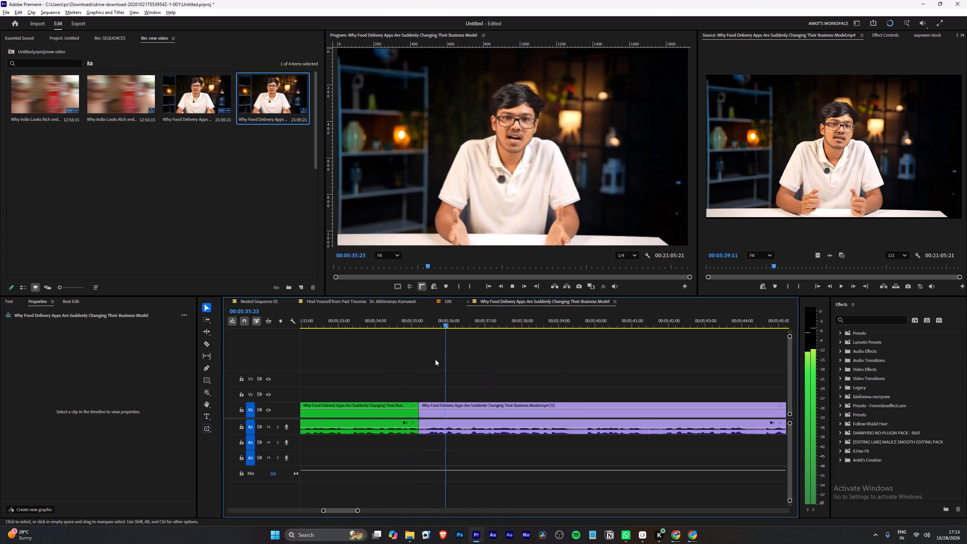
scroll(435, 359, "down", 2, "alt")
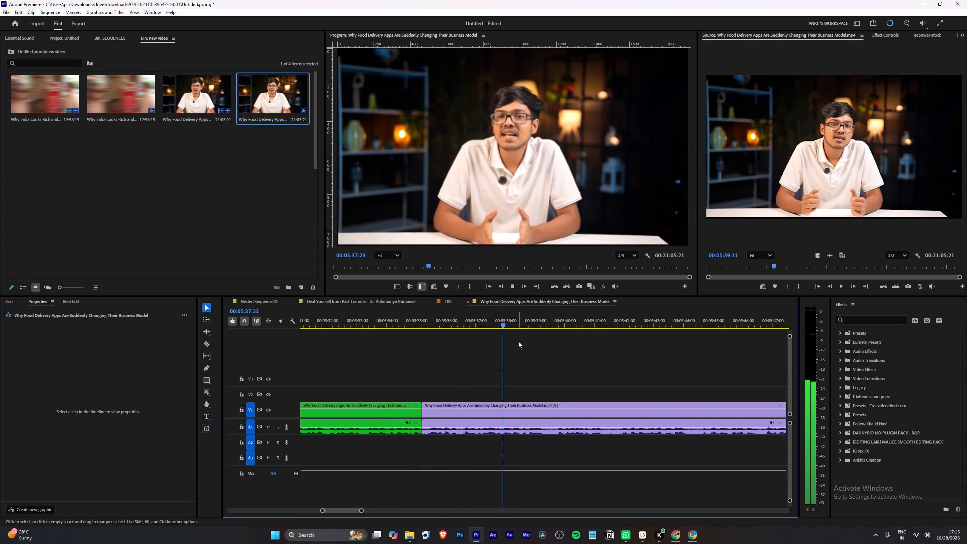
scroll(518, 341, "down", 5)
scroll(518, 341, "down", 3, "alt")
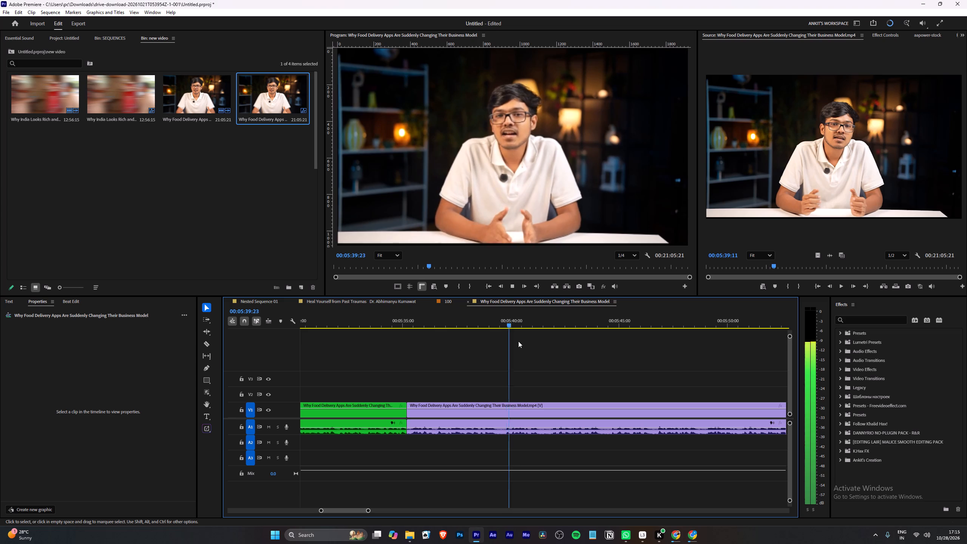
scroll(576, 342, "down", 4)
scroll(529, 340, "down", 3)
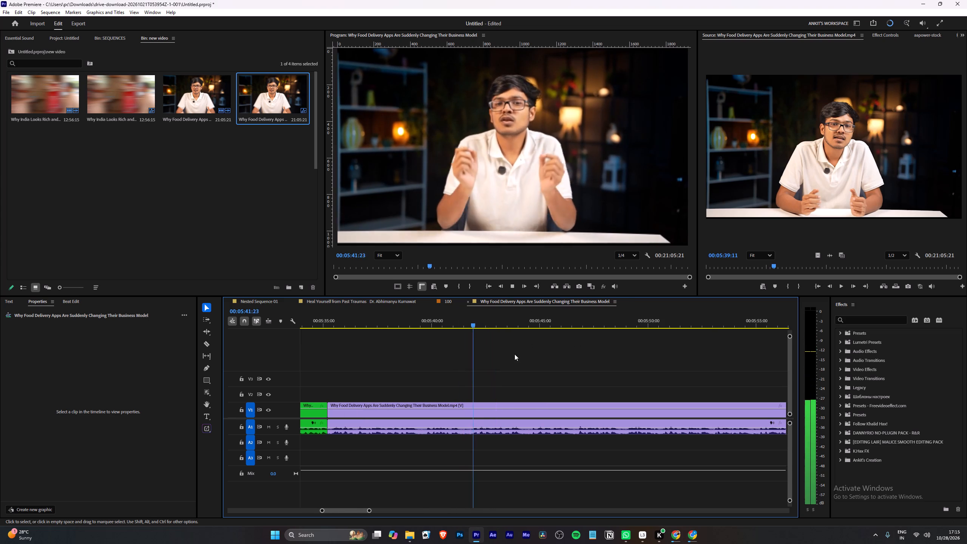
scroll(465, 357, "down", 4)
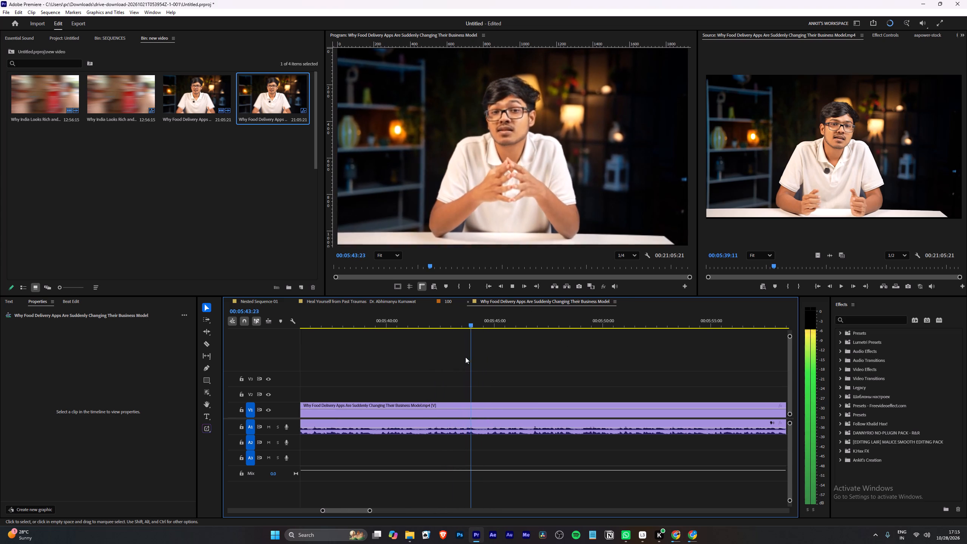
scroll(465, 358, "down", 5)
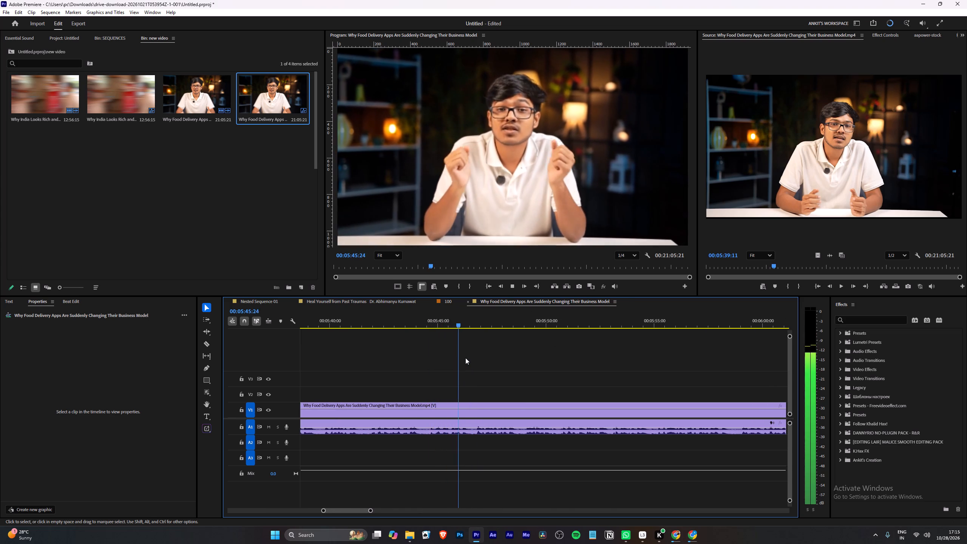
Play on to about 00:05:57 to review the speech and the "Not hungrier people" text graphic.
scroll(465, 358, "down", 7)
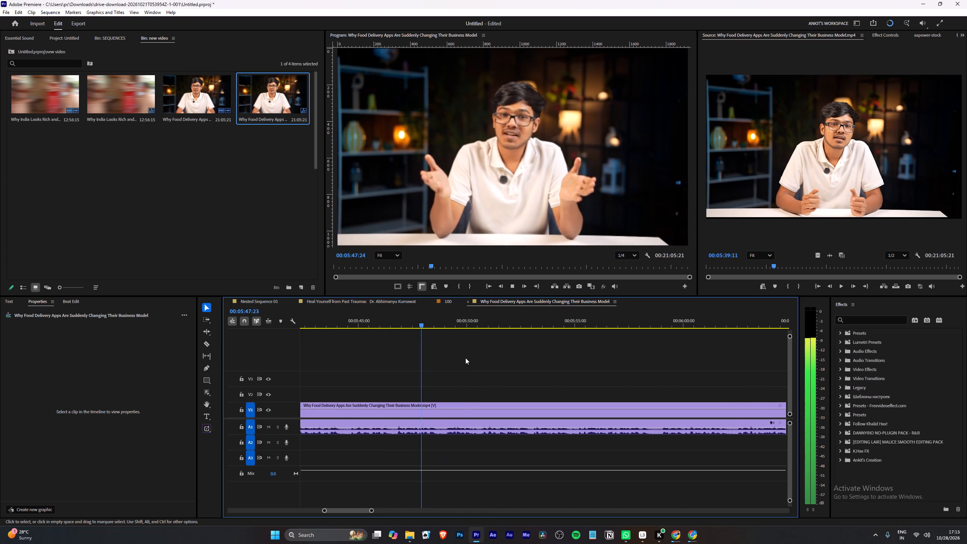
scroll(465, 360, "down", 7)
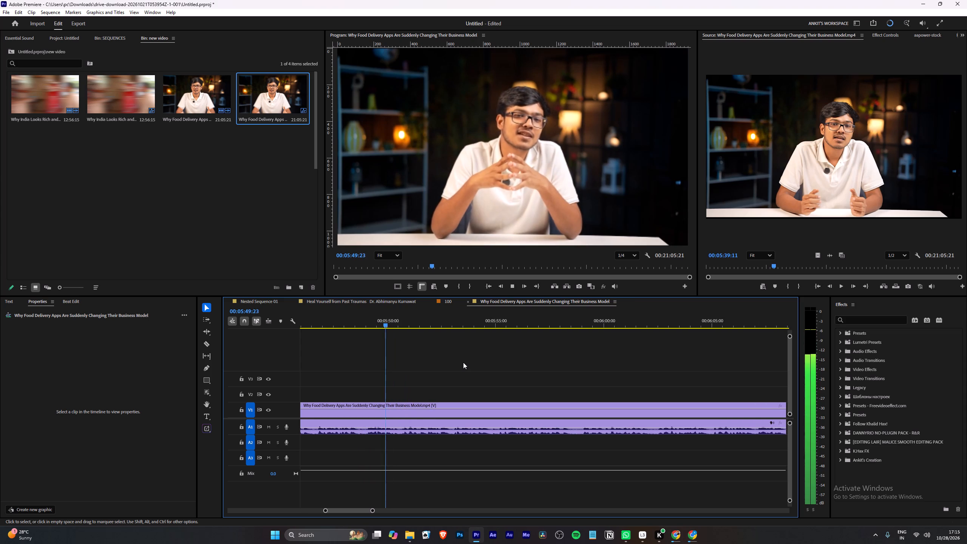
scroll(463, 362, "down", 4, "alt")
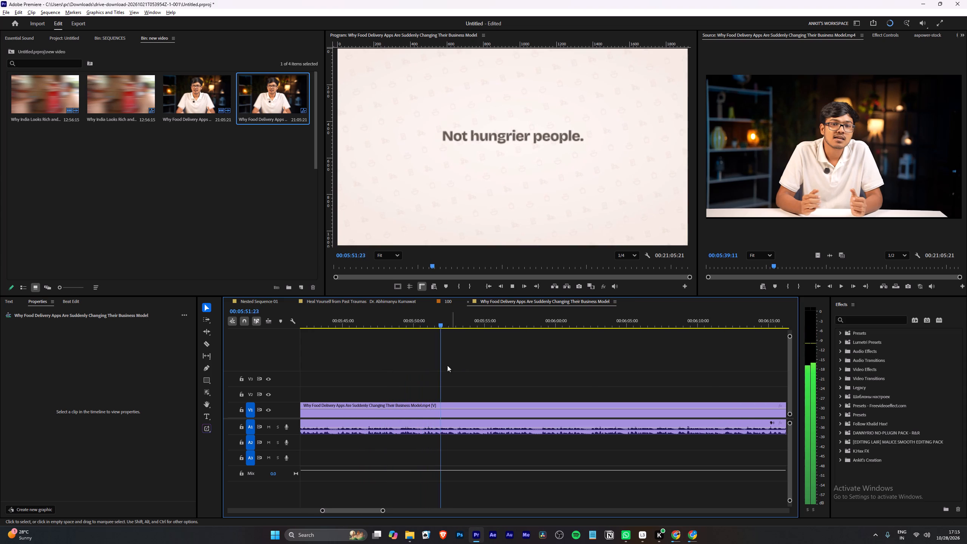
scroll(443, 367, "up", 6, "alt")
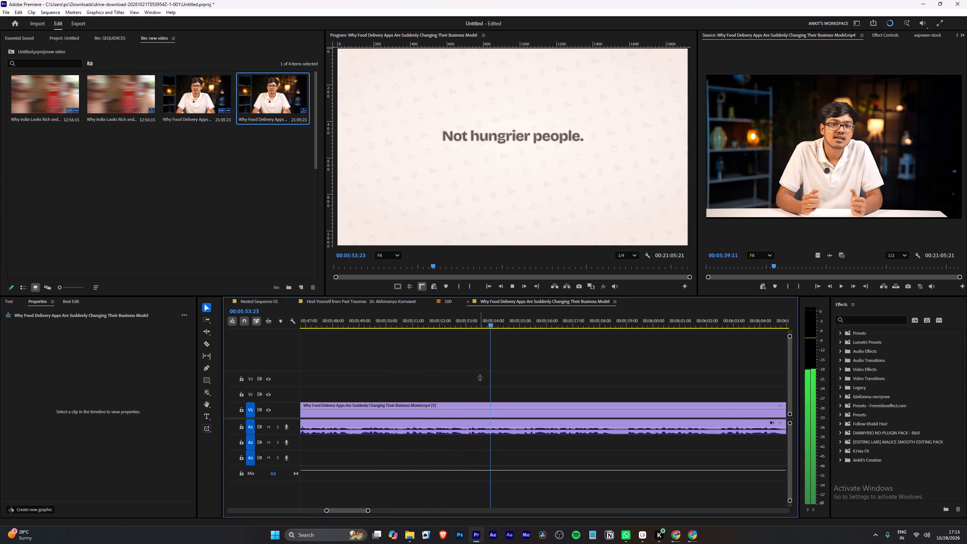
left_click(480, 377)
scroll(480, 377, "down", 4)
scroll(481, 377, "down", 4, "alt")
scroll(481, 377, "up", 2, "alt")
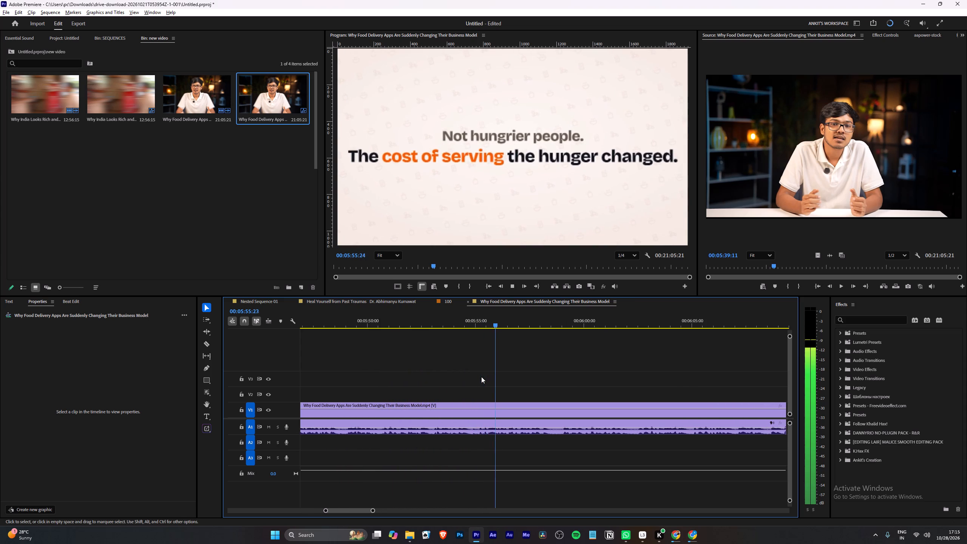
scroll(481, 377, "down", 9)
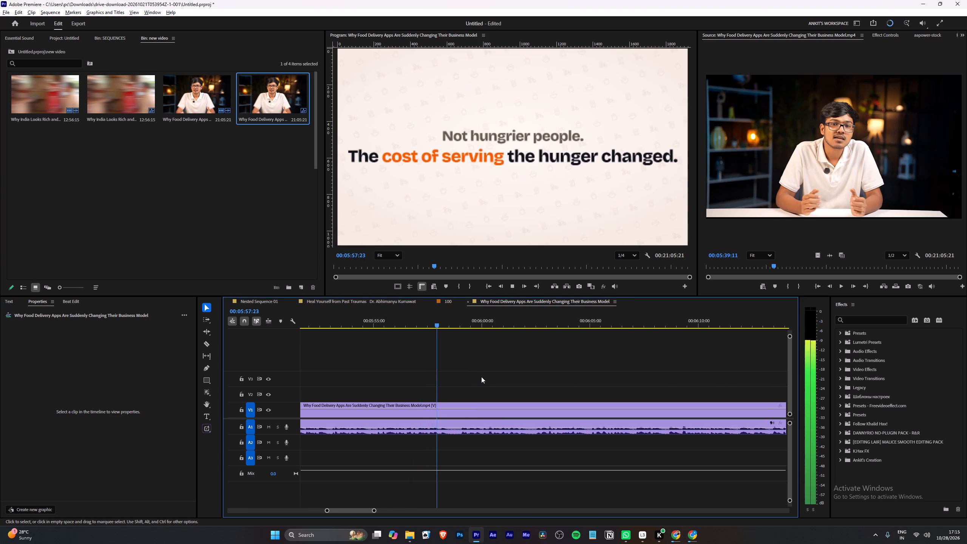
Play on to about 00:06:15 to review the speech and the task cards shown around the speaker.
scroll(481, 377, "down", 7, "alt")
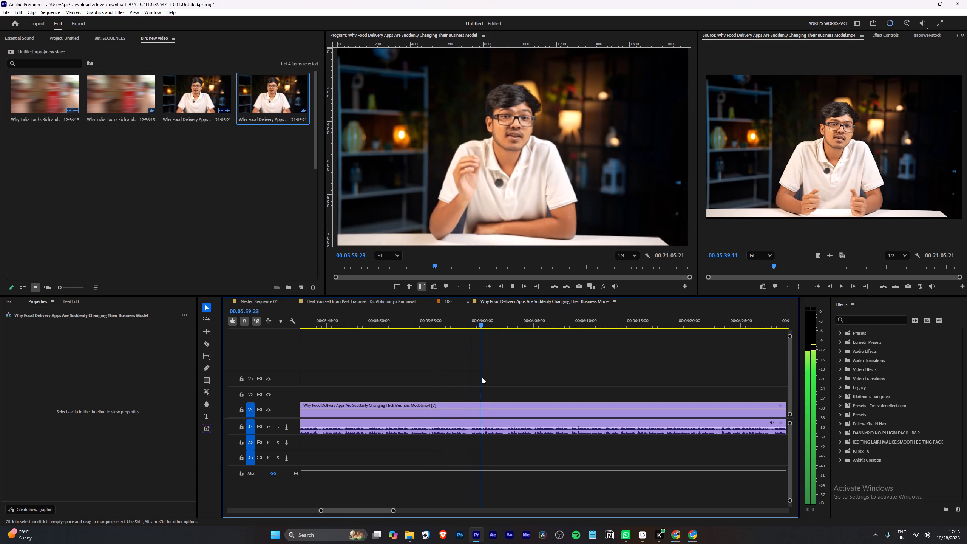
scroll(482, 377, "down", 5)
scroll(482, 380, "up", 7, "alt")
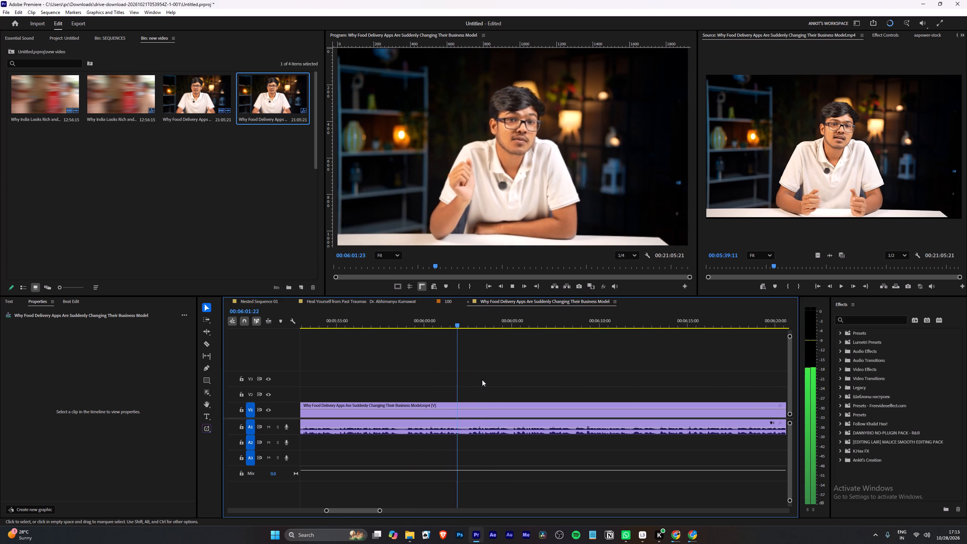
scroll(482, 380, "up", 2, "alt")
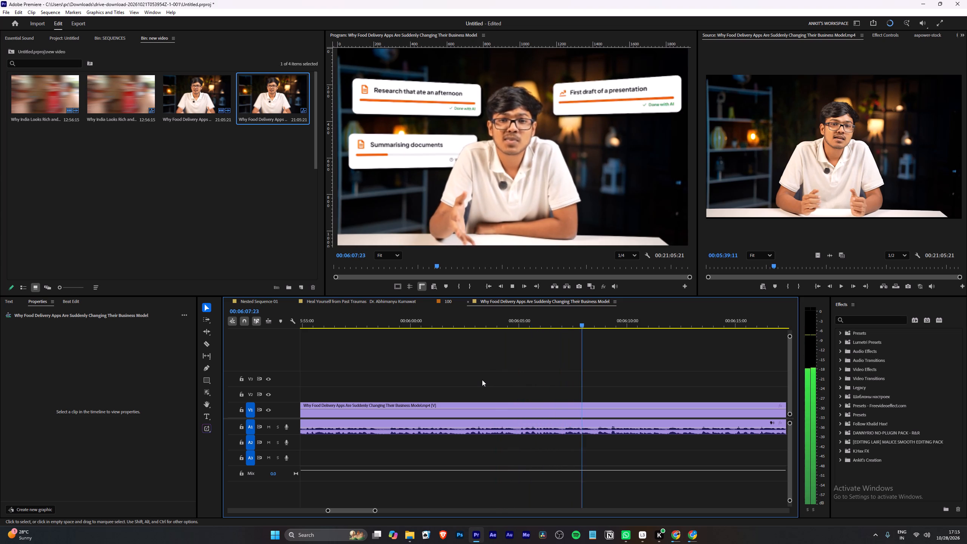
scroll(482, 380, "down", 4)
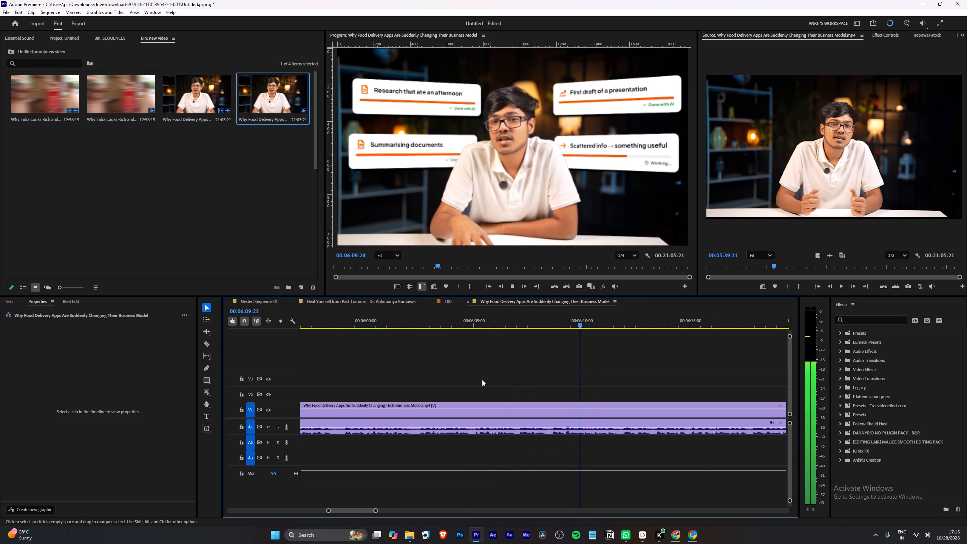
scroll(482, 380, "down", 11)
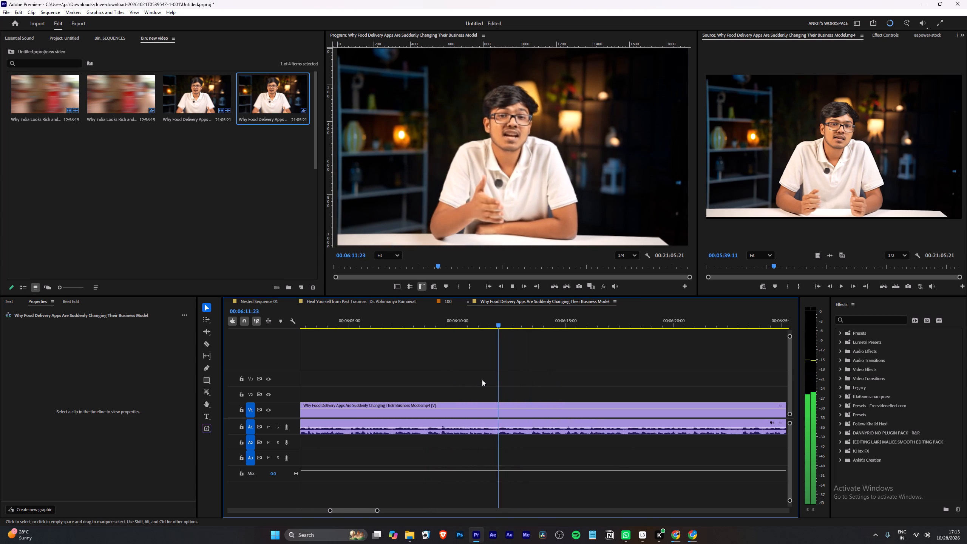
scroll(482, 380, "down", 12)
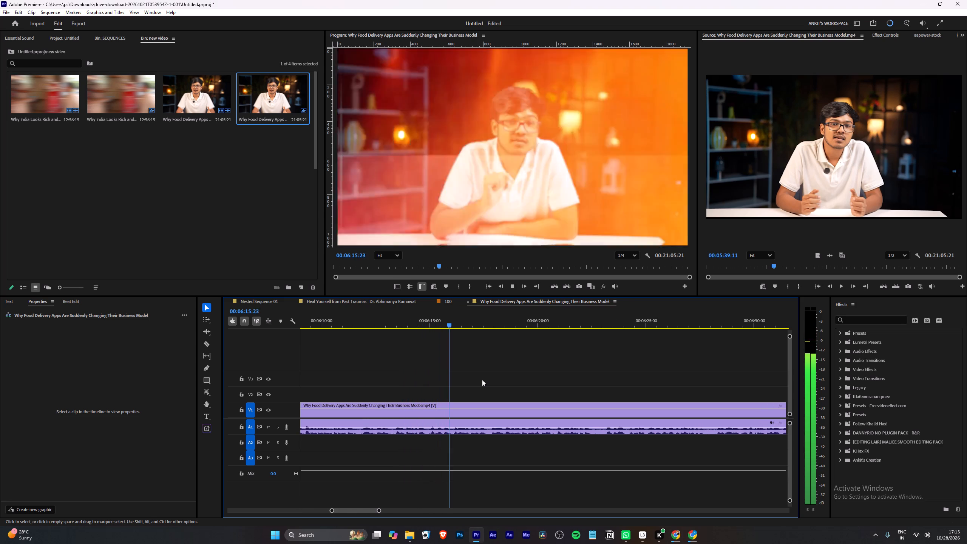
Play on to about 00:06:25 to review the "AI tools exist" graphic and the be10X workshop promotion.
scroll(482, 380, "down", 4)
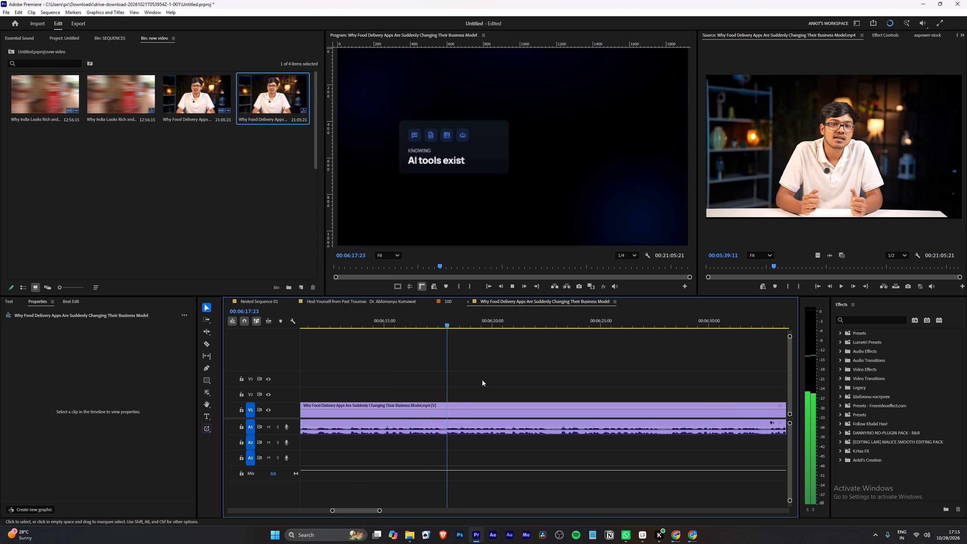
scroll(482, 380, "down", 15, "alt")
scroll(481, 384, "down", 16, "alt")
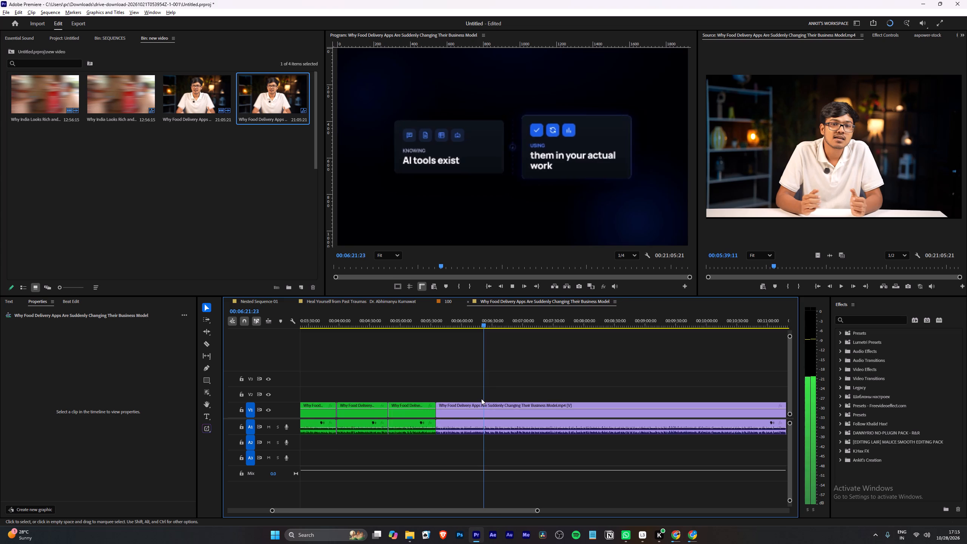
scroll(481, 399, "down", 7, "alt")
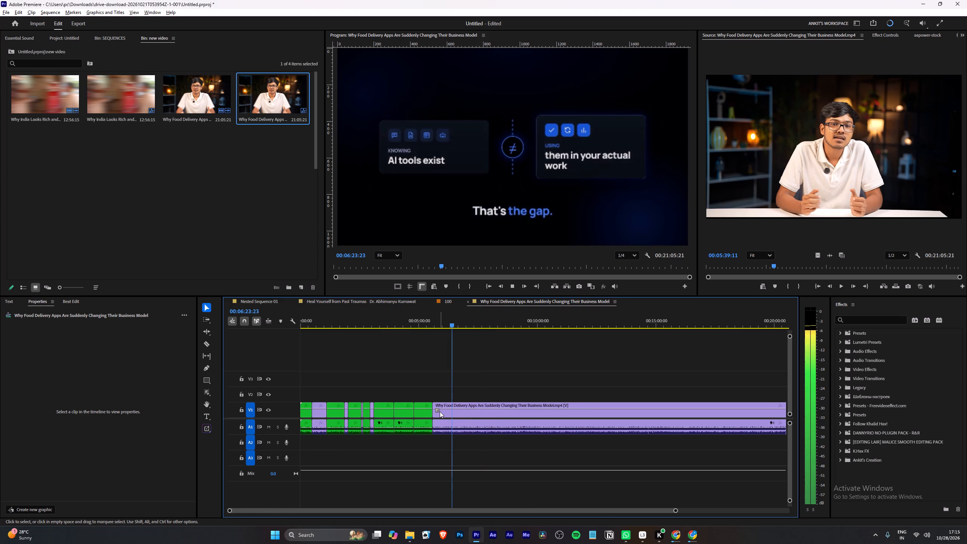
scroll(441, 413, "up", 10, "alt")
scroll(468, 412, "up", 11, "alt")
scroll(436, 420, "up", 1, "alt")
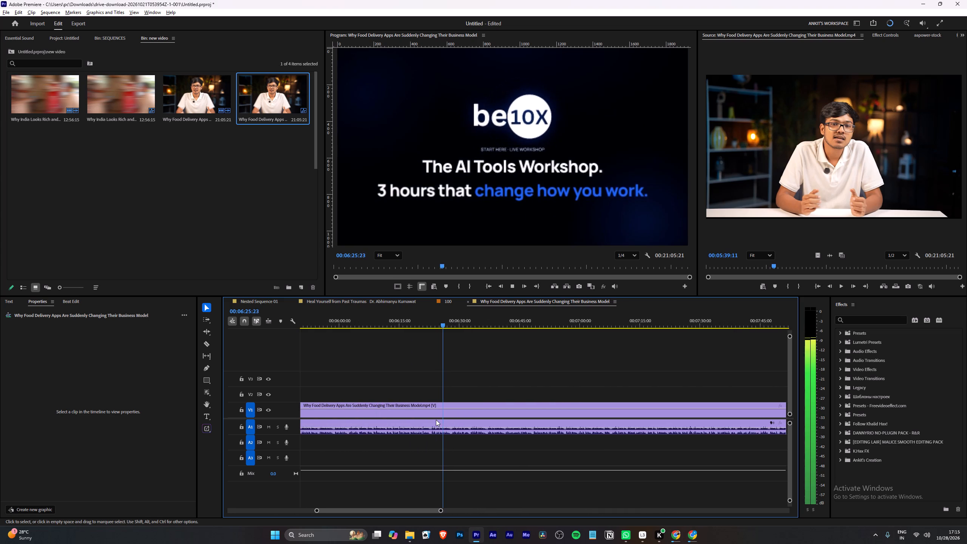
scroll(436, 420, "up", 2, "alt")
scroll(434, 416, "down", 5)
Fast-forward past the workshop promotion and resume normal playback from about 00:06:54.
type("lll")
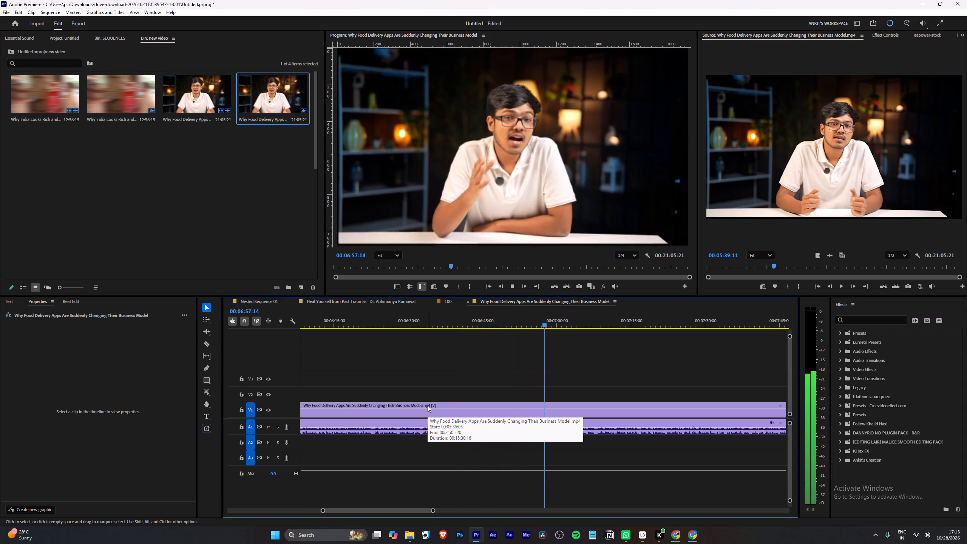
key("space")
left_click(527, 318)
key("space")
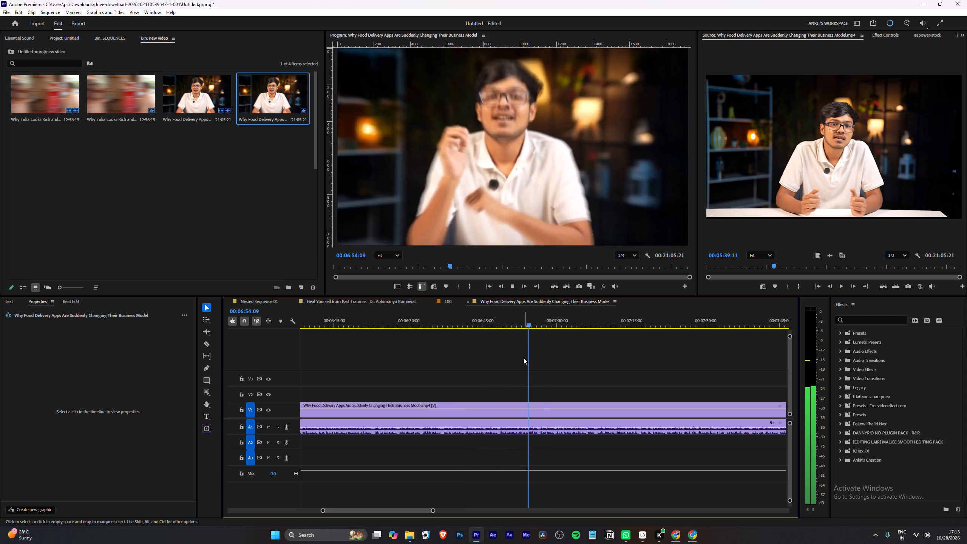
Review the speech to about 00:07:10, cut the clip at about 00:07:08 and resume playback from the cut.
scroll(521, 357, "up", 9, "alt")
scroll(521, 362, "down", 10)
scroll(496, 378, "up", 3, "alt")
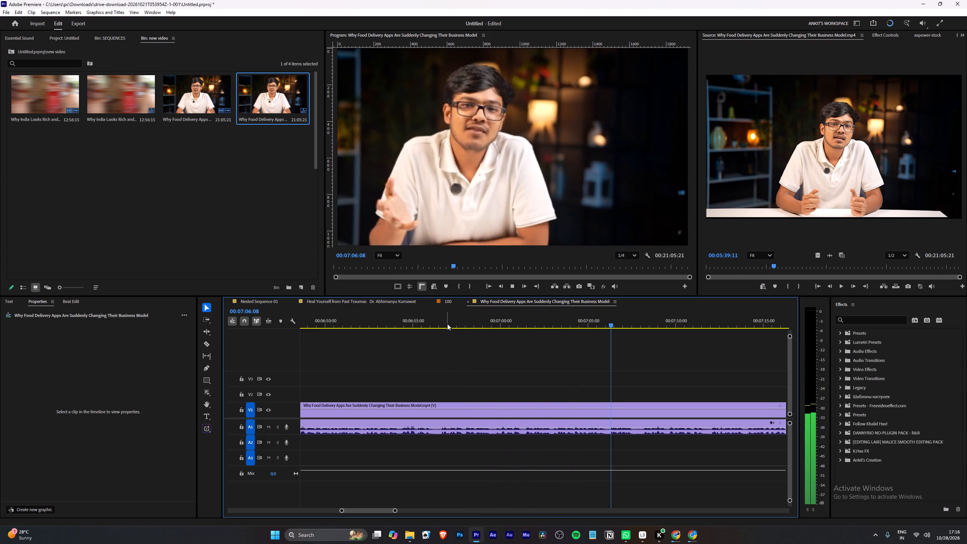
scroll(492, 355, "down", 8)
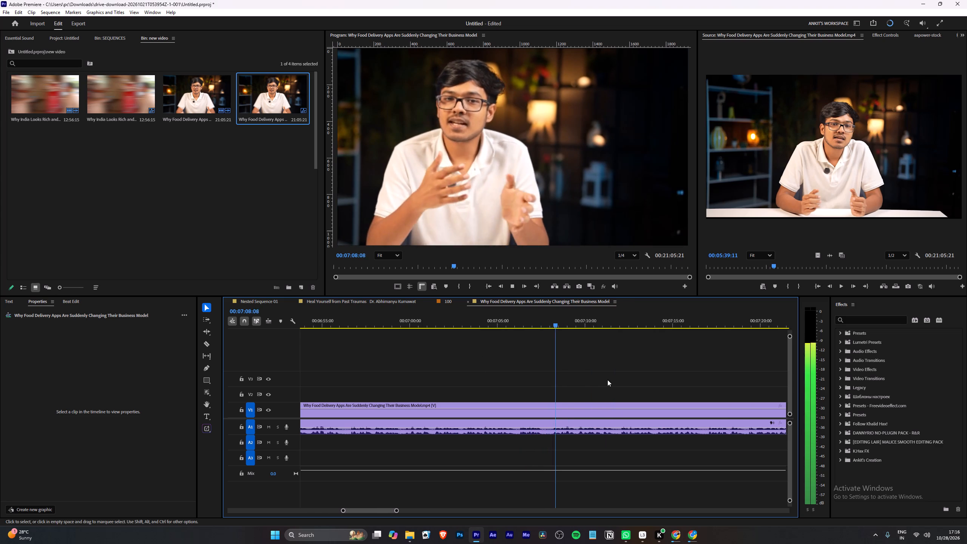
scroll(609, 380, "up", 4, "alt")
scroll(546, 371, "up", 4, "alt")
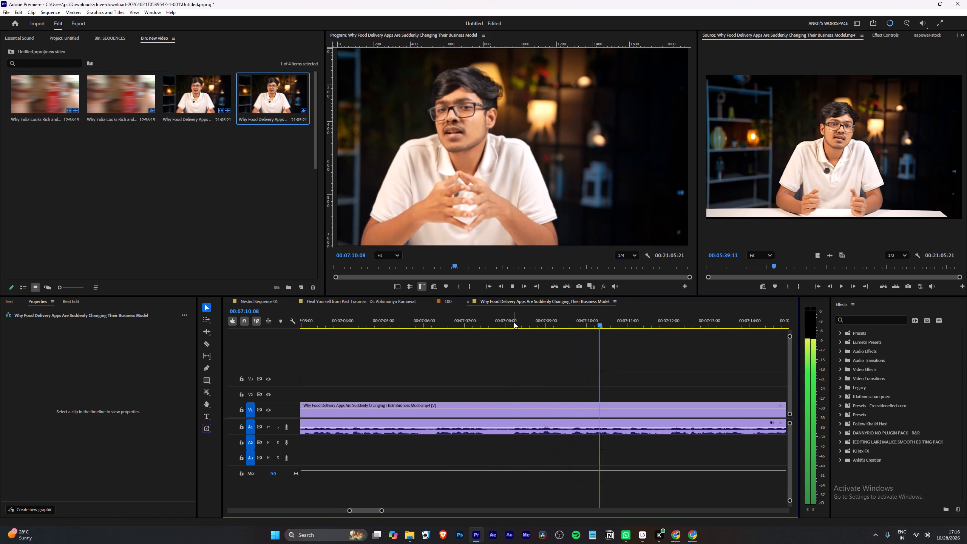
left_click(514, 322)
key("w")
key("space")
scroll(508, 362, "down", 10, "alt")
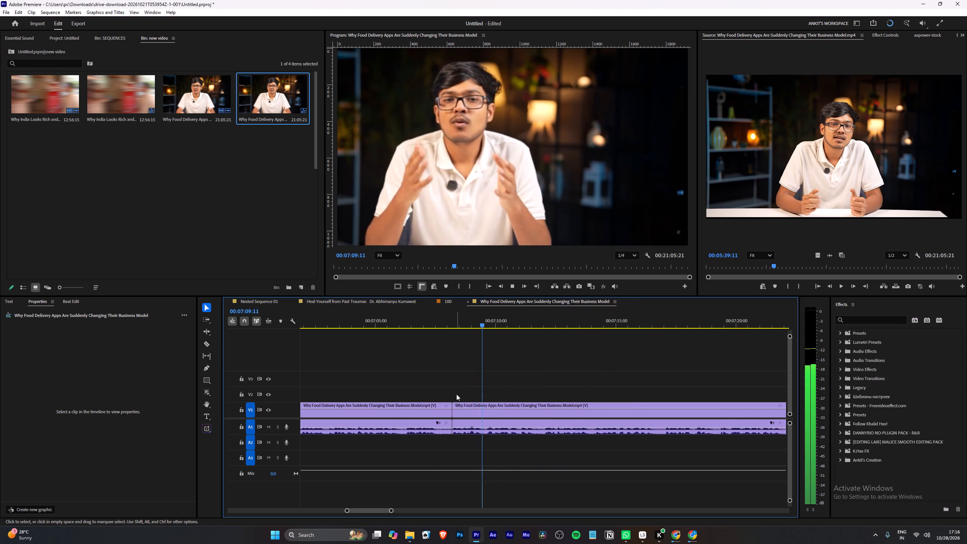
Play on to about 00:07:31 to review the speech and the "Restaurant's Risk High" gauge graphic.
scroll(448, 379, "down", 4)
scroll(447, 380, "up", 3, "alt")
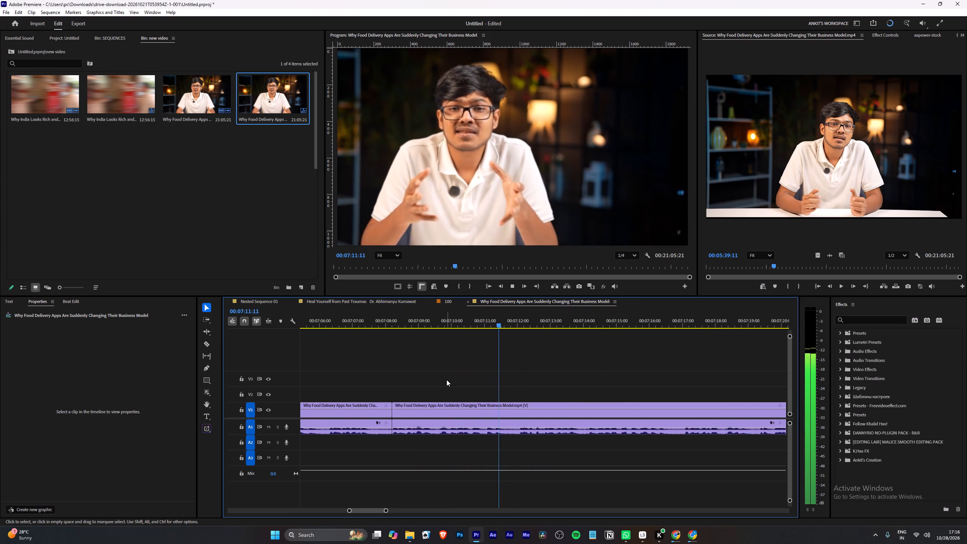
scroll(446, 380, "down", 5)
scroll(446, 380, "down", 5, "alt")
scroll(446, 380, "down", 4)
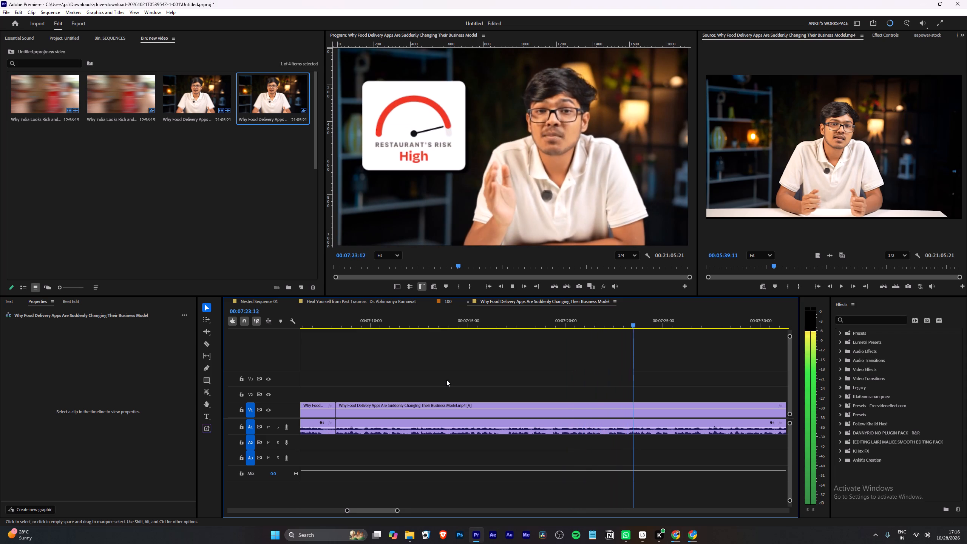
scroll(446, 378, "down", 4)
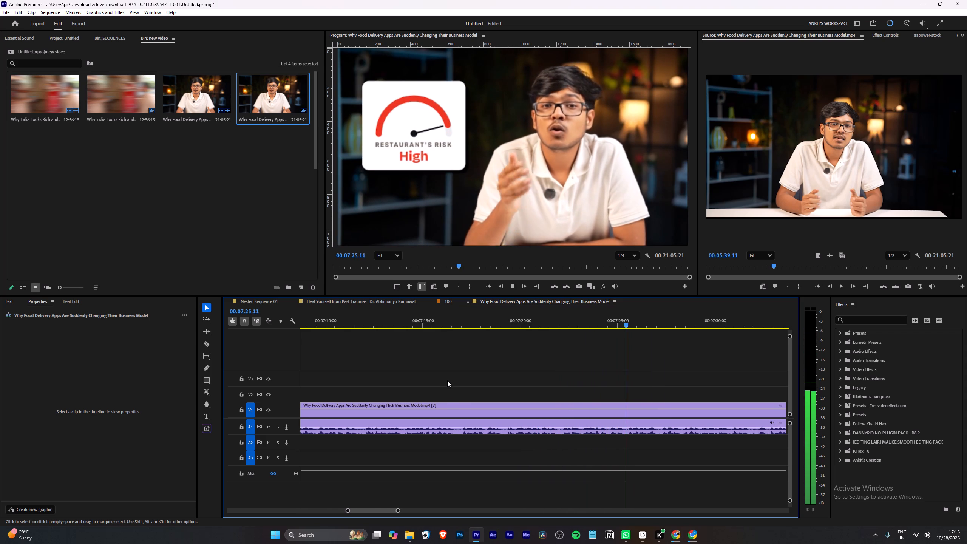
scroll(447, 384, "down", 4)
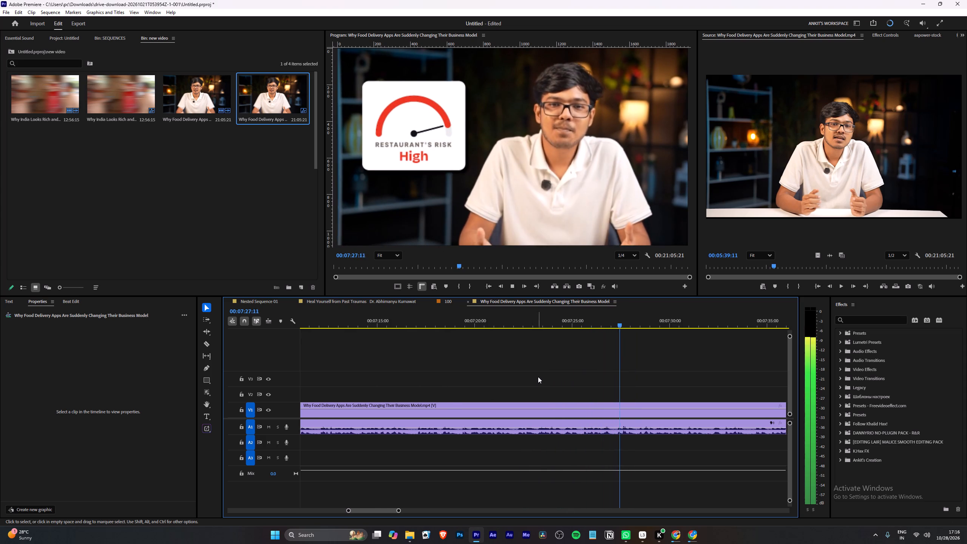
scroll(539, 376, "down", 11)
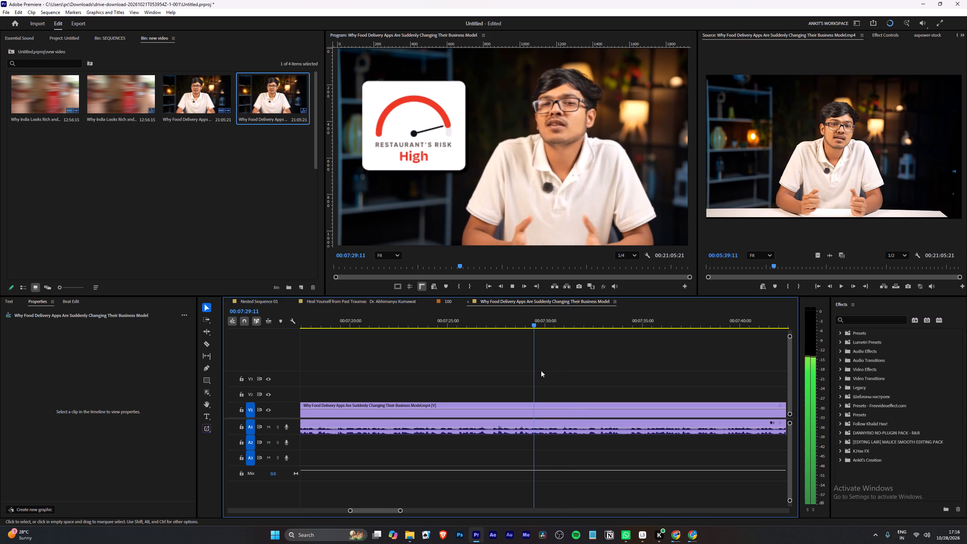
scroll(541, 371, "down", 8)
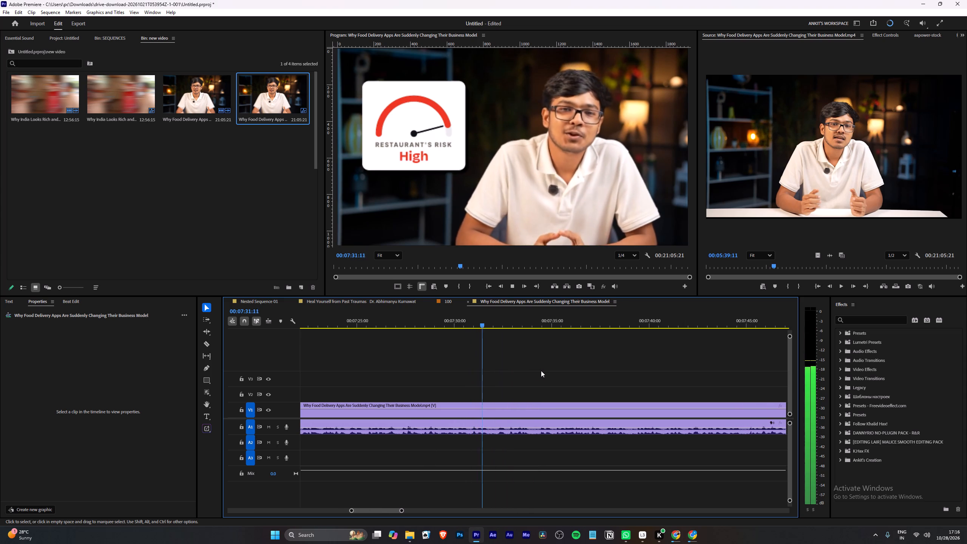
Review the speech and the "Restaurant's Risk Zero" graphic, then cut the clip at about 00:07:44 during playback.
scroll(541, 371, "down", 4)
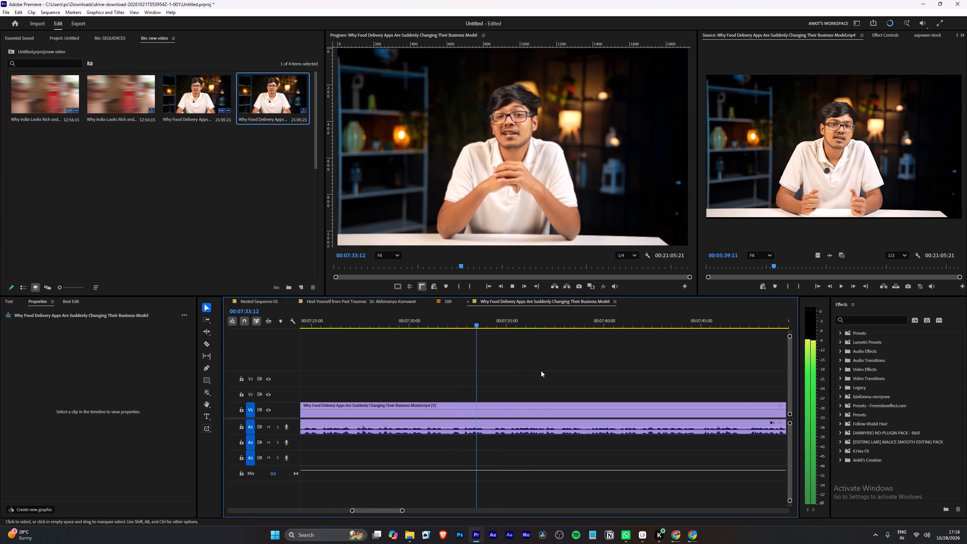
scroll(541, 371, "down", 5)
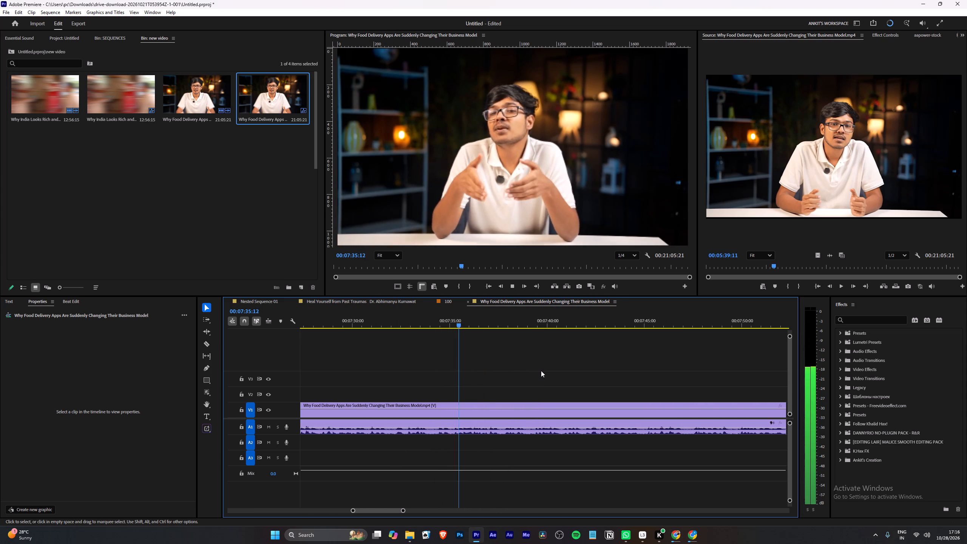
scroll(541, 371, "down", 4)
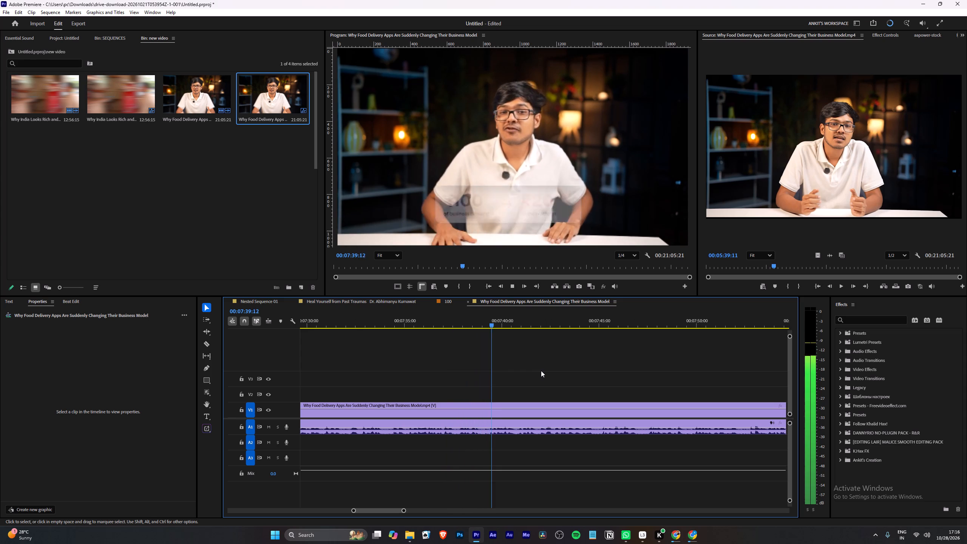
scroll(541, 371, "down", 4)
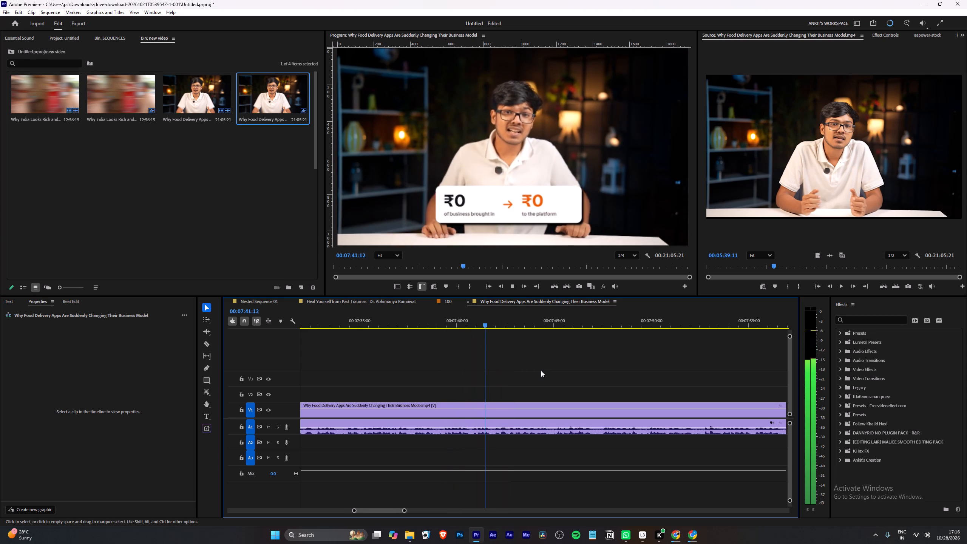
scroll(548, 366, "up", 8, "alt")
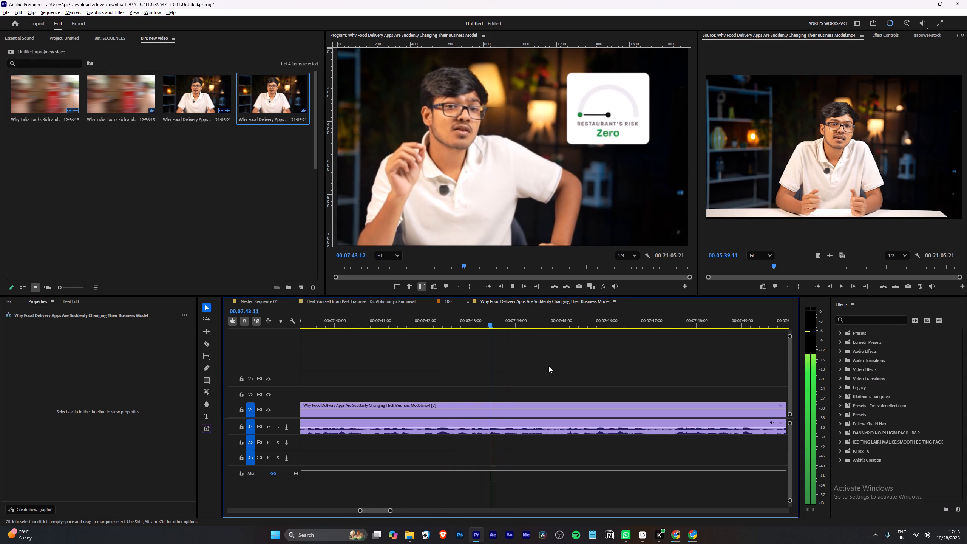
scroll(548, 366, "up", 4, "alt")
key("w")
Label the clip segment from about 00:07:08 to 00:07:44 with the green GFX colour.
scroll(548, 366, "down", 6, "alt")
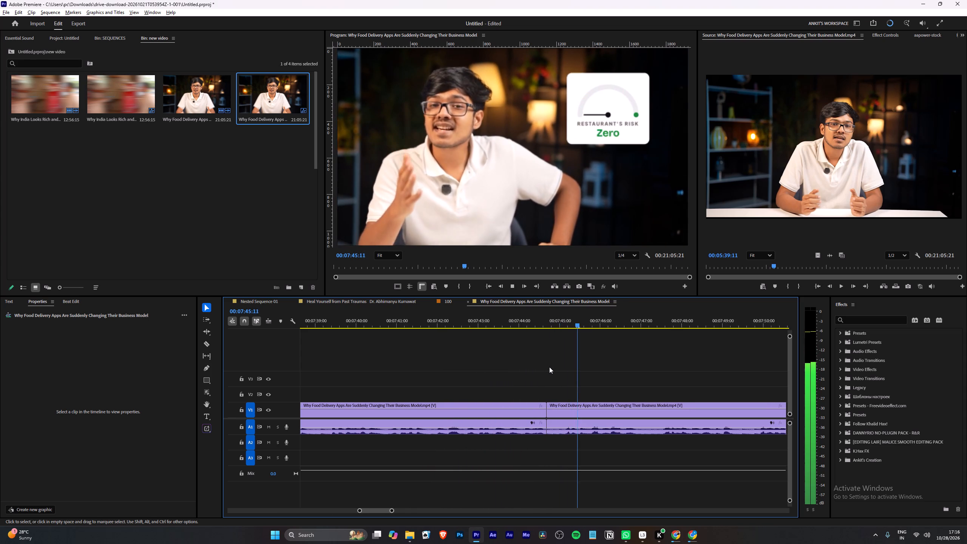
scroll(549, 367, "down", 8, "alt")
scroll(549, 367, "down", 5)
right_click(476, 409)
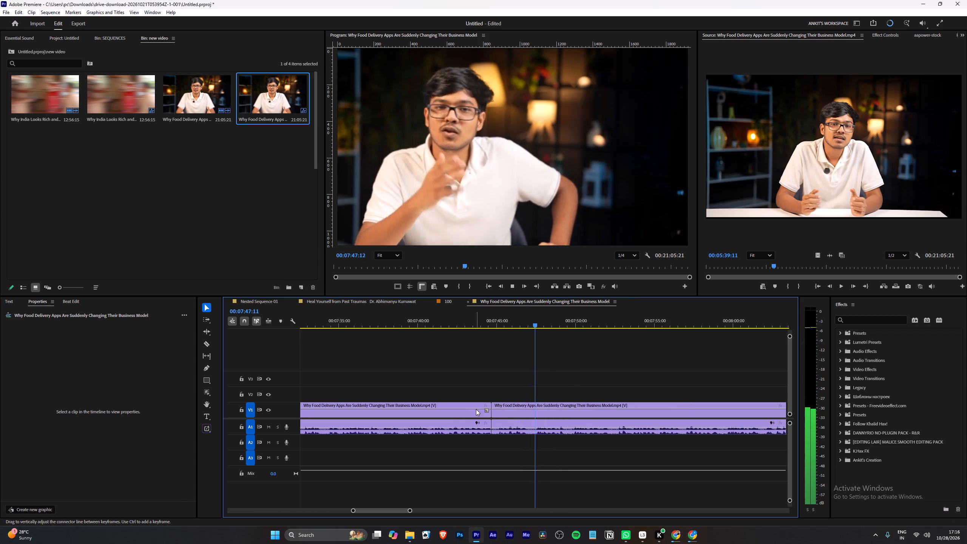
left_click(497, 298)
left_click(465, 340)
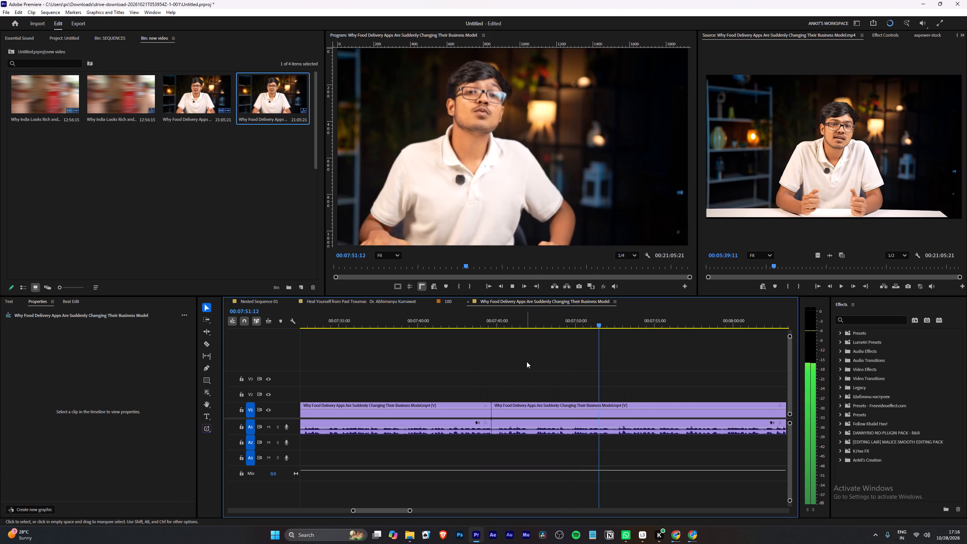
right_click(471, 406)
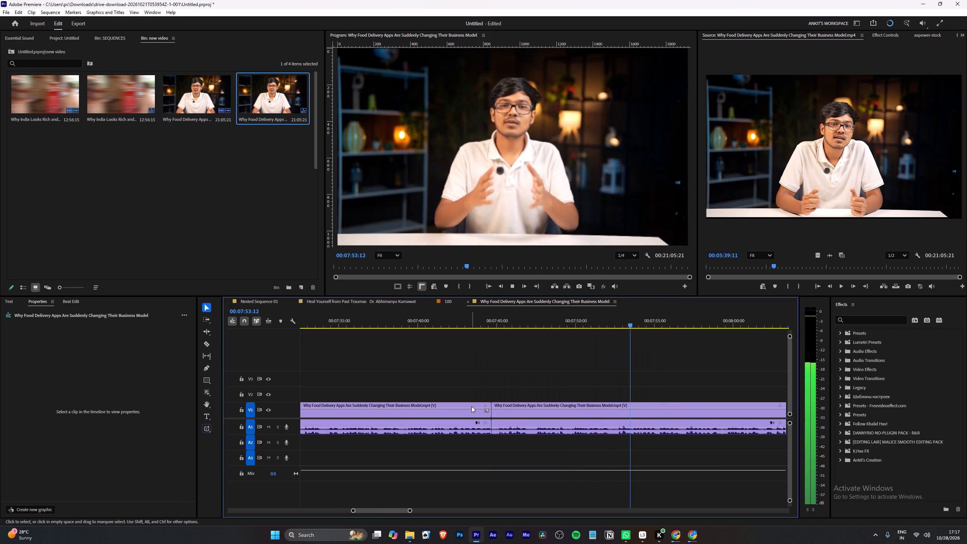
left_click(507, 297)
left_click(599, 322)
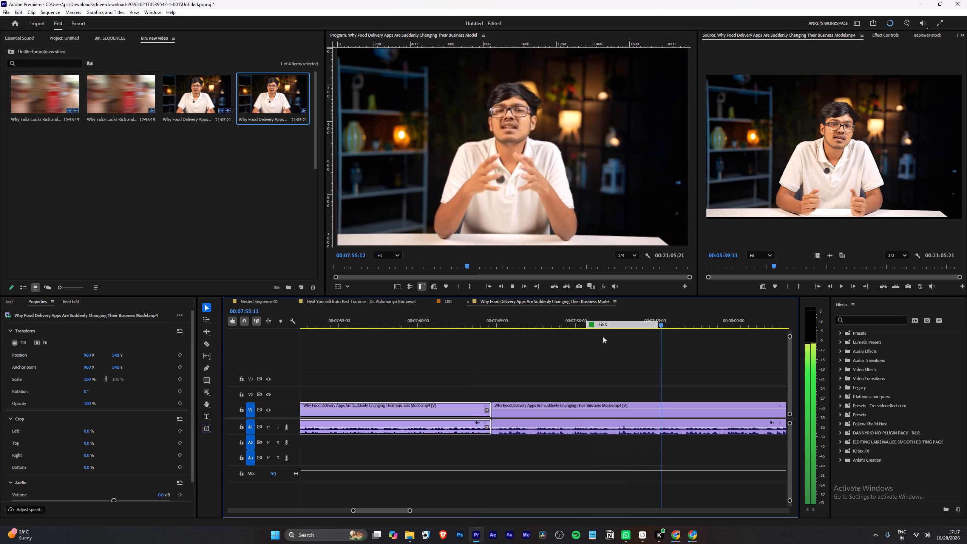
left_click(604, 349)
Review the speech to about 00:08:01, cut the clip at about 00:07:59 and resume playback from the cut.
scroll(551, 347, "down", 10)
scroll(592, 373, "down", 5)
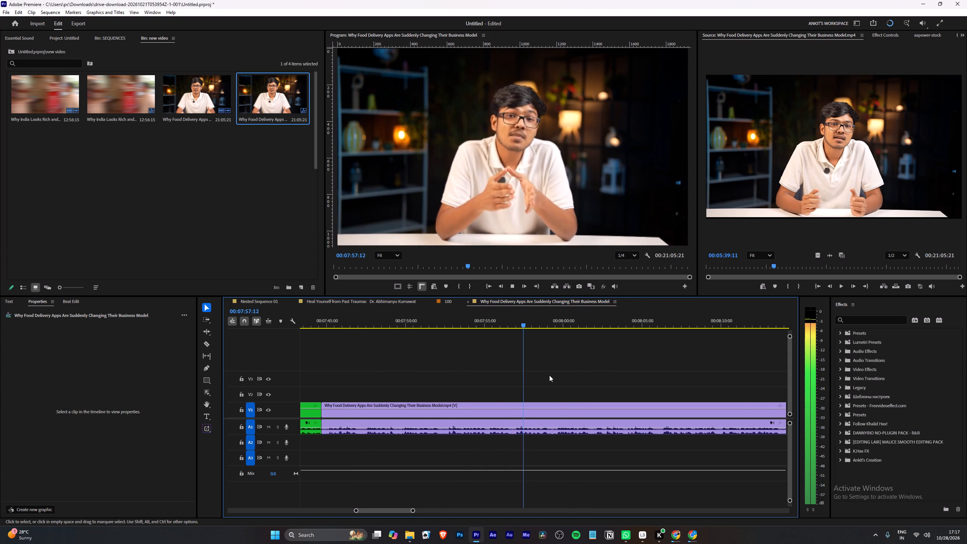
scroll(556, 375, "down", 3, "alt")
scroll(556, 375, "up", 6, "alt")
scroll(554, 376, "down", 4)
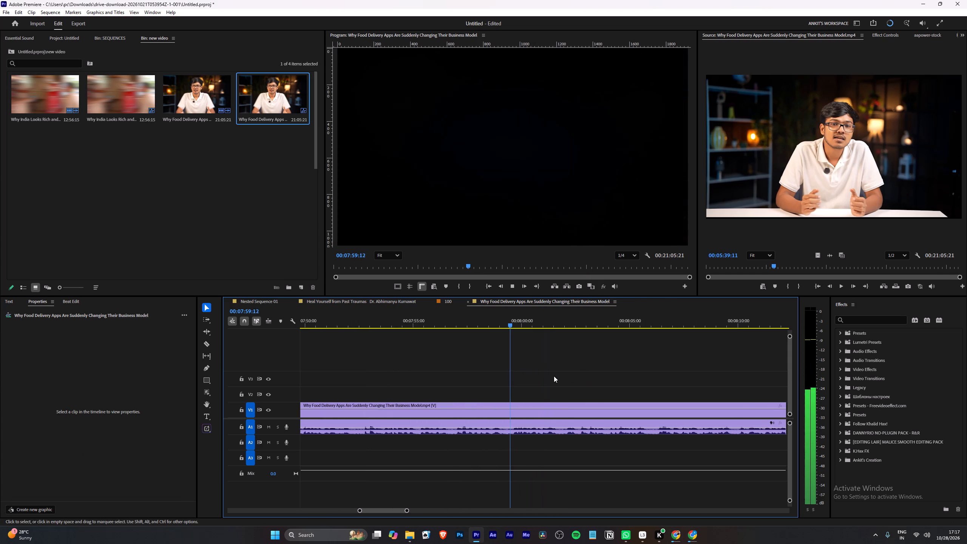
scroll(521, 355, "up", 4, "alt")
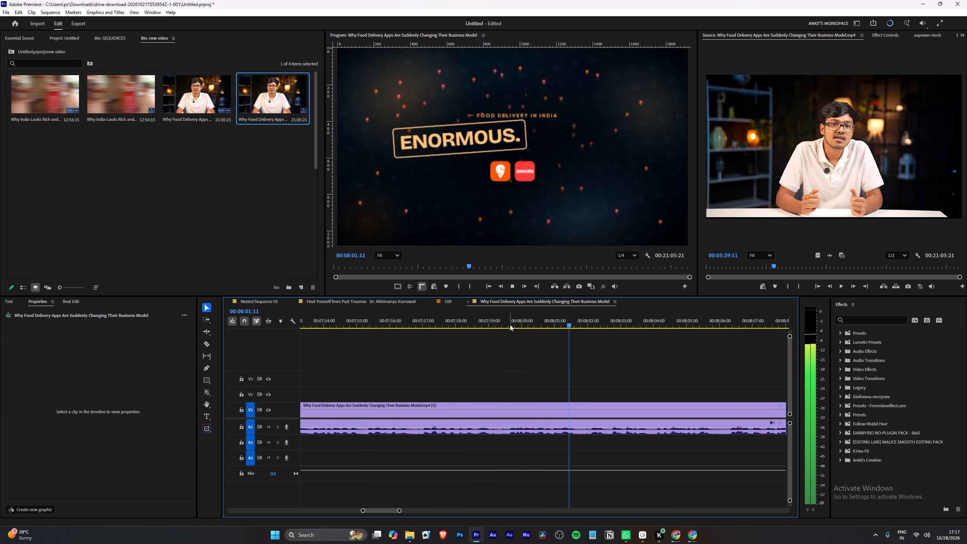
left_click(510, 325)
key("w")
key("space")
Play on to about 00:08:12 to review the "Food delivery in India", "primary business model" and "no seating" graphics.
scroll(506, 365, "down", 5, "alt")
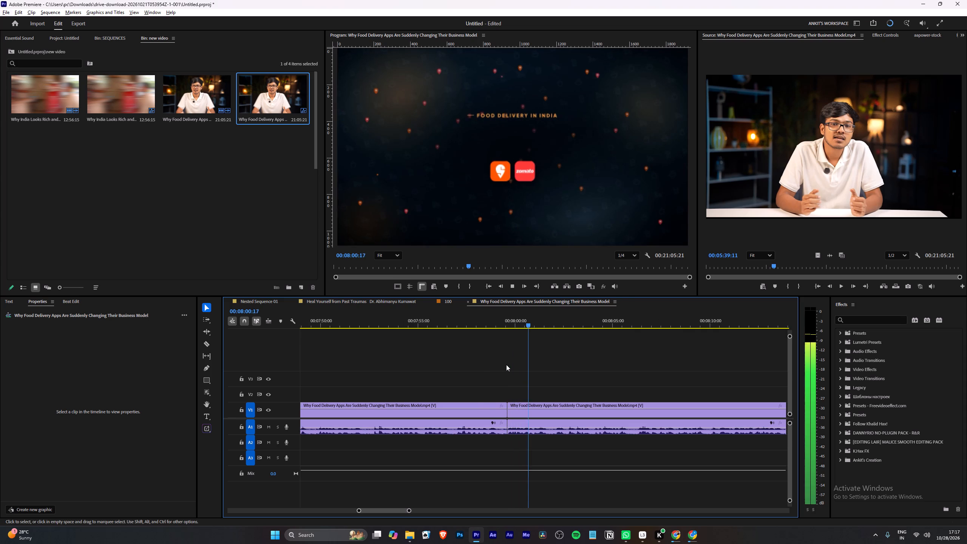
scroll(509, 355, "down", 4)
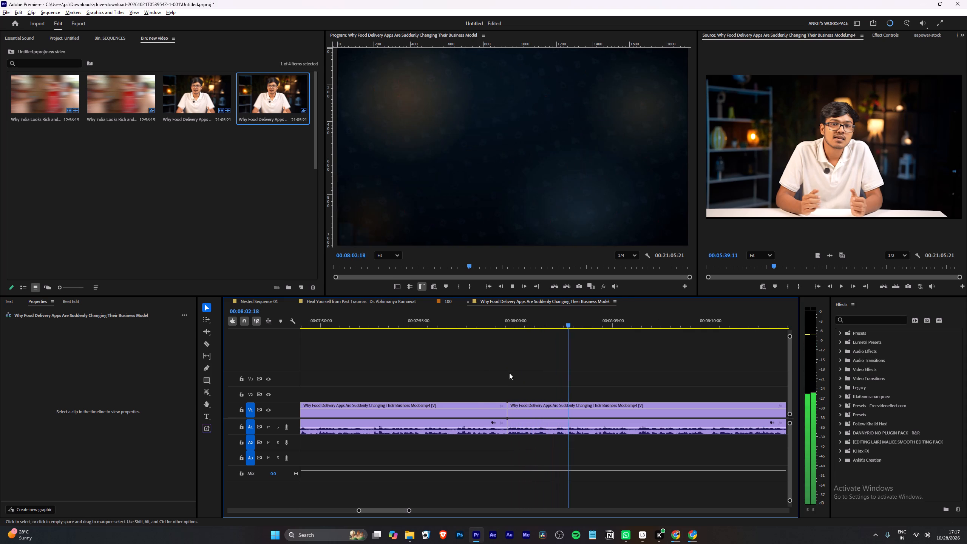
scroll(504, 359, "down", 8)
left_click(497, 377)
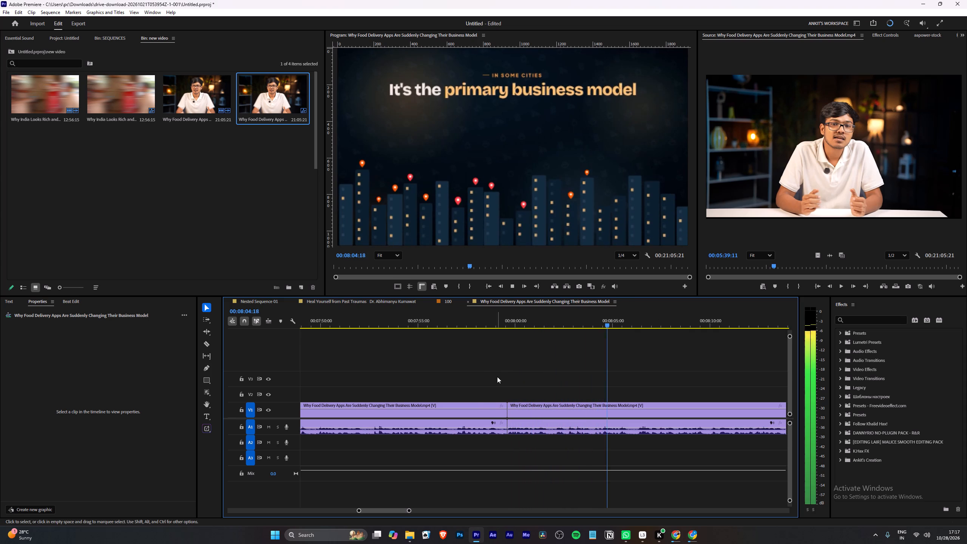
scroll(497, 377, "down", 5)
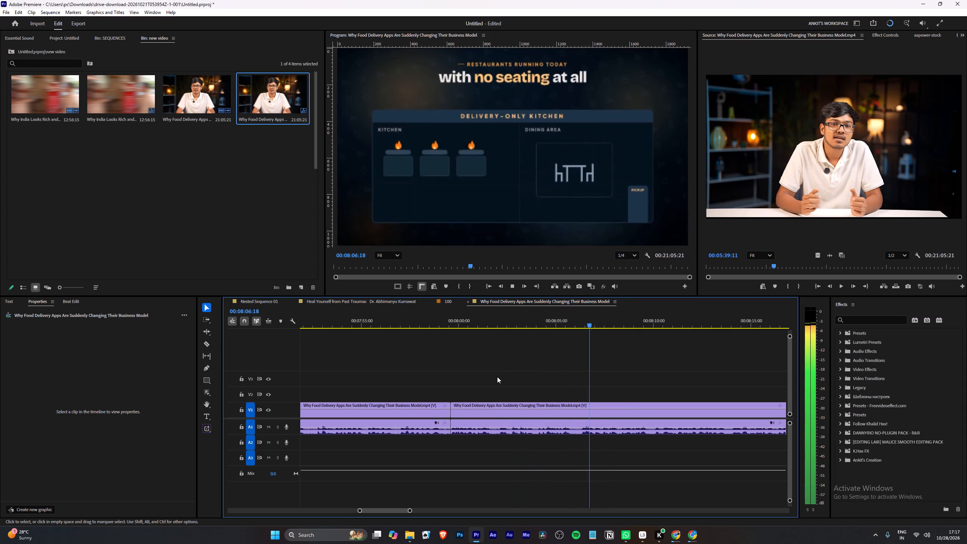
scroll(497, 377, "down", 13)
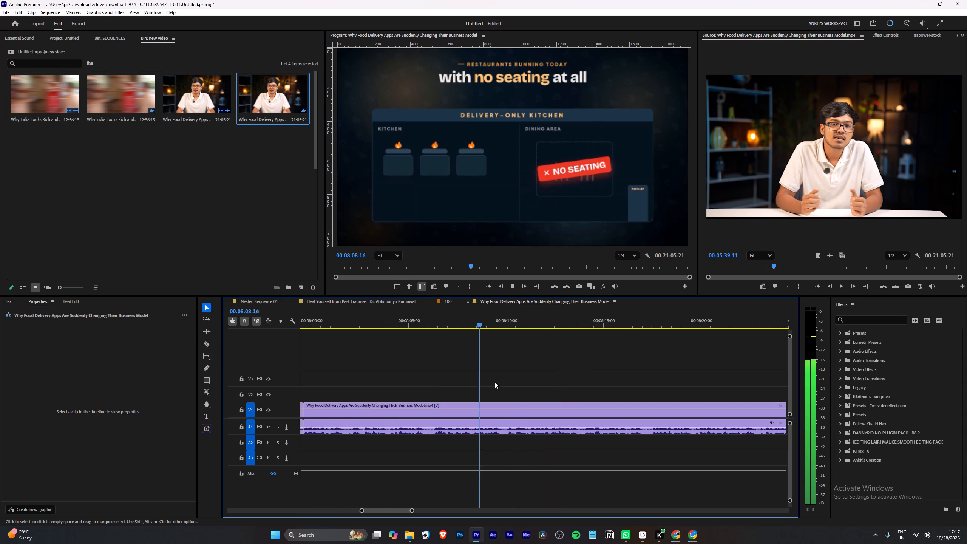
scroll(495, 382, "down", 7)
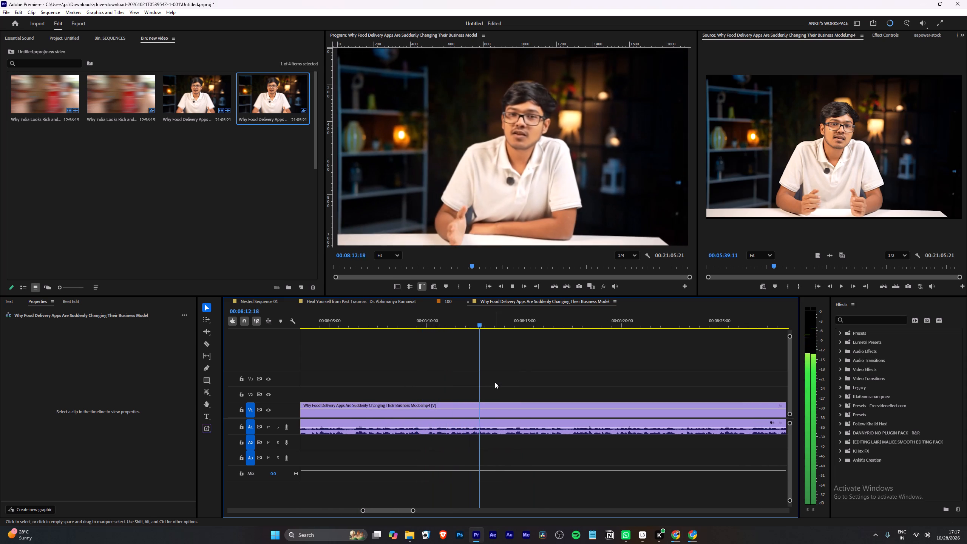
Play on to about 00:08:34 to review the speech and the start of the Bengaluru restaurants boycott timeline graphic.
scroll(494, 385, "down", 5)
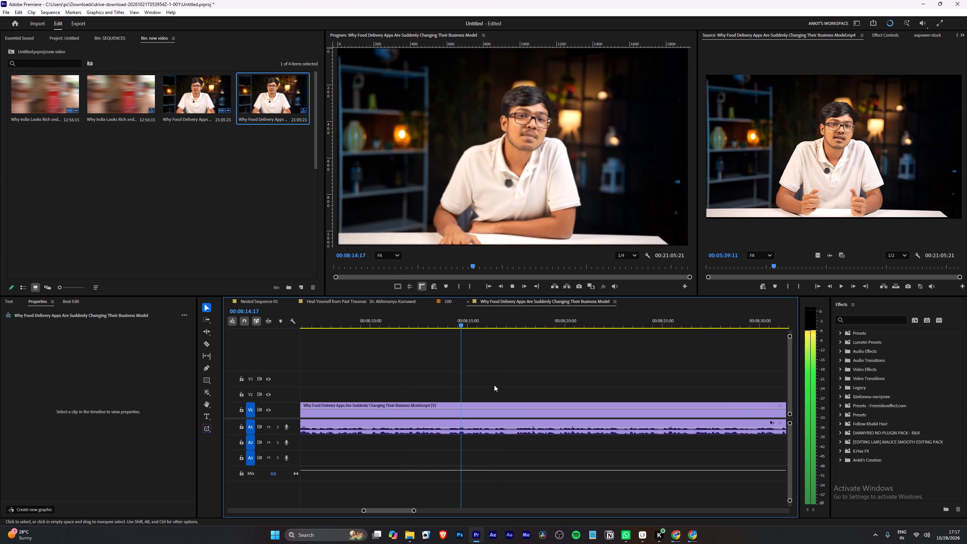
scroll(485, 386, "down", 4)
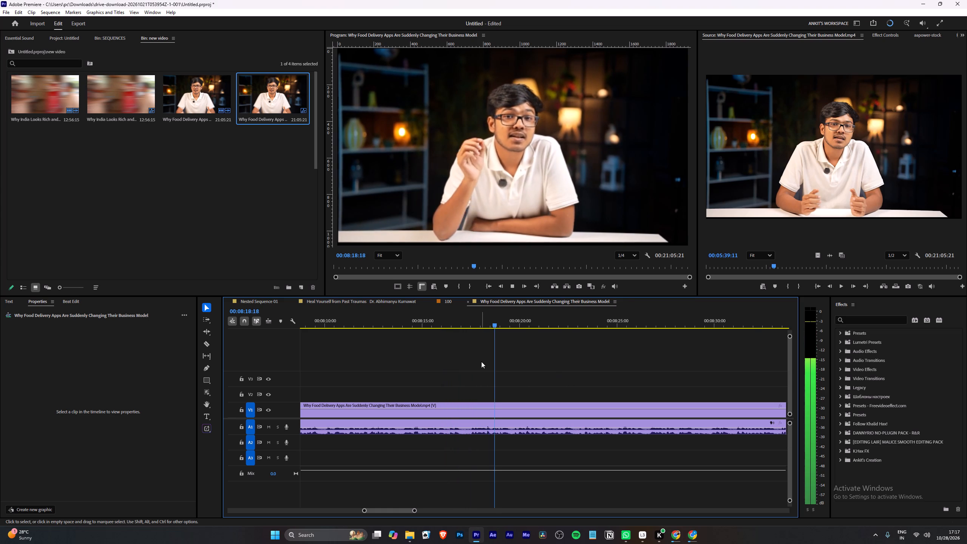
scroll(540, 371, "down", 4)
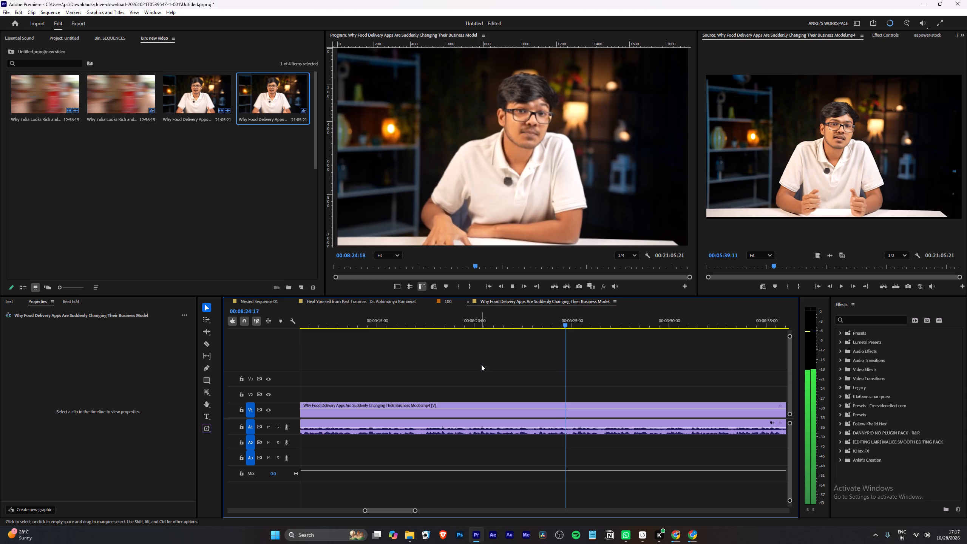
scroll(482, 369, "down", 5)
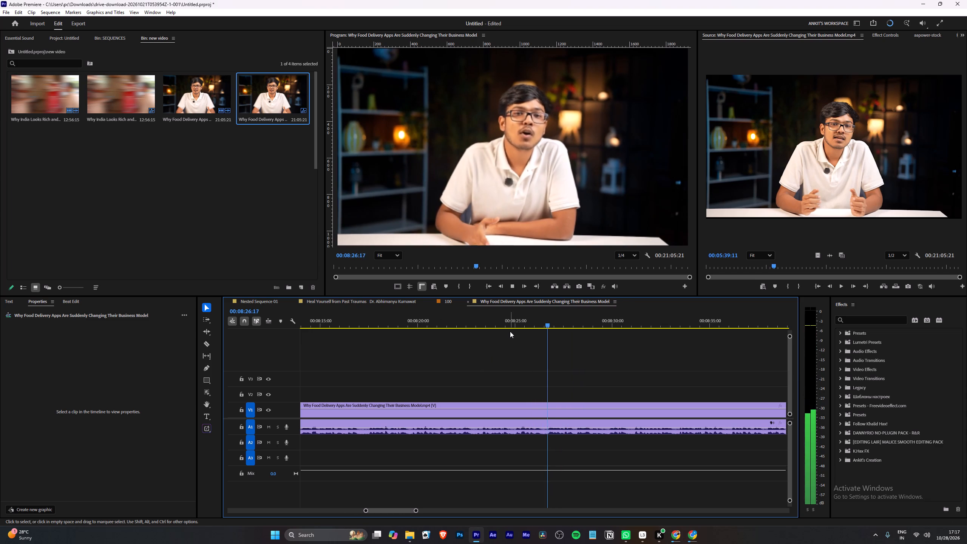
scroll(499, 355, "down", 8)
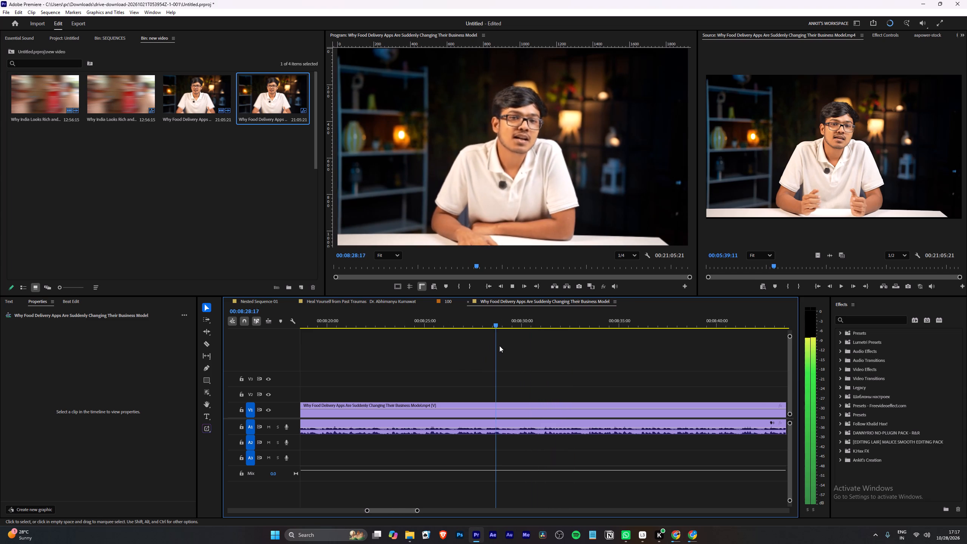
scroll(499, 346, "down", 5)
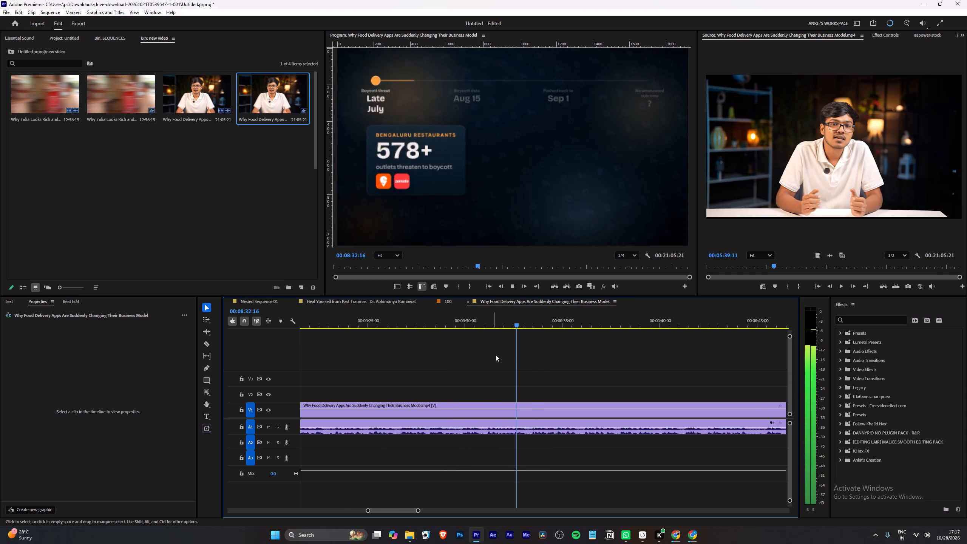
scroll(502, 352, "down", 10, "alt")
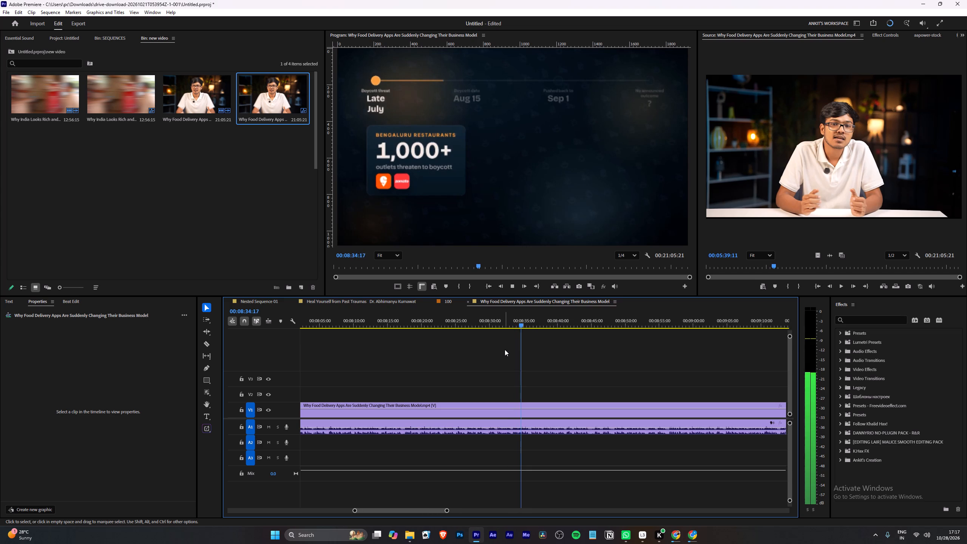
Review the boycott graphic to about 00:08:46, cut the clip at about 00:08:44 and resume playback from the cut.
scroll(561, 359, "up", 1, "alt")
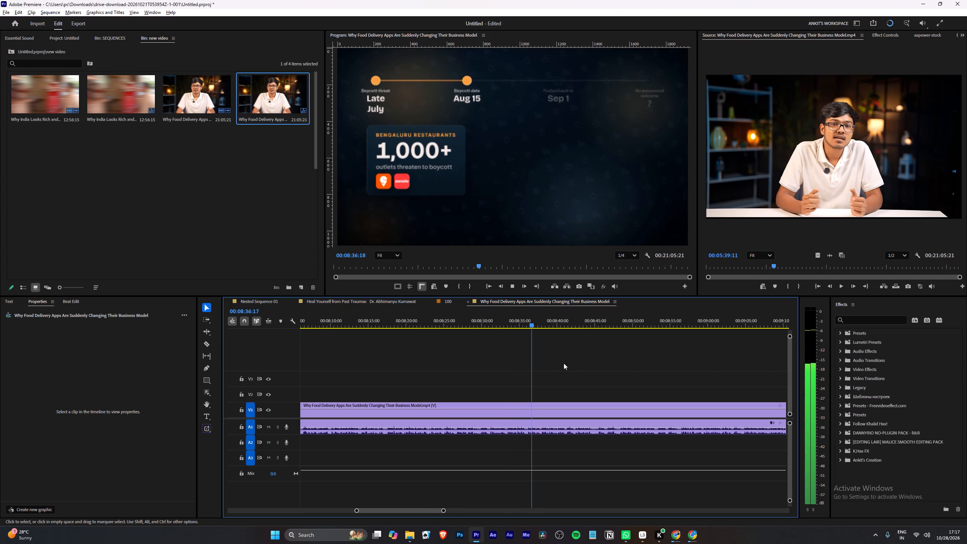
scroll(570, 368, "up", 3, "alt")
scroll(570, 368, "down", 5)
scroll(536, 362, "up", 2, "alt")
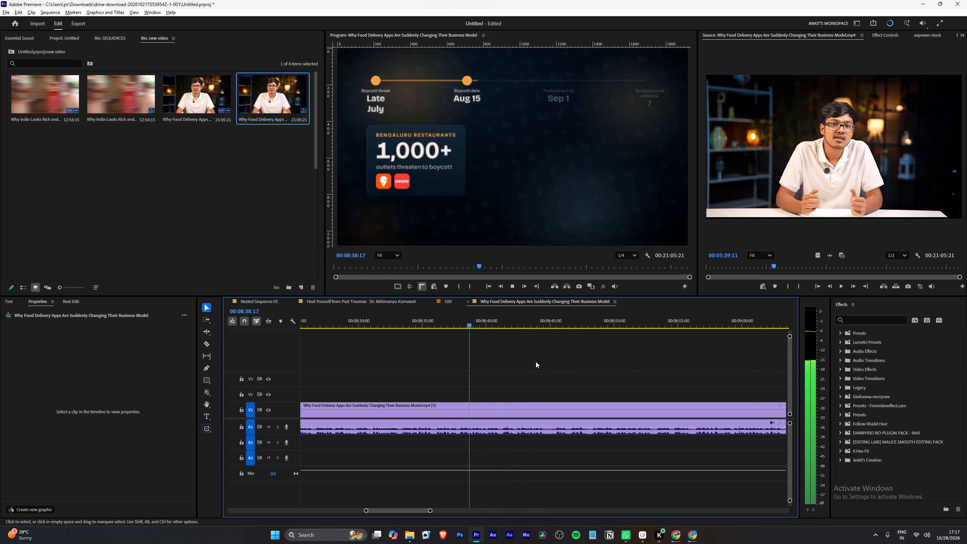
scroll(535, 359, "down", 4)
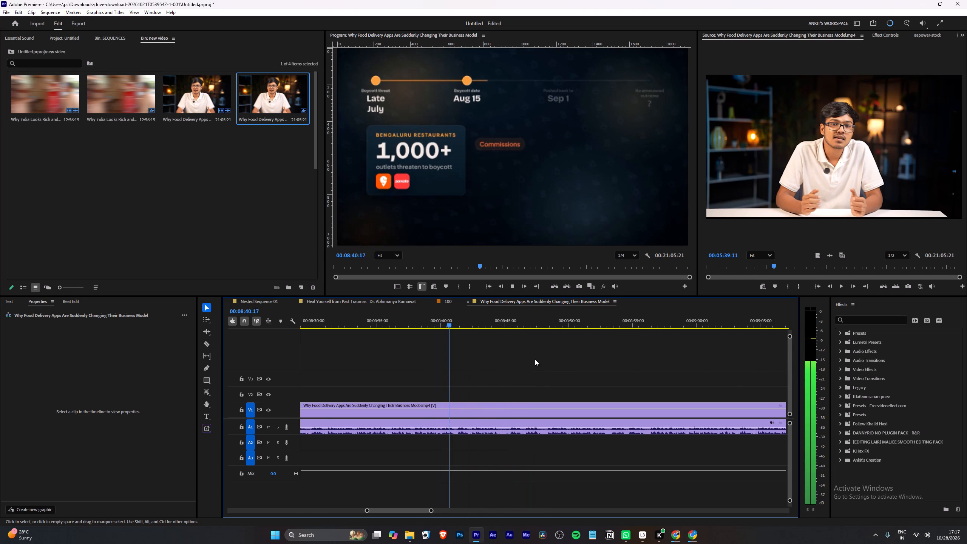
scroll(533, 356, "up", 5, "alt")
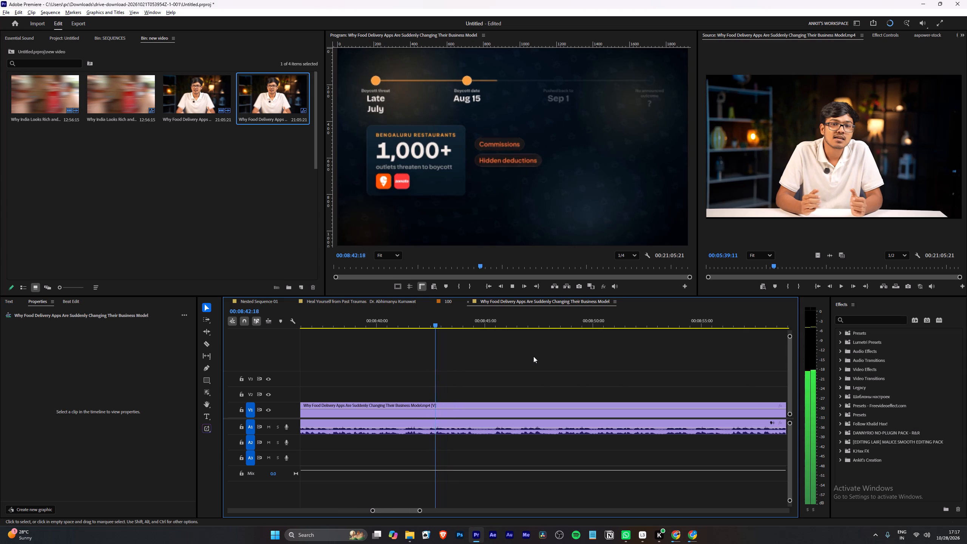
scroll(533, 356, "up", 3, "alt")
scroll(434, 355, "up", 4, "alt")
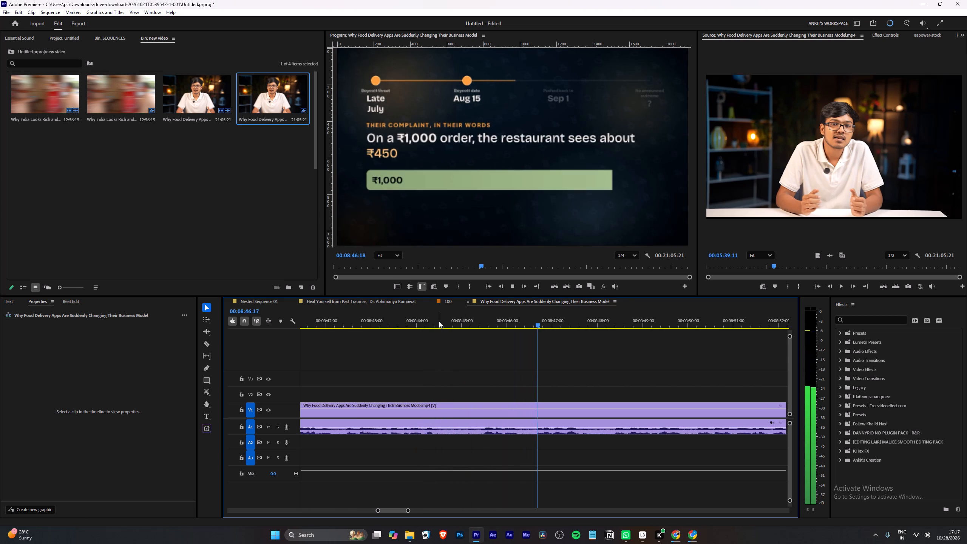
left_click_drag(439, 321, 443, 319)
key("w")
key("space")
Label the clip segment from about 00:07:59 to 00:08:44 with the green GFX colour.
scroll(437, 368, "down", 2, "alt")
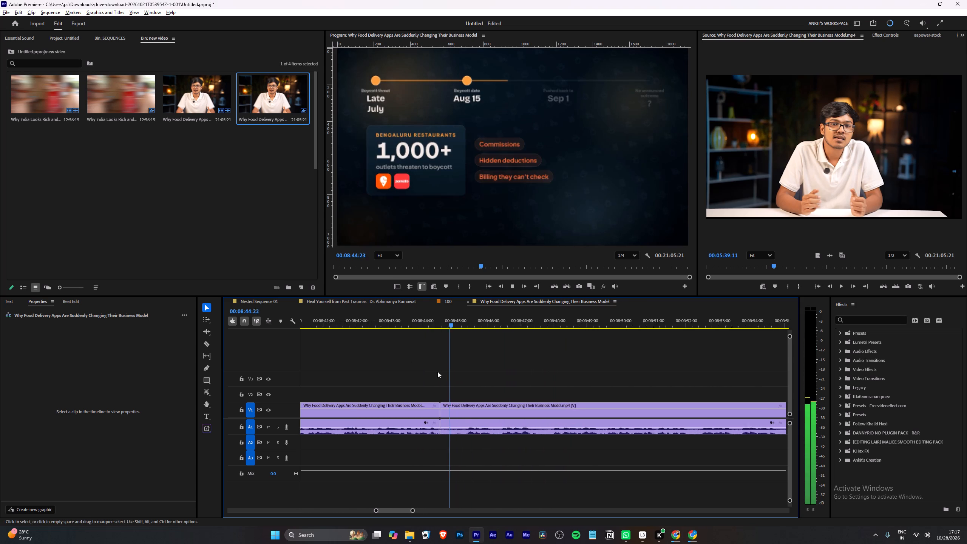
scroll(437, 371, "down", 20, "alt")
scroll(437, 371, "down", 4, "alt")
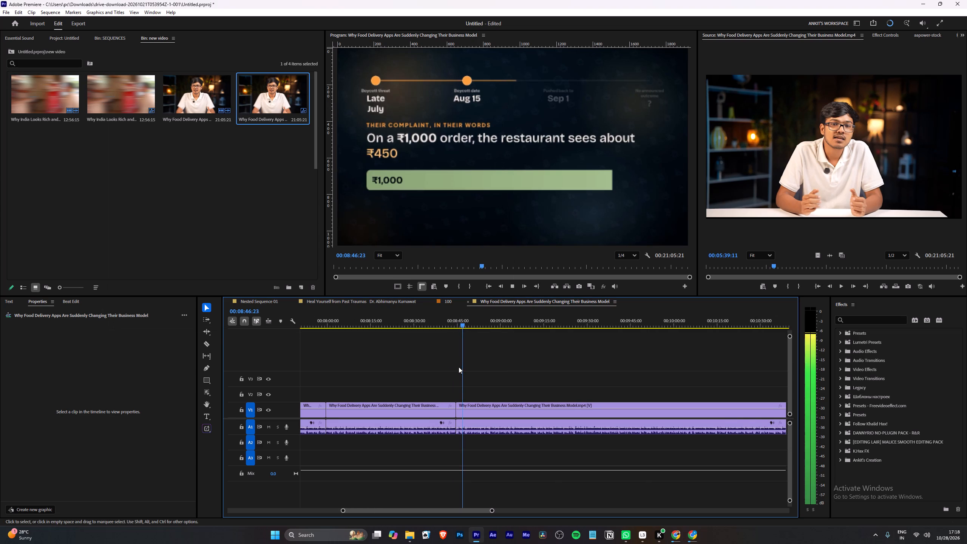
right_click(397, 405)
left_click(428, 296)
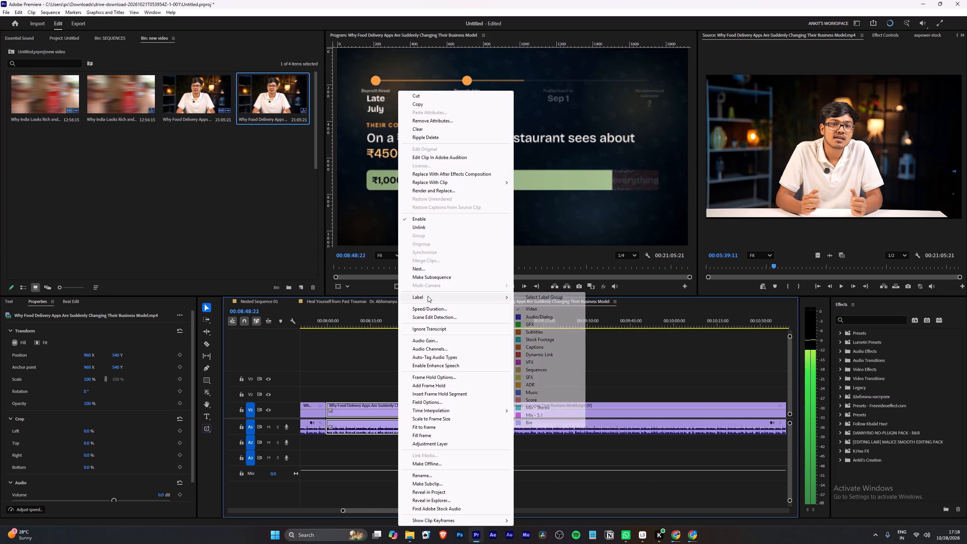
left_click(542, 325)
left_click(518, 359)
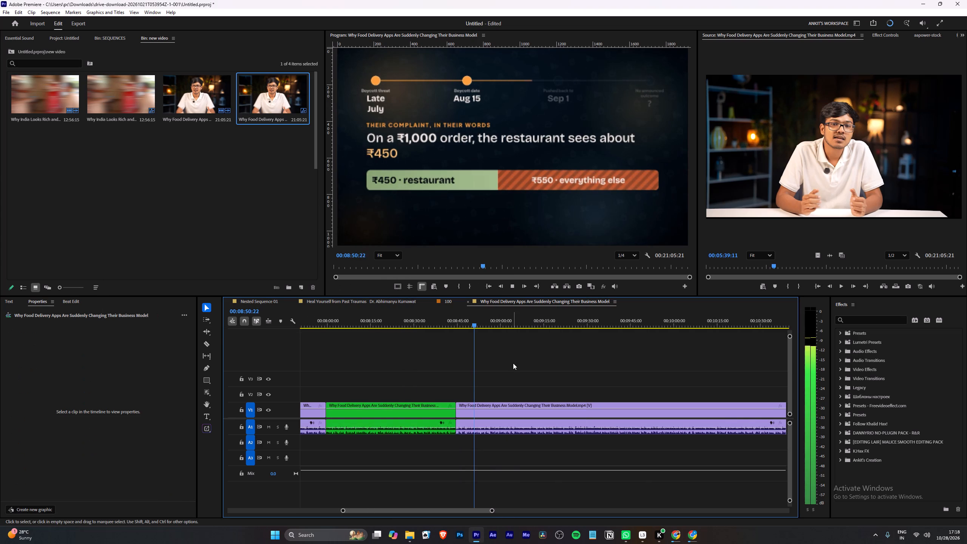
Play on to about 00:09:10 to review the boycott timeline graphic covering the ₹1,000 order complaint and the Swiggy and Zomato responses.
scroll(513, 363, "up", 3, "alt")
scroll(513, 362, "down", 3)
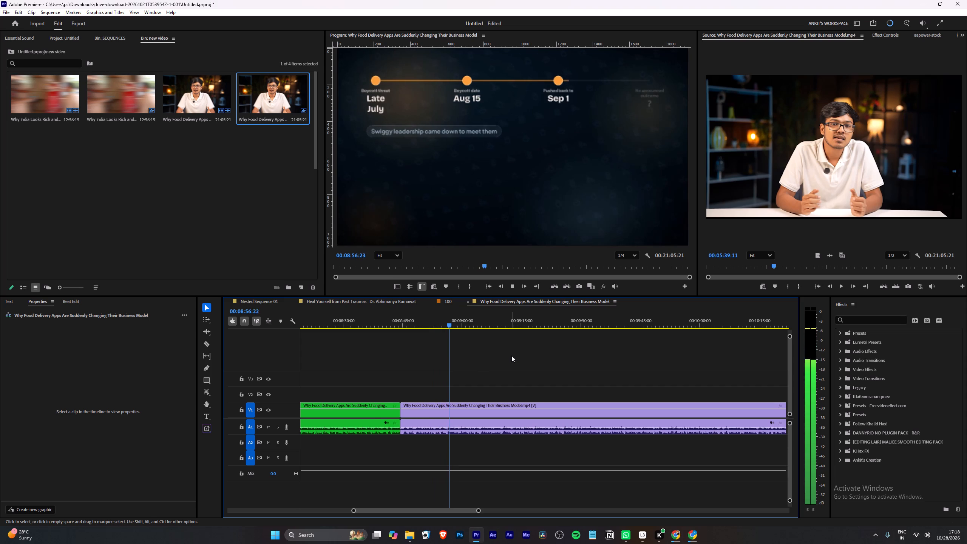
scroll(450, 359, "up", 4, "alt")
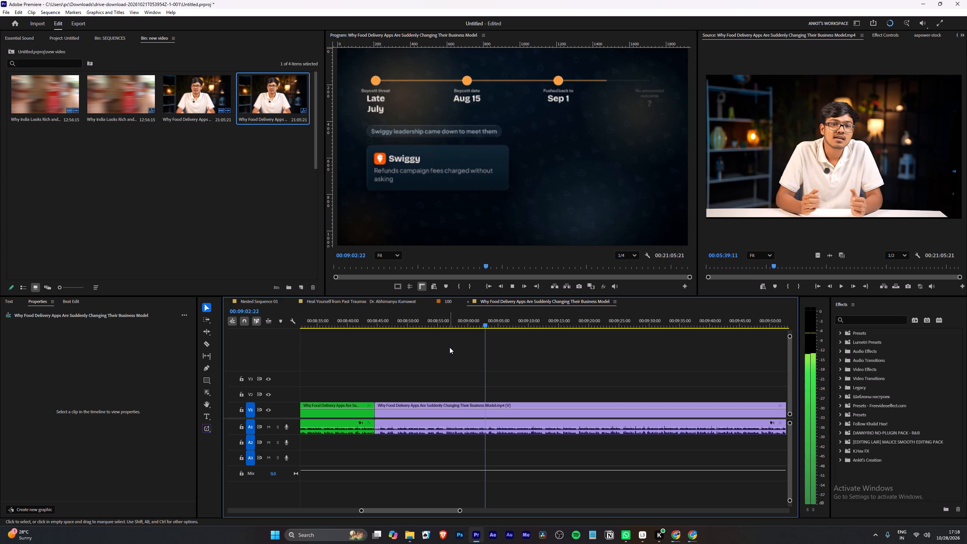
scroll(505, 380, "up", 3, "alt")
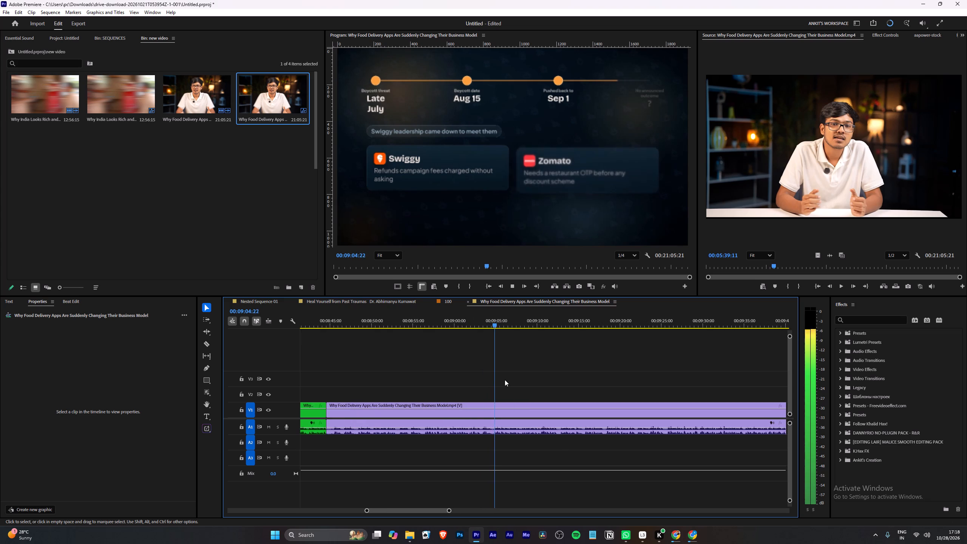
scroll(507, 379, "down", 3)
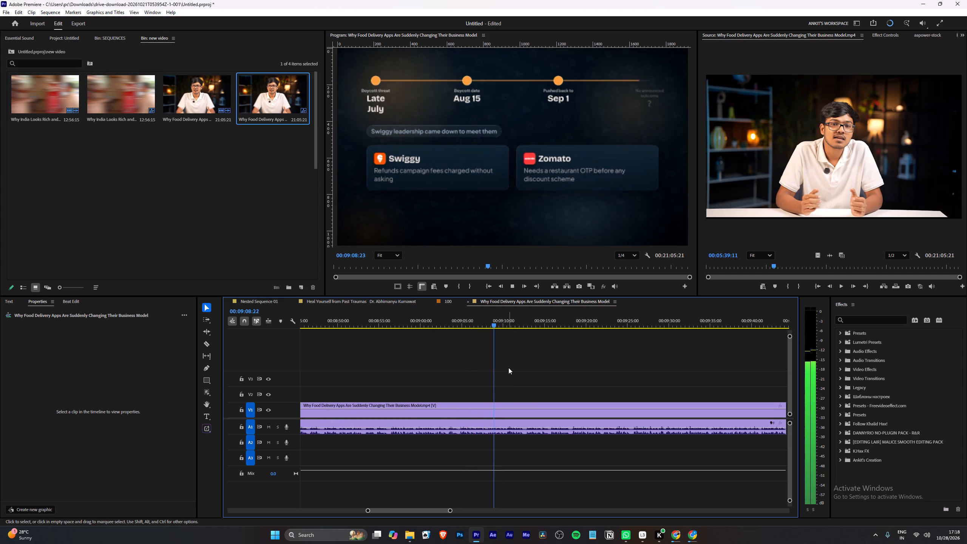
scroll(508, 368, "down", 4)
scroll(446, 372, "up", 3, "alt")
scroll(493, 369, "up", 4, "alt")
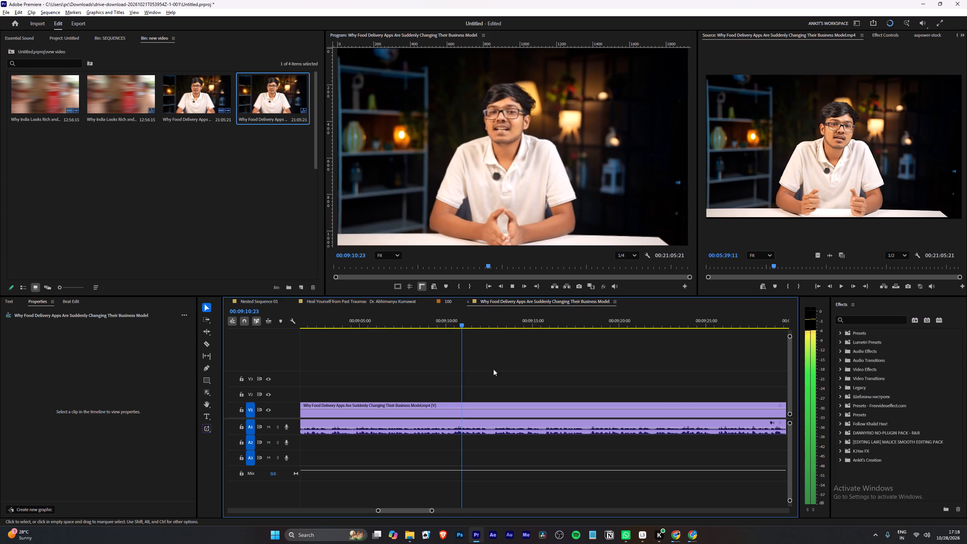
Play on to about 00:09:28 to review the speech and the "Your own suppliers asking" caption.
scroll(487, 380, "up", 5, "alt")
scroll(489, 375, "down", 9)
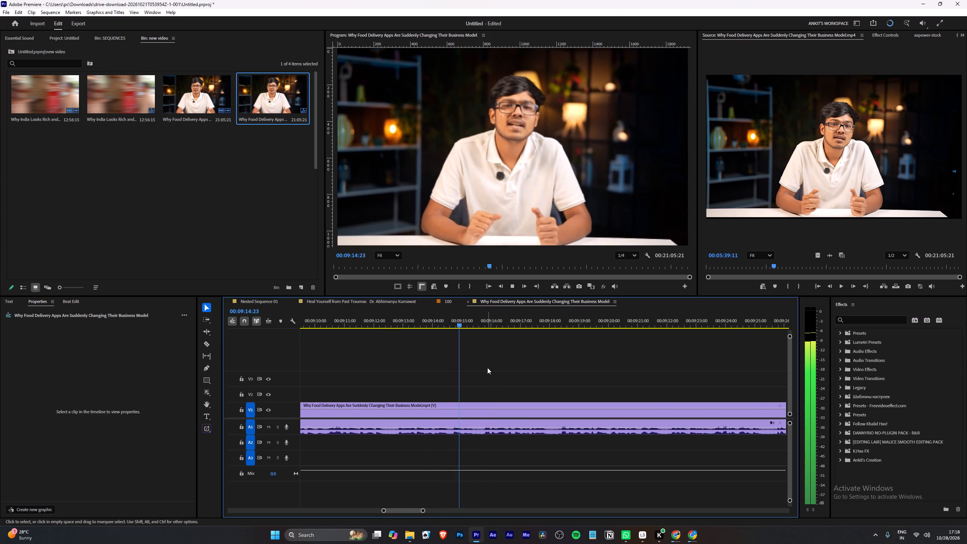
scroll(483, 365, "down", 9)
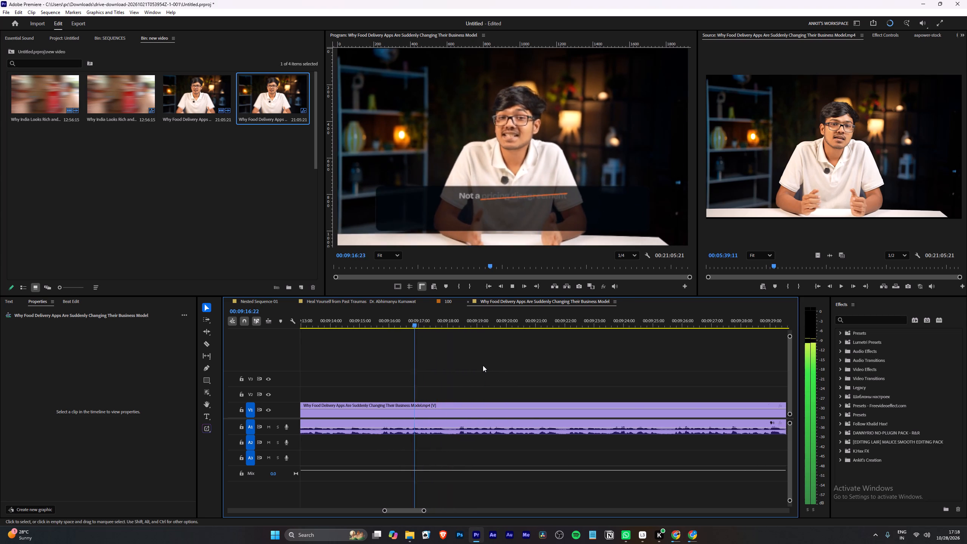
scroll(483, 365, "down", 1)
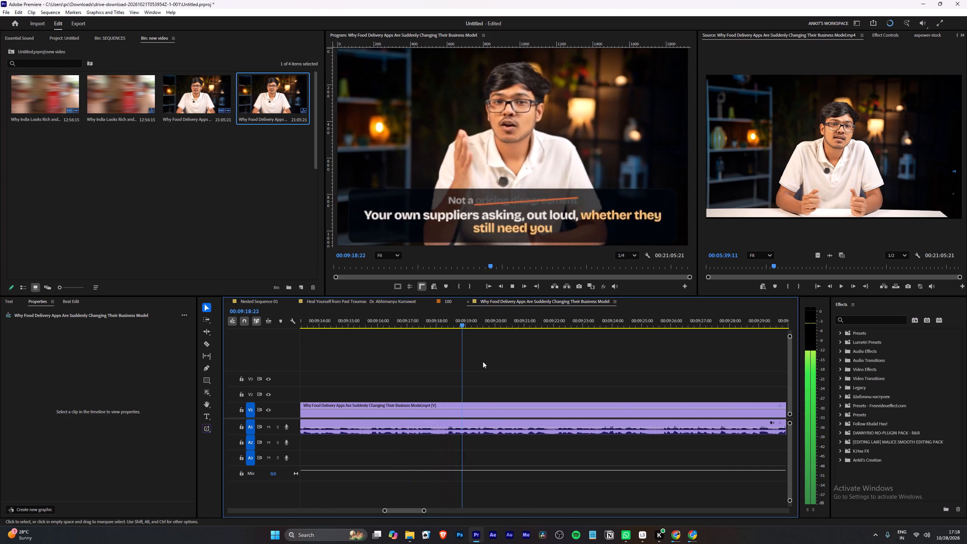
scroll(483, 362, "down", 10)
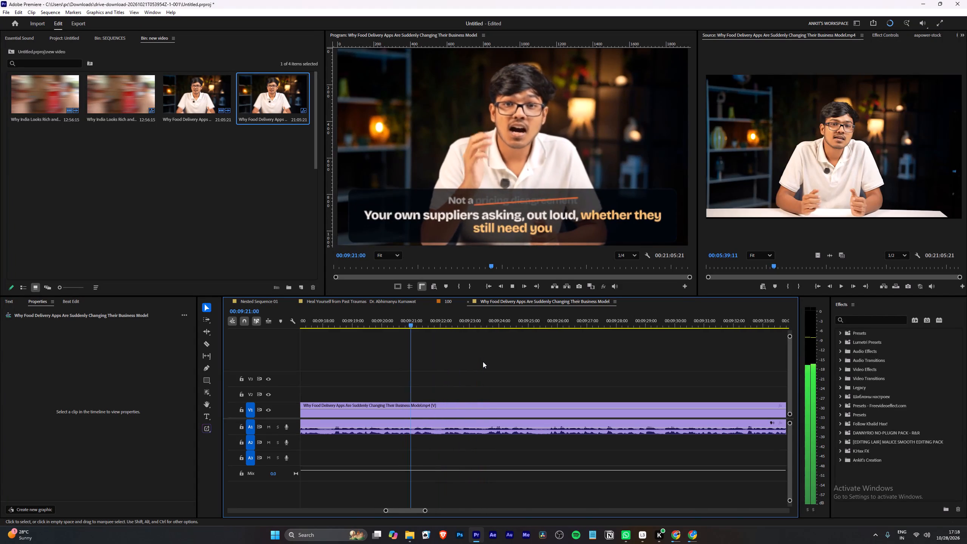
scroll(483, 362, "down", 5)
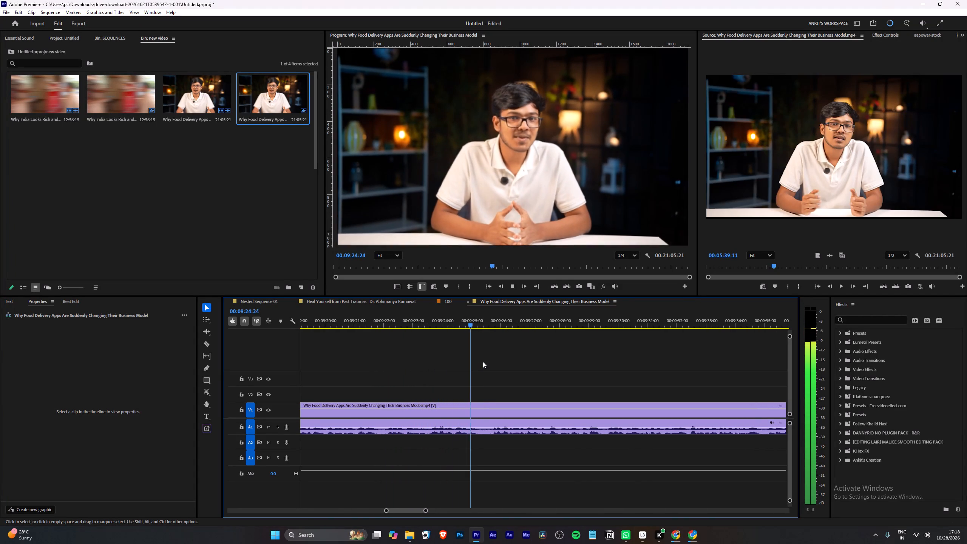
scroll(483, 361, "down", 5)
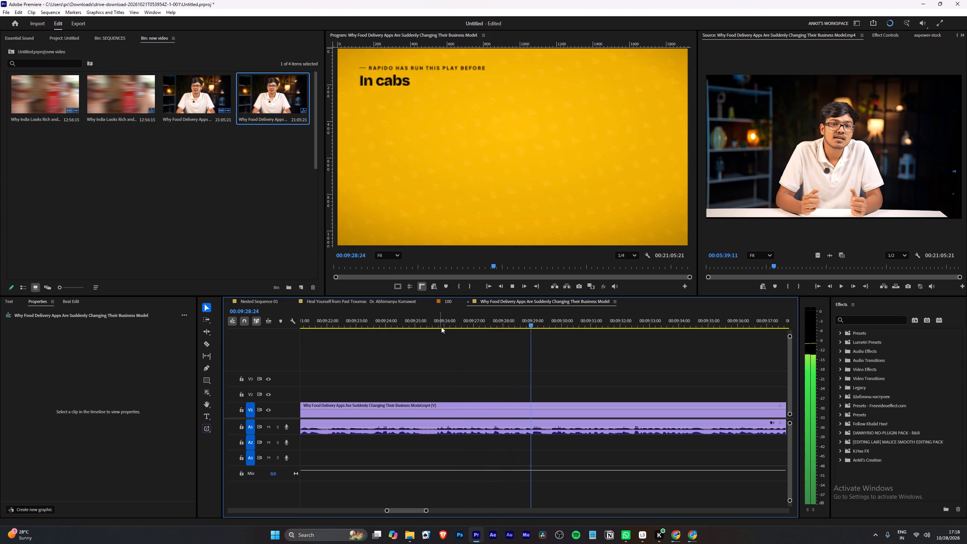
Play on to about 00:09:50 to review the Rapido "In cabs" graphic comparing Ola & Uber with Rapido.
scroll(465, 354, "down", 10, "alt")
scroll(466, 355, "down", 15, "alt")
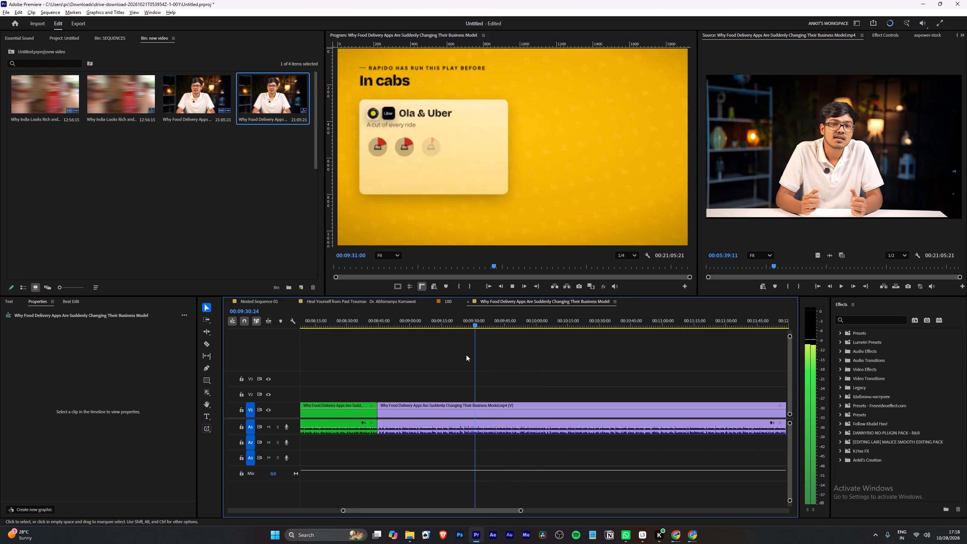
scroll(466, 355, "down", 18, "alt")
scroll(453, 391, "up", 5, "alt")
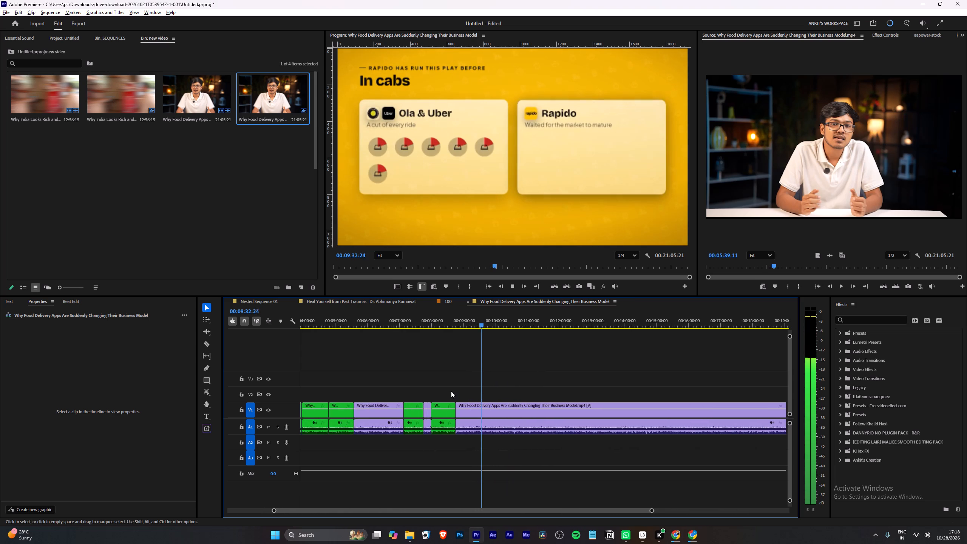
scroll(451, 391, "up", 5, "alt")
scroll(497, 386, "up", 11, "alt")
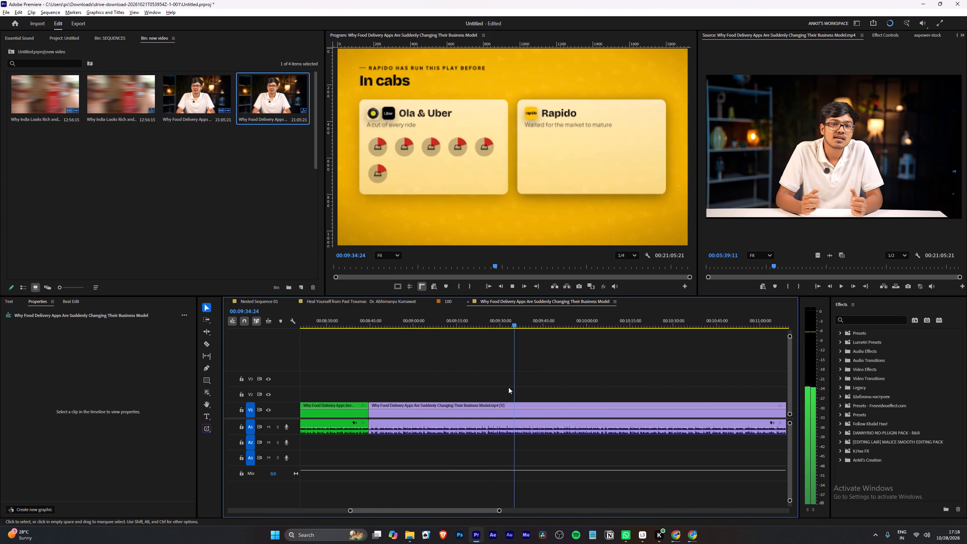
scroll(508, 387, "down", 5)
scroll(489, 389, "up", 2, "alt")
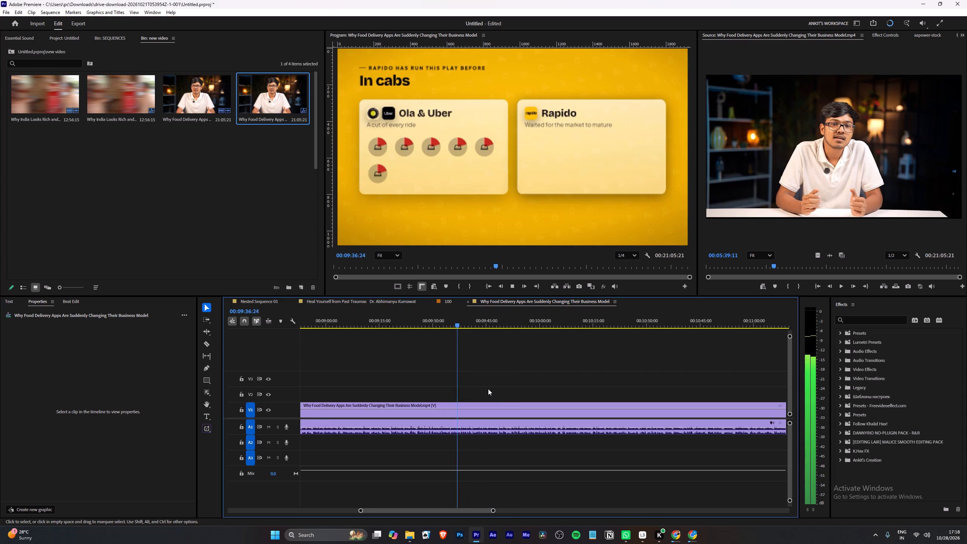
scroll(488, 389, "up", 4, "alt")
scroll(476, 387, "up", 12)
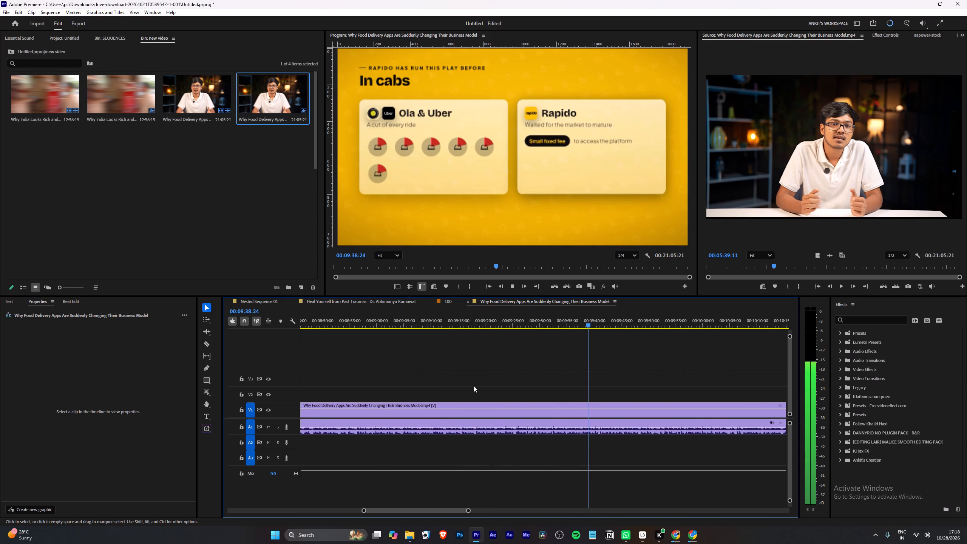
scroll(474, 386, "up", 3)
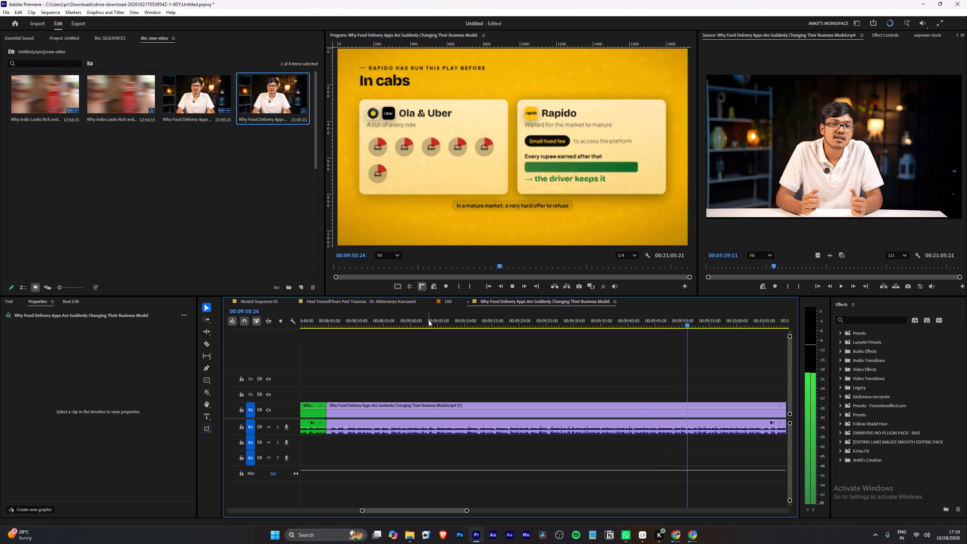
Go back to about 00:08:47 and replay the boycott timeline graphic to about 00:09:02.
left_click_drag(428, 320, 341, 320)
key("space")
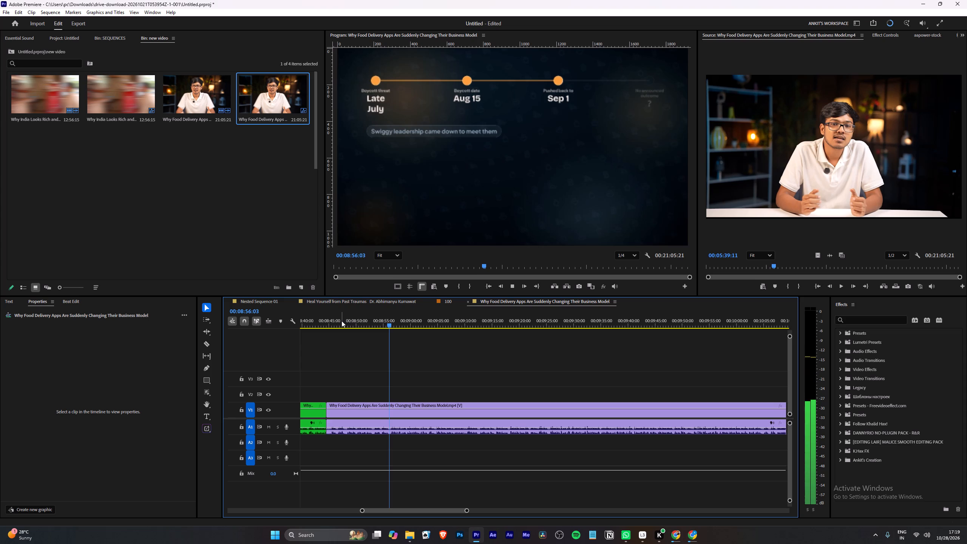
scroll(373, 362, "up", 3, "alt")
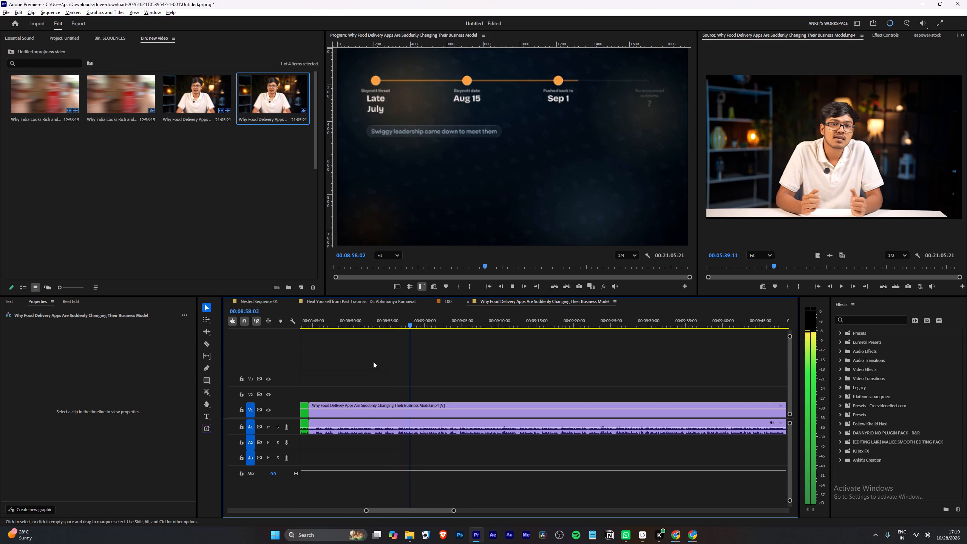
scroll(373, 362, "up", 5, "alt")
scroll(373, 362, "down", 4)
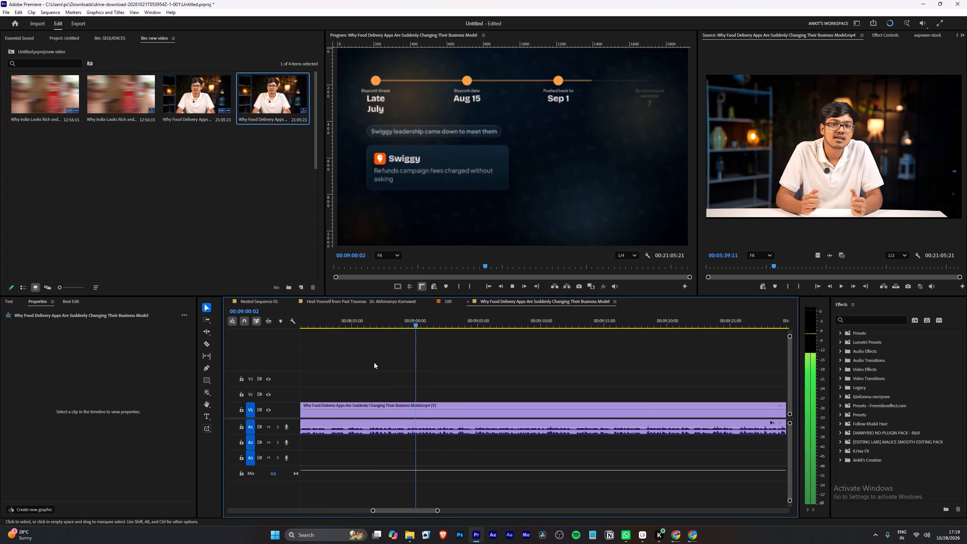
scroll(374, 362, "down", 3)
scroll(374, 362, "down", 12, "alt")
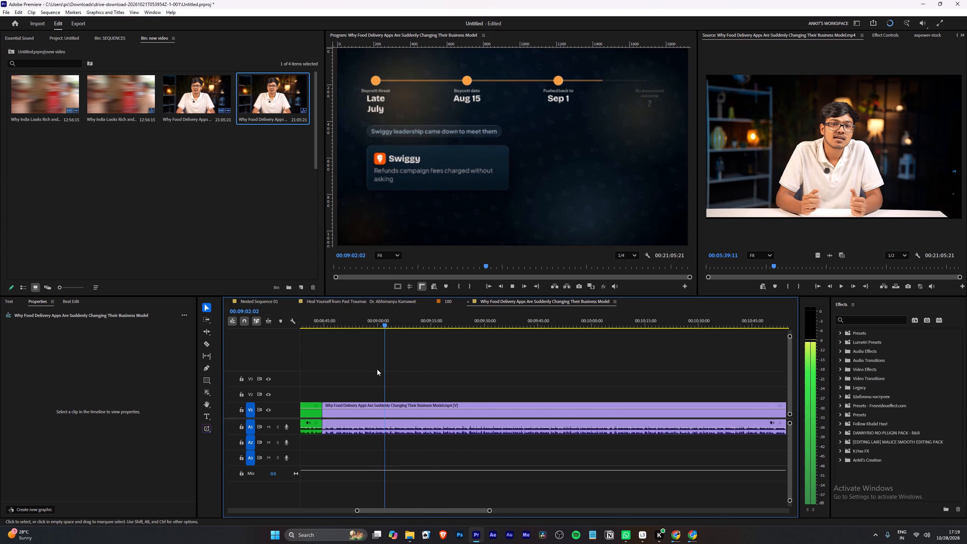
scroll(385, 379, "up", 13)
Go back to about 00:08:02 and replay the green segment's speech up to the start of the boycott timeline graphic at about 00:08:30.
left_click_drag(351, 320, 344, 324)
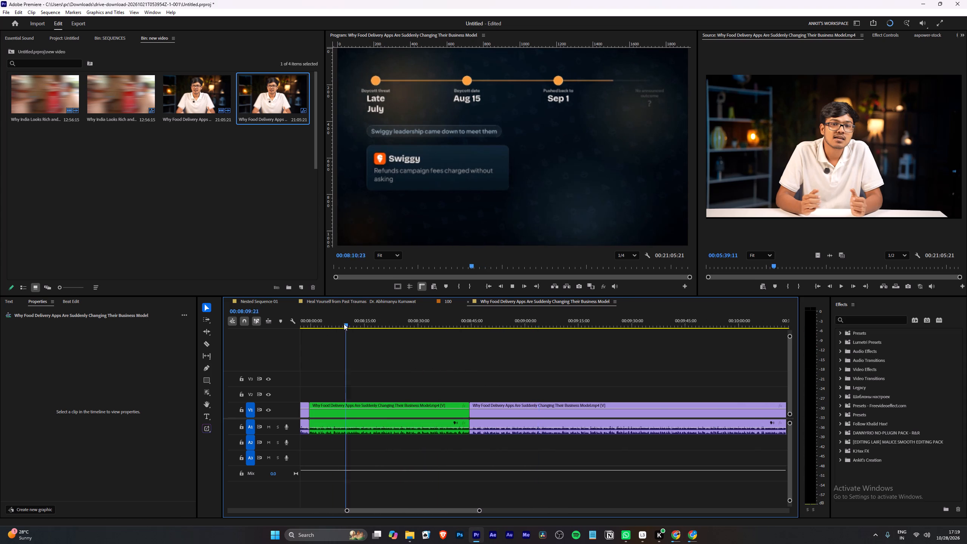
left_click_drag(344, 324, 317, 330)
key("space")
scroll(330, 364, "up", 4)
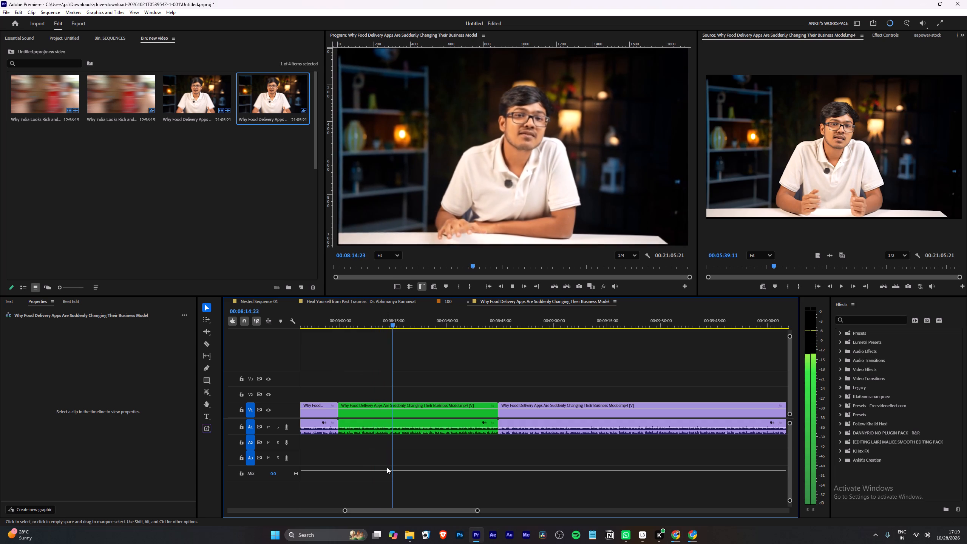
scroll(394, 445, "down", 5)
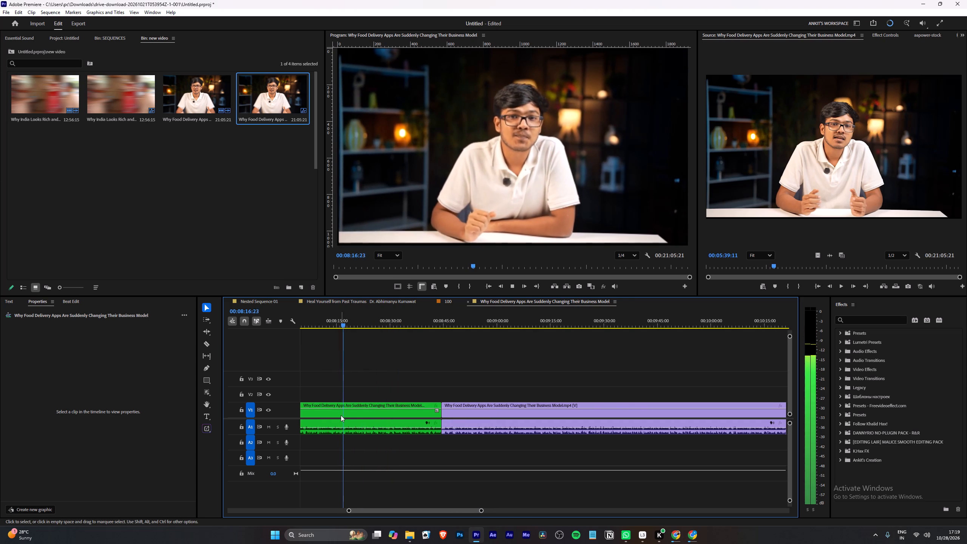
scroll(341, 415, "up", 8, "alt")
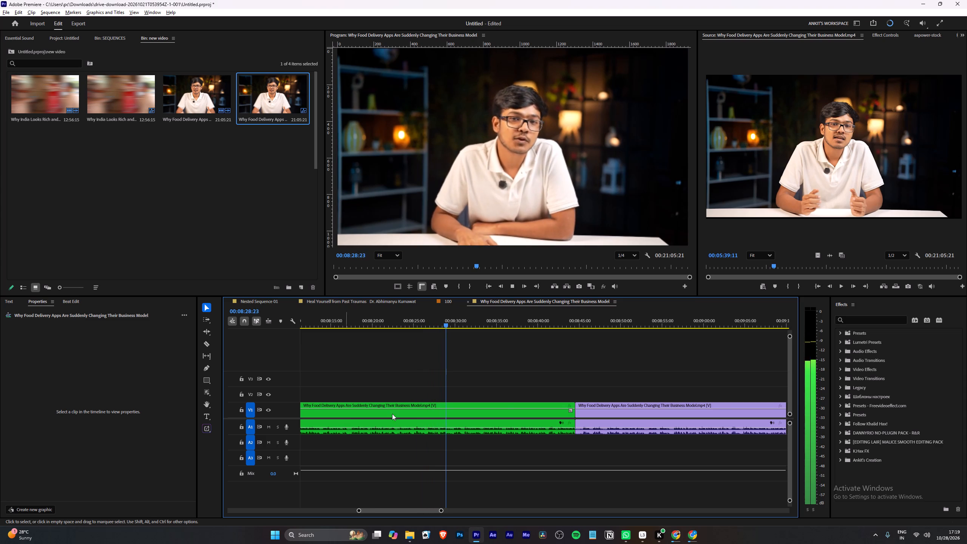
scroll(507, 403, "up", 6, "alt")
scroll(397, 394, "up", 4, "alt")
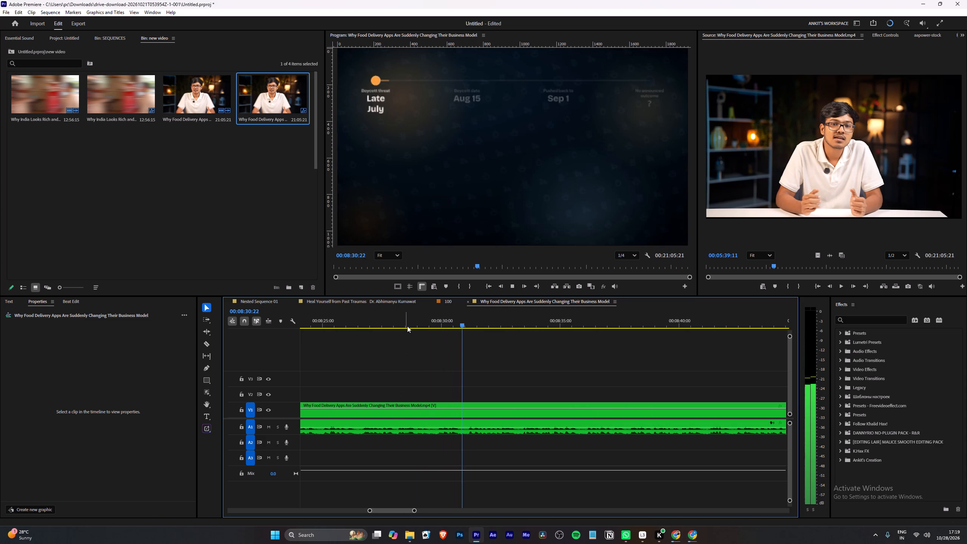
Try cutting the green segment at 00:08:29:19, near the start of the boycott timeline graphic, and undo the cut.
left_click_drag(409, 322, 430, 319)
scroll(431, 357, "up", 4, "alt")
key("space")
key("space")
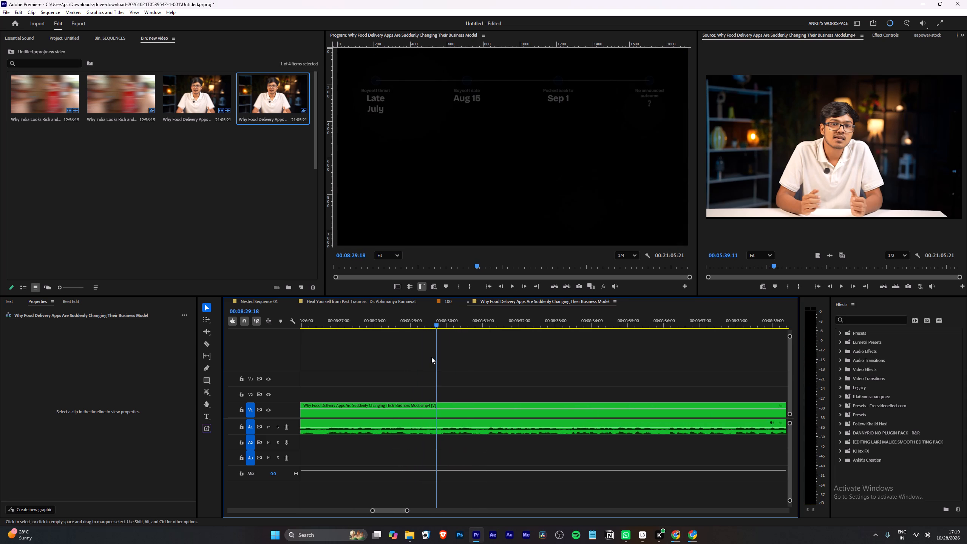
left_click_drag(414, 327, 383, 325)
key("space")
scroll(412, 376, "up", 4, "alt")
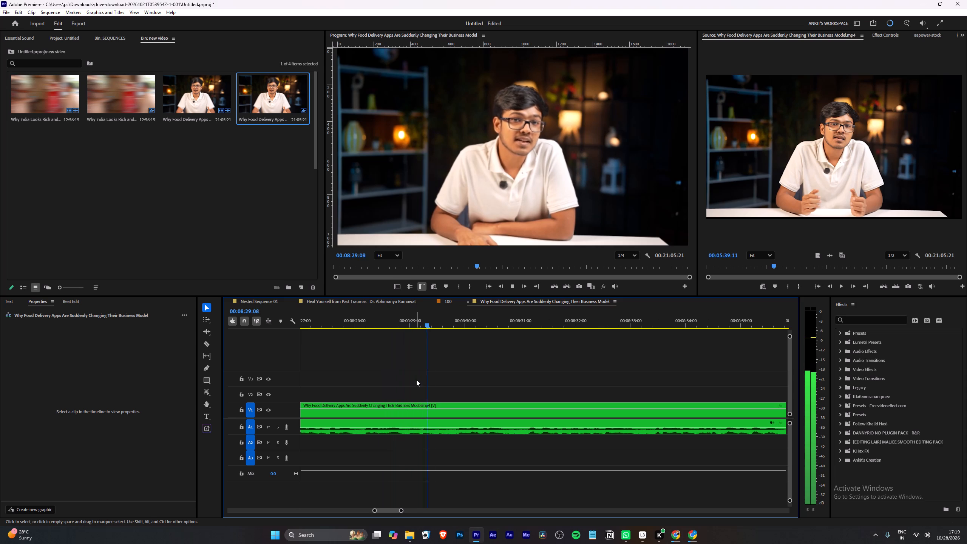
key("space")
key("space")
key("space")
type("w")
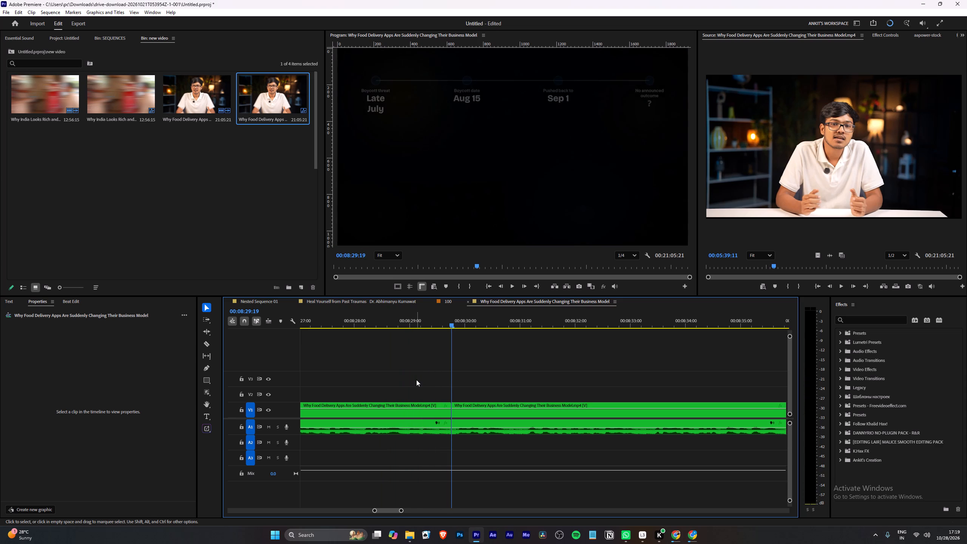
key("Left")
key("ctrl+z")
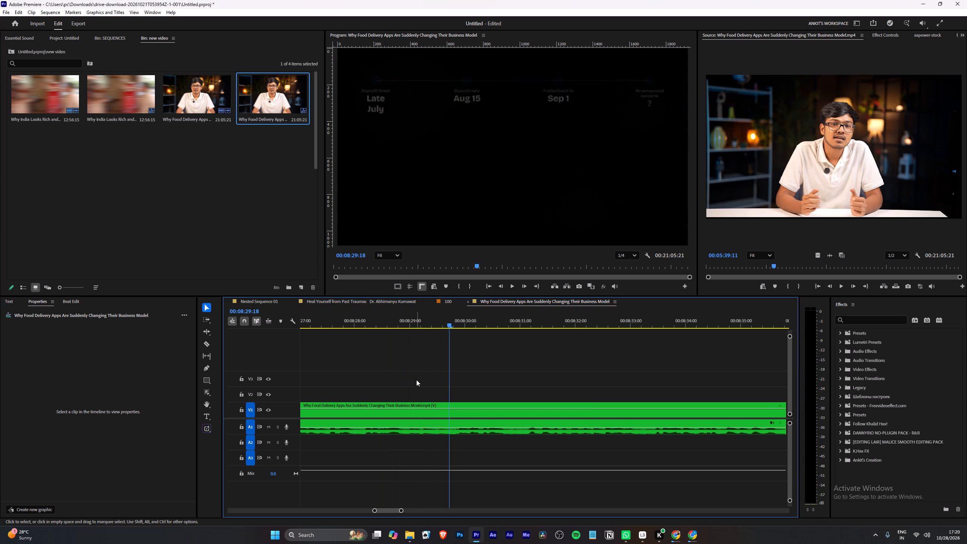
Cut the green segment at 00:08:29:17, at the start of the boycott timeline graphic.
key("Left")
key("Left")
key("Right")
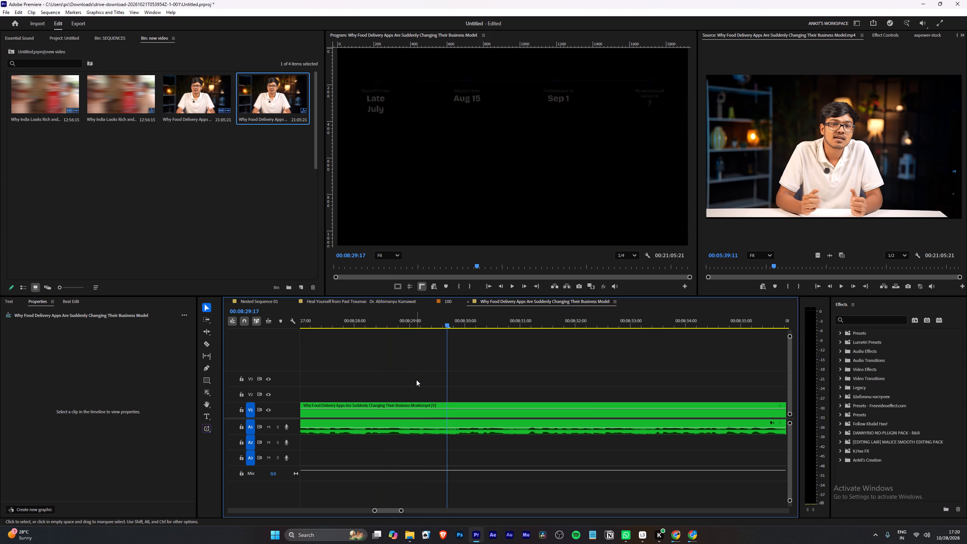
key("w")
Play the boycott timeline passage from 00:08:29:17 through the suppliers caption to about 00:09:24, speeding up playback partway.
key("space")
scroll(428, 389, "down", 5, "alt")
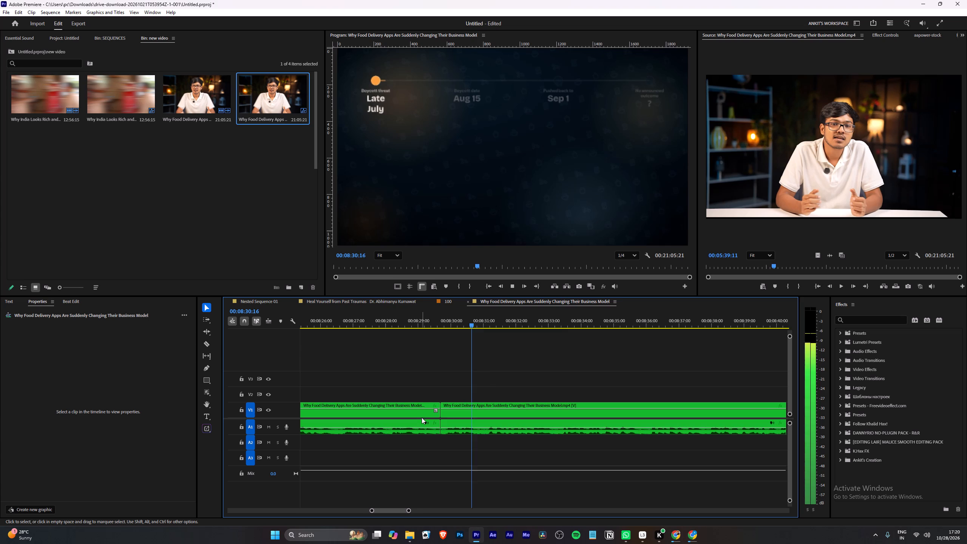
scroll(422, 413, "down", 6, "alt")
scroll(490, 414, "down", 4)
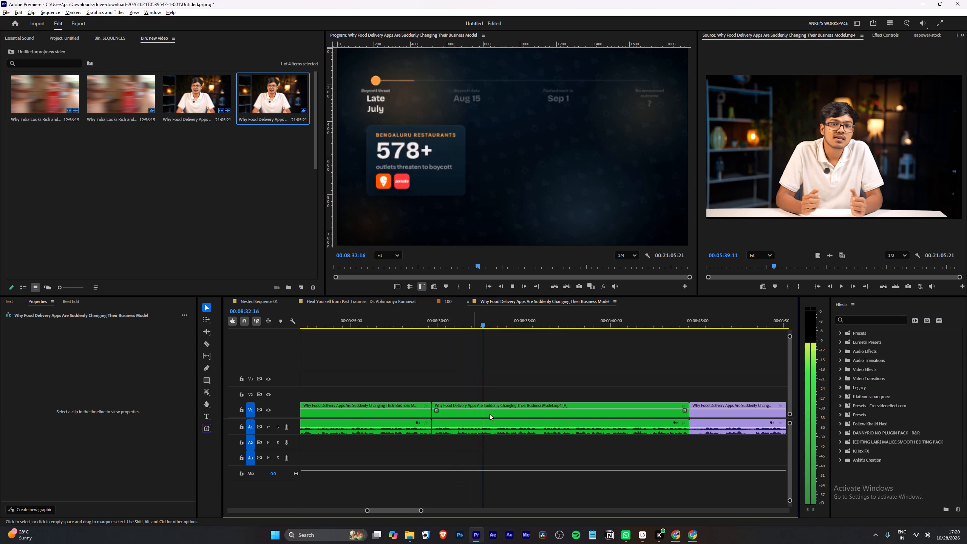
scroll(490, 414, "down", 4)
scroll(527, 408, "down", 5, "alt")
left_click(491, 387)
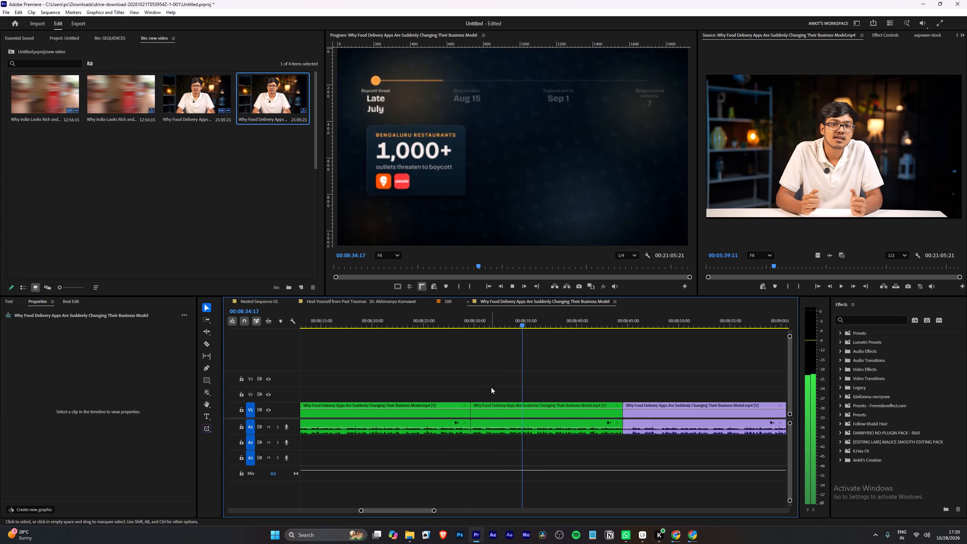
scroll(491, 387, "down", 9)
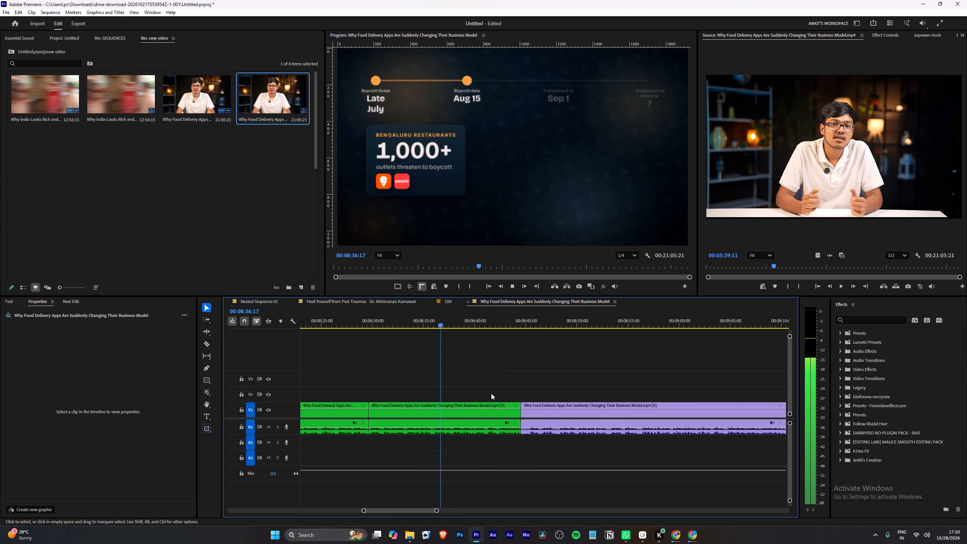
key("l")
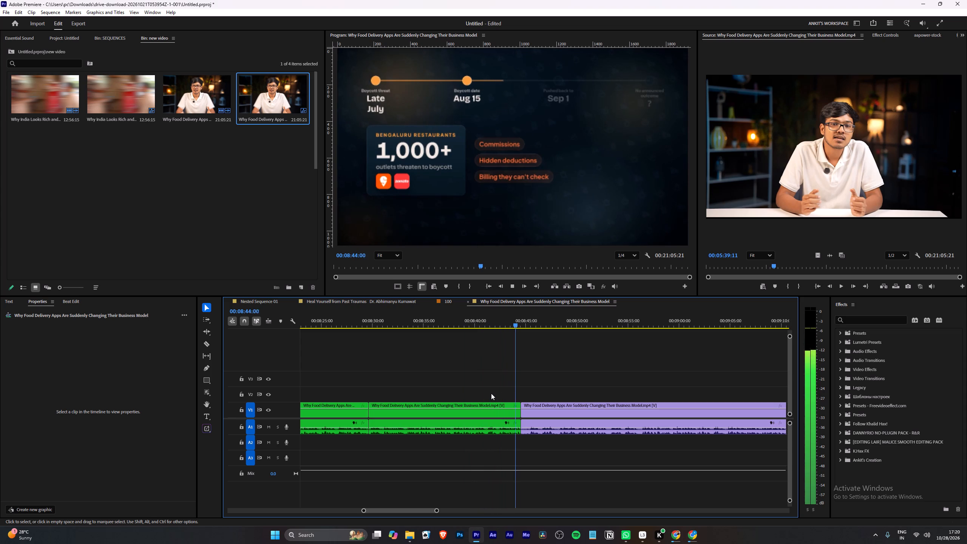
scroll(491, 393, "down", 10)
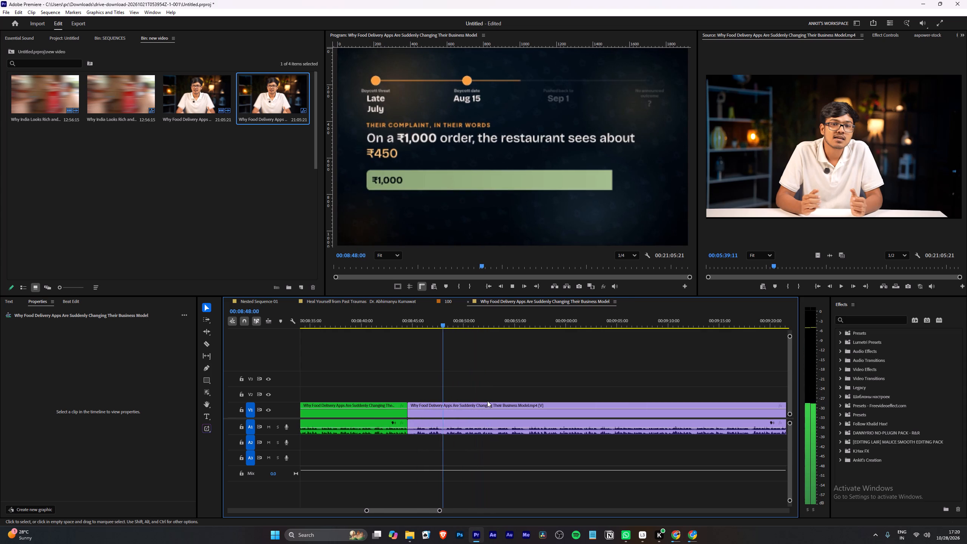
scroll(487, 401, "down", 2)
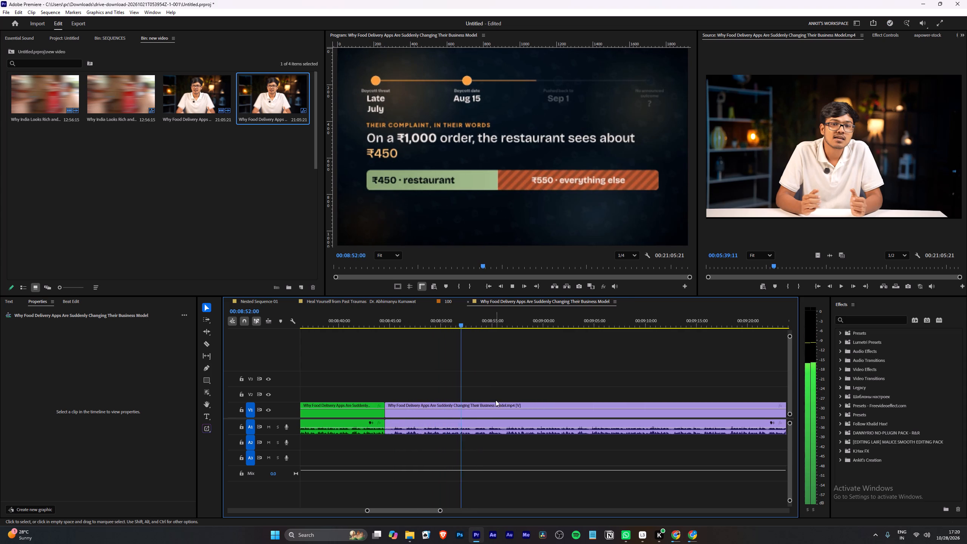
scroll(522, 388, "down", 4)
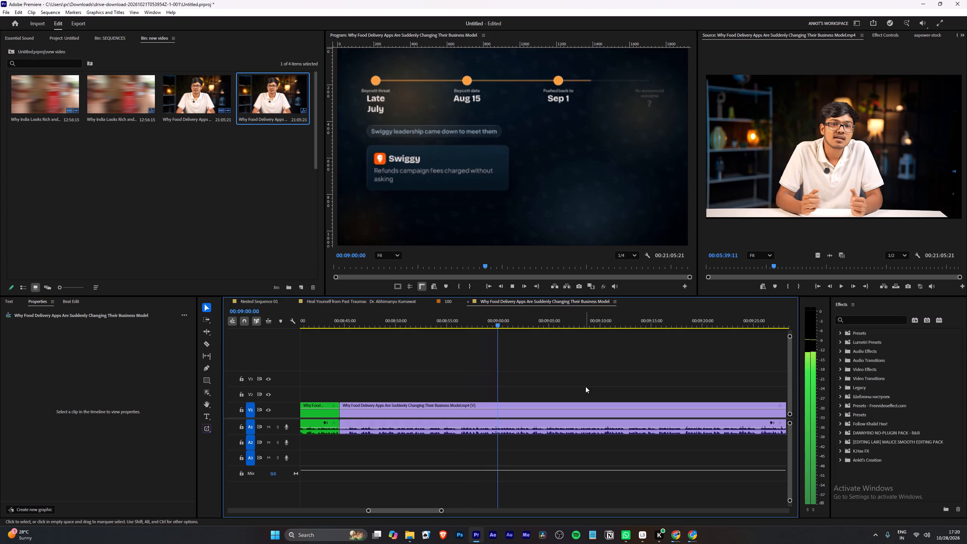
scroll(585, 386, "down", 4)
scroll(628, 377, "up", 1, "alt")
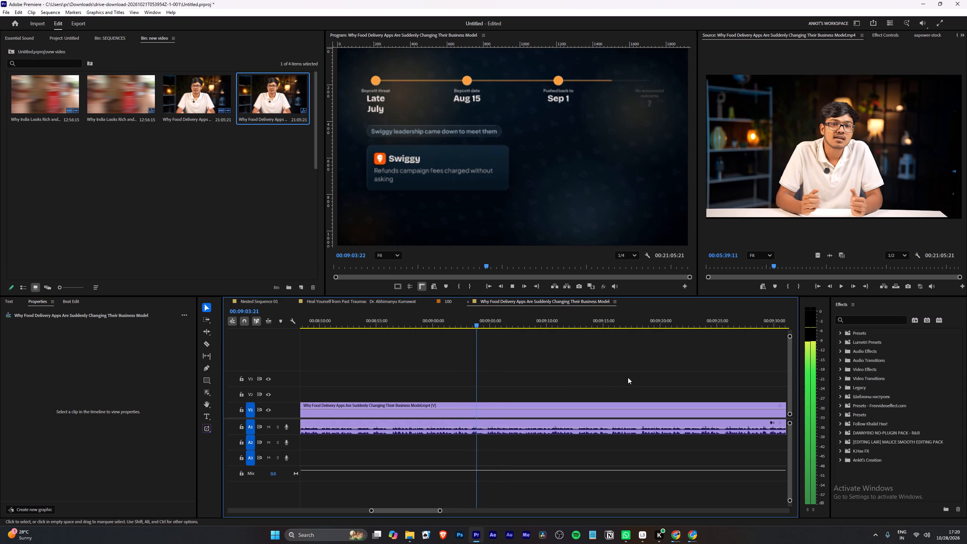
scroll(628, 377, "down", 8)
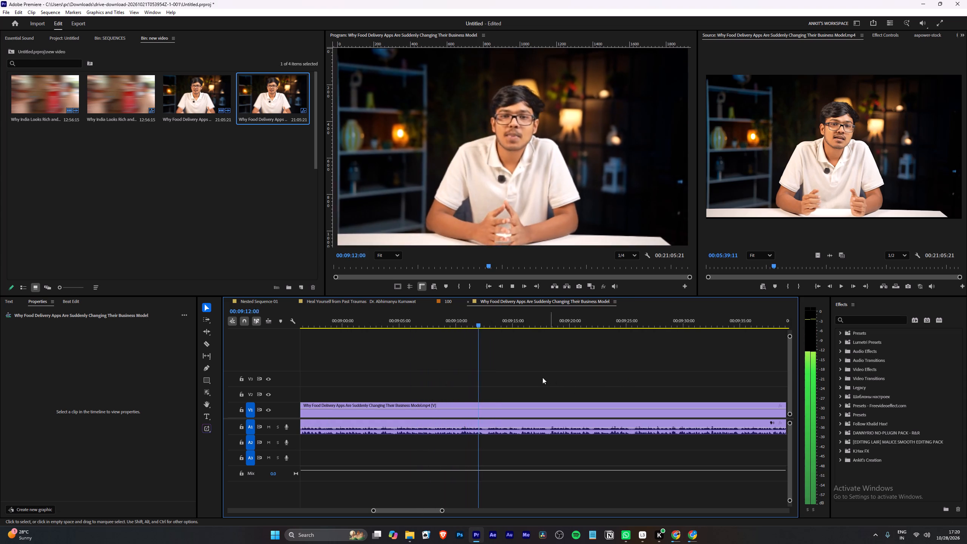
scroll(542, 377, "up", 7, "alt")
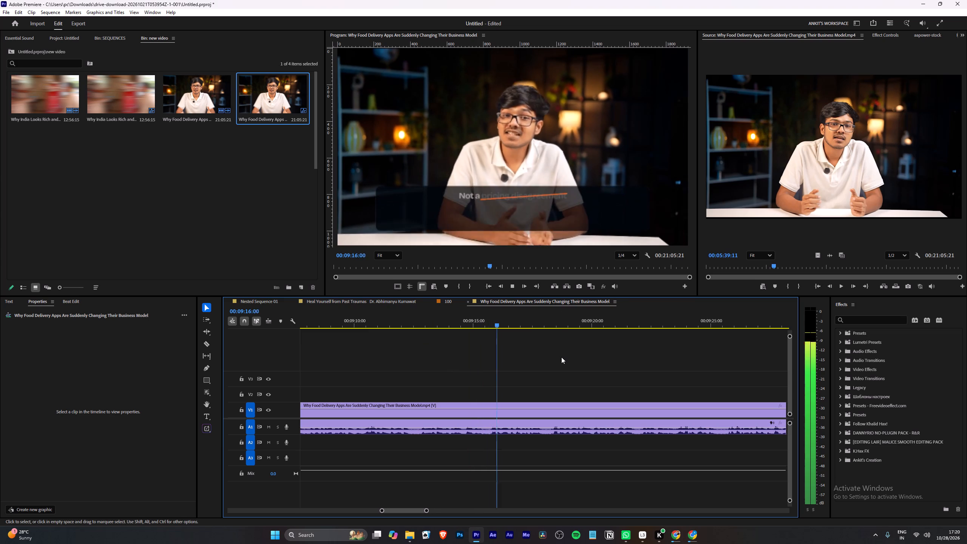
scroll(532, 360, "down", 5)
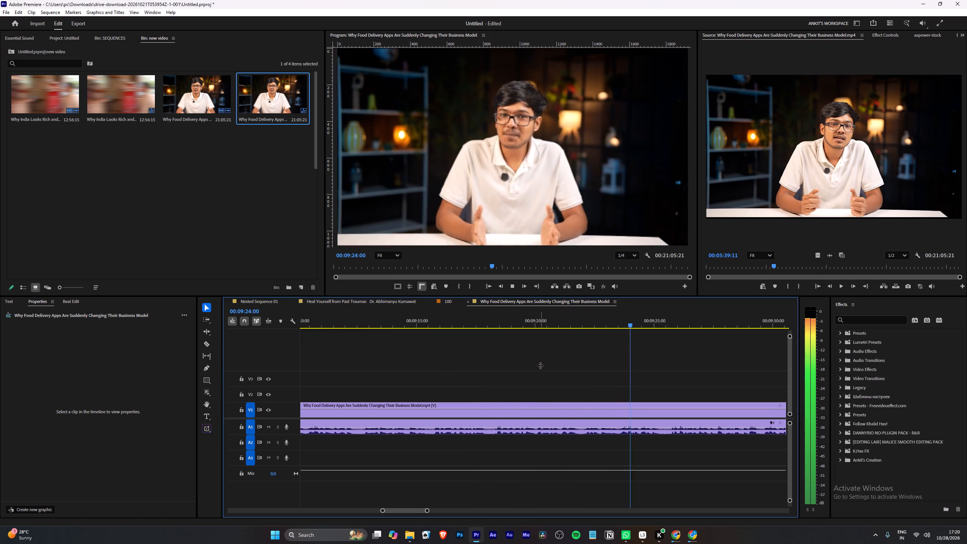
Cut the clip at 00:09:23:13, at the end of the "Your own suppliers asking, out loud" caption.
key("space")
scroll(636, 373, "up", 5, "alt")
left_click(585, 320)
key("space")
scroll(623, 364, "up", 3)
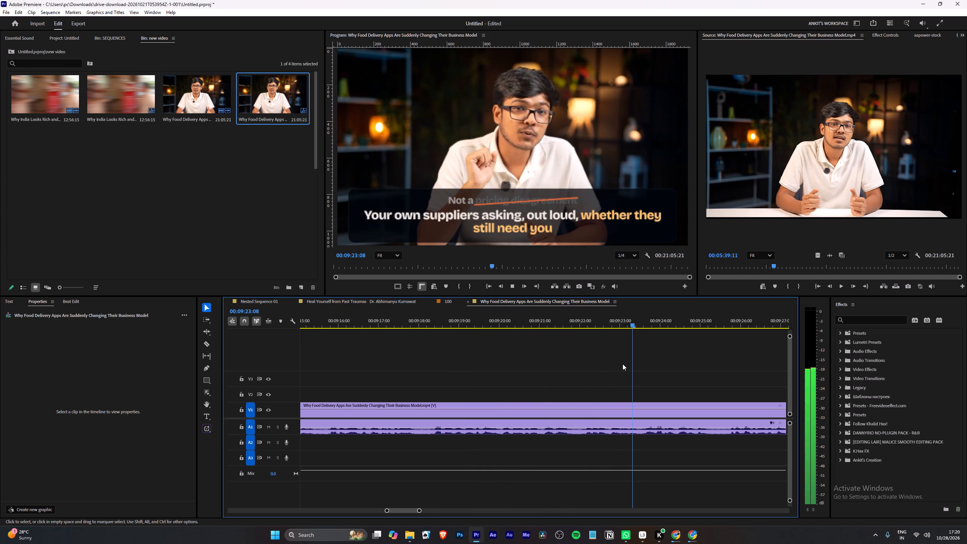
key("space")
key("space")
key("space")
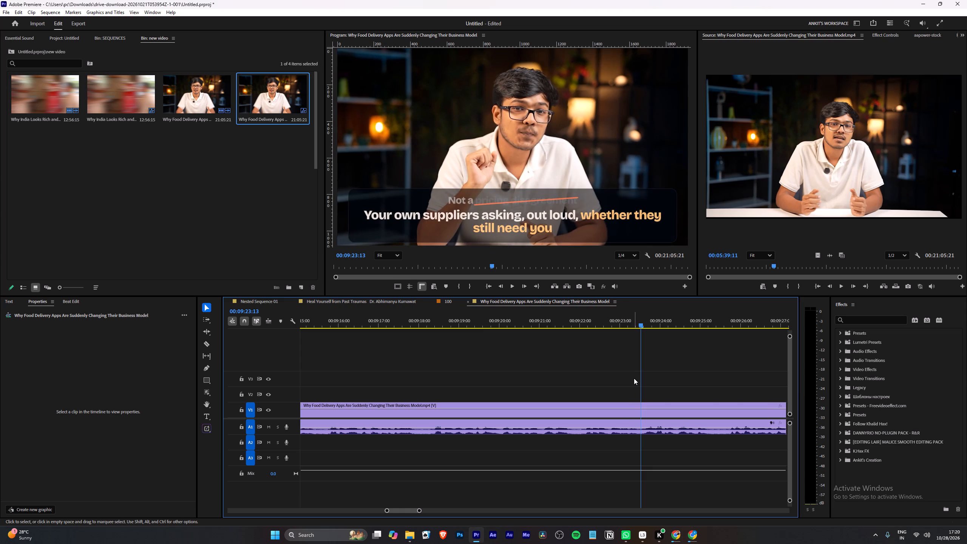
key("w")
Join the through edit at about 00:08:44 between the green boycott segment and the purple section that follows it.
scroll(634, 384, "down", 20, "alt")
scroll(634, 384, "down", 1, "alt")
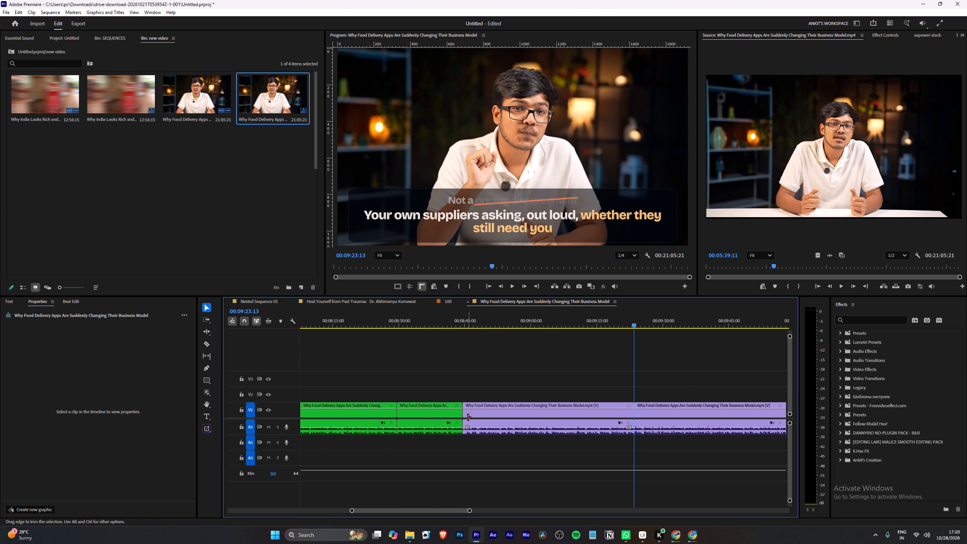
right_click(463, 414)
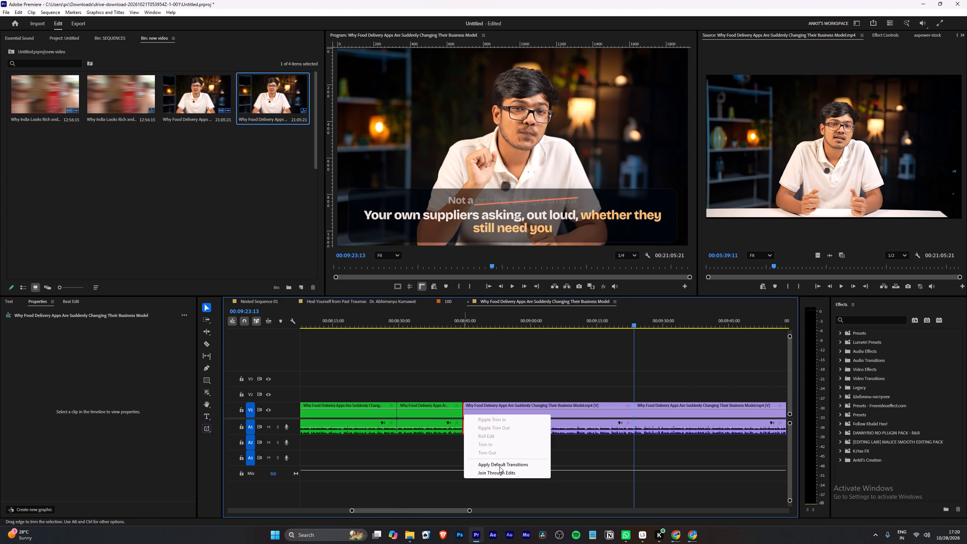
left_click(501, 471)
scroll(462, 381, "down", 9, "alt")
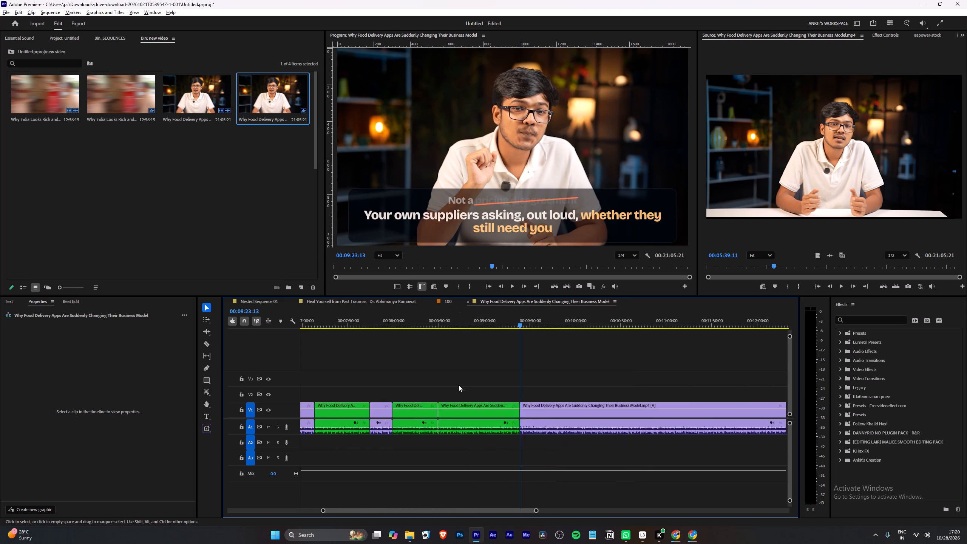
scroll(459, 385, "down", 6, "alt")
scroll(477, 405, "up", 10)
scroll(510, 413, "up", 5, "alt")
left_click(507, 383)
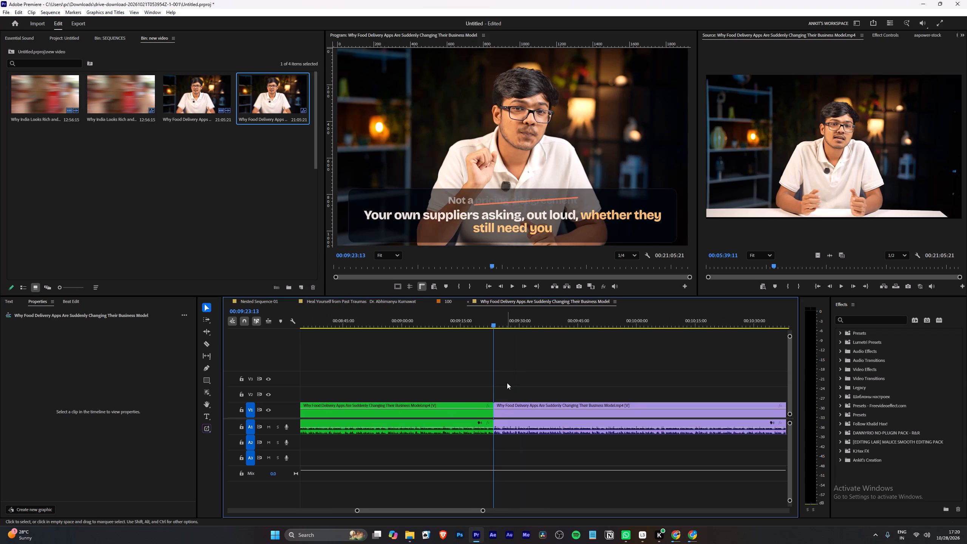
Play on from 00:09:23:13 into the Rapido "In cabs" graphic and cut the clip at 00:09:28:19.
scroll(493, 386, "down", 5)
key("space")
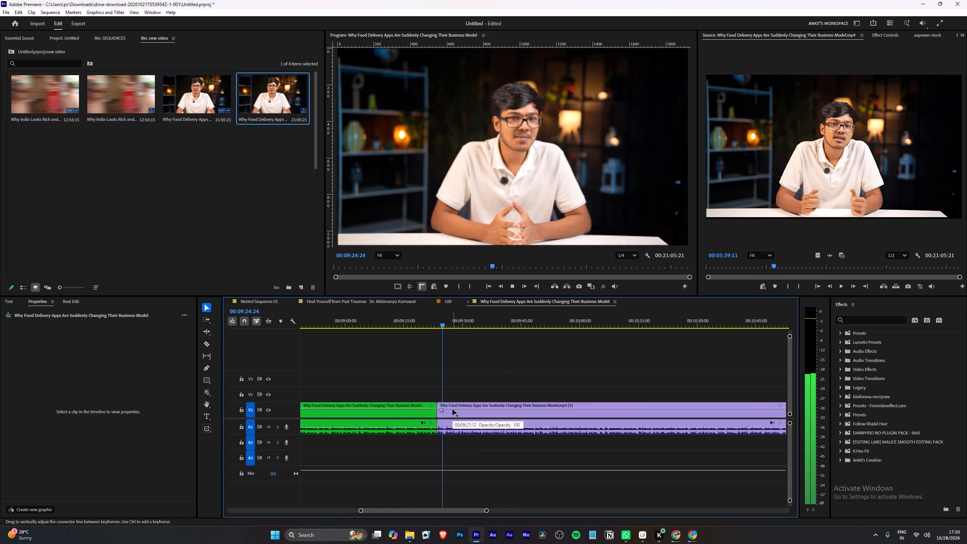
scroll(450, 406, "up", 7, "alt")
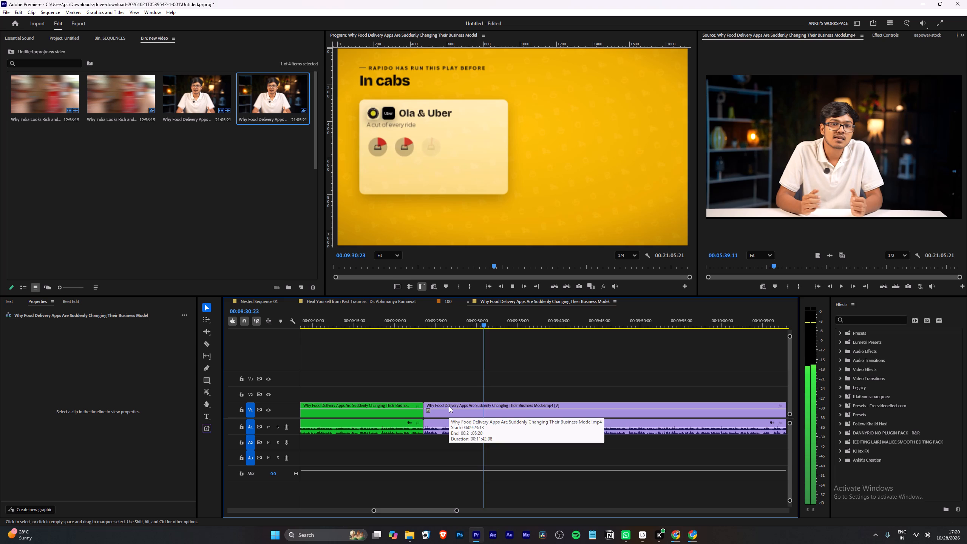
scroll(506, 395, "up", 8, "alt")
left_click(403, 322)
key("space")
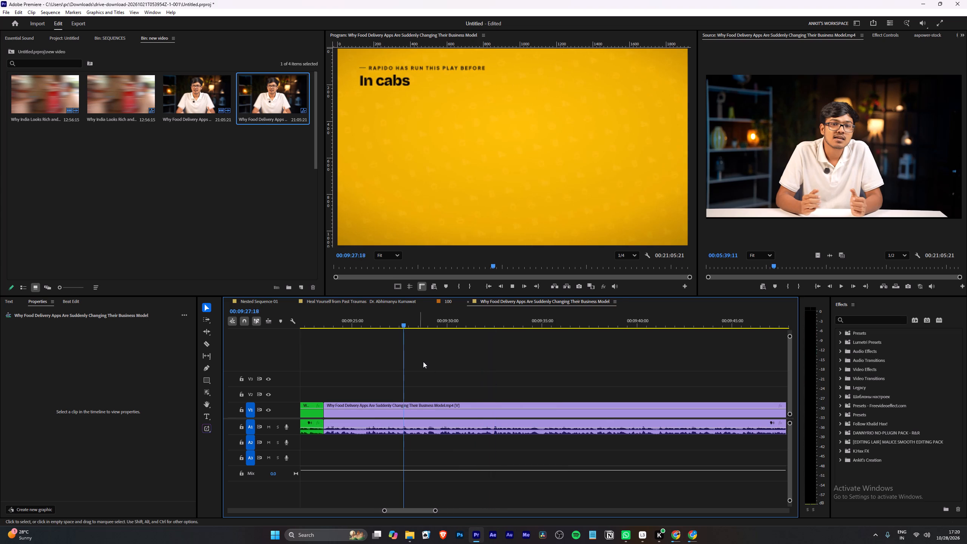
scroll(424, 362, "up", 5, "alt")
key("space")
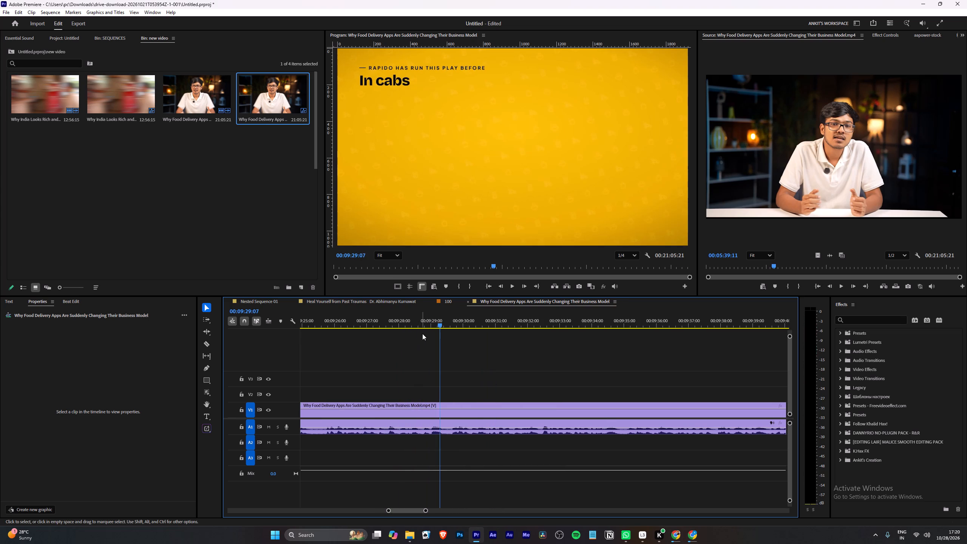
left_click(427, 320)
type("w")
Play the Rapido "In cabs" comparison and the following speech up to the pink March 2026 Bengaluru graphic at about 00:09:59.
key("space")
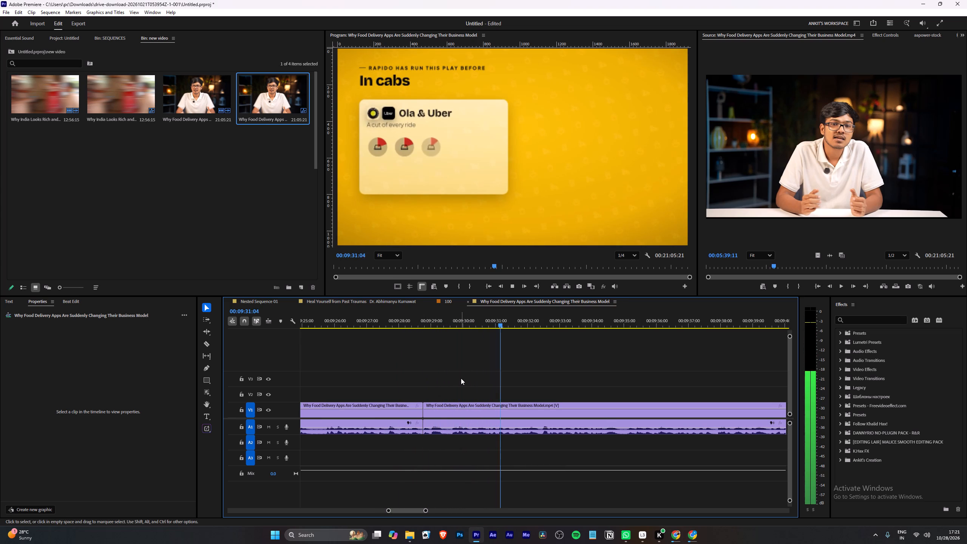
scroll(450, 397, "down", 4)
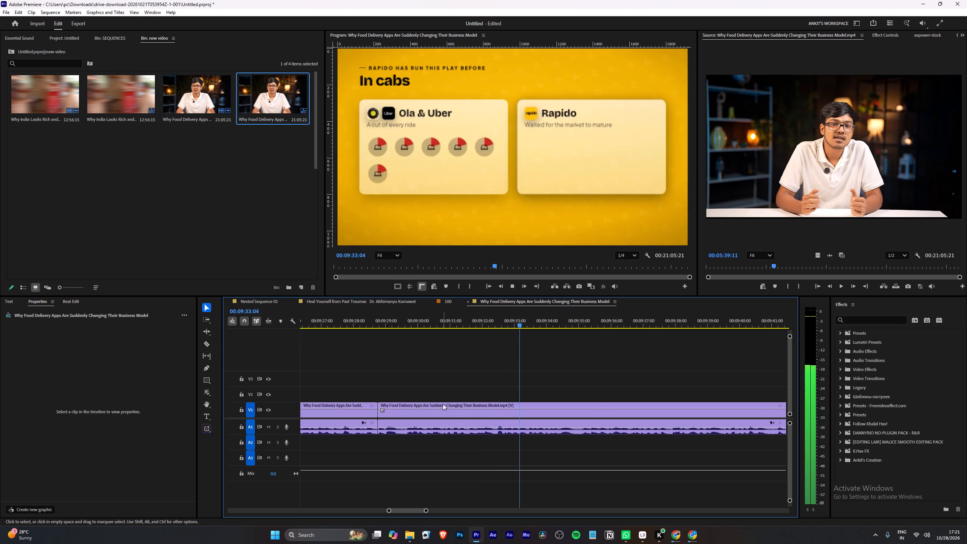
scroll(446, 408, "down", 5)
scroll(447, 410, "up", 3)
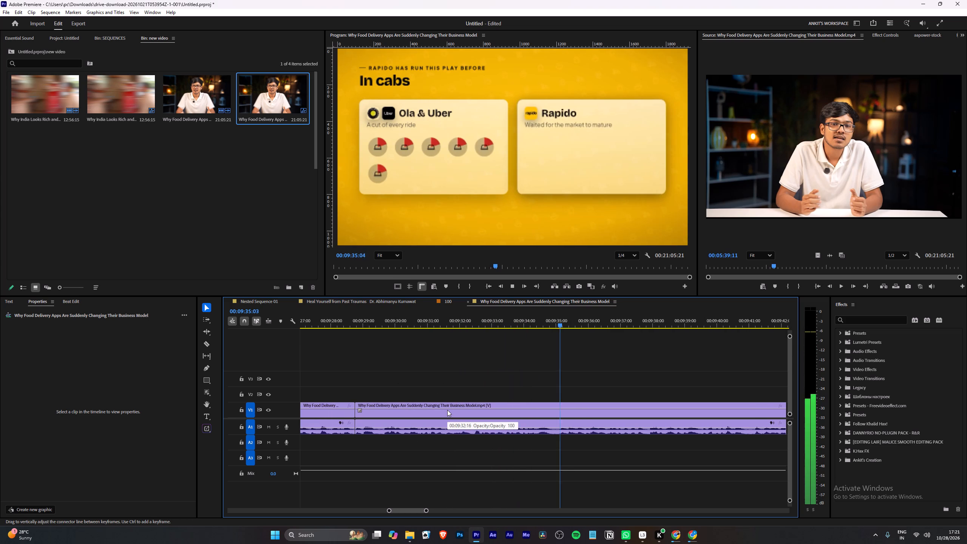
scroll(447, 410, "down", 5)
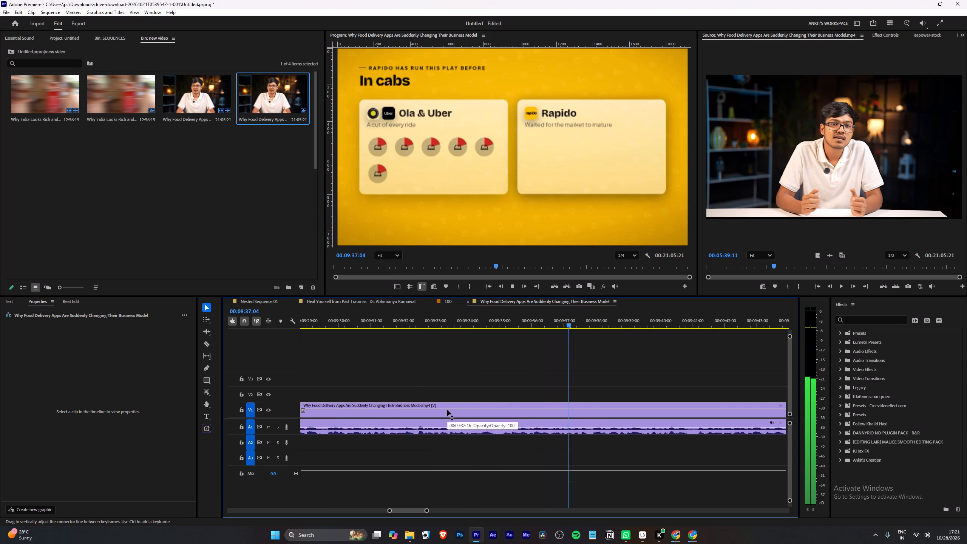
scroll(447, 410, "down", 4, "alt")
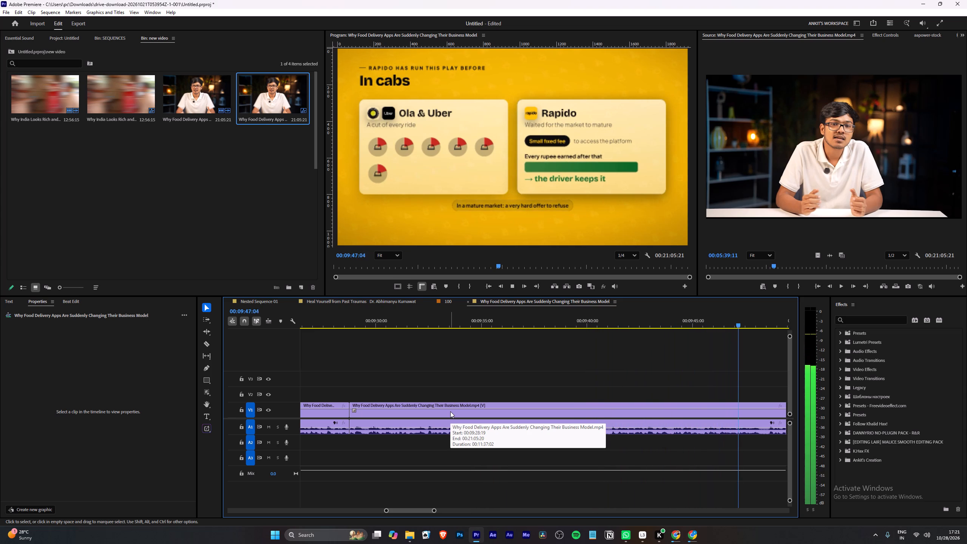
scroll(450, 411, "down", 2, "alt")
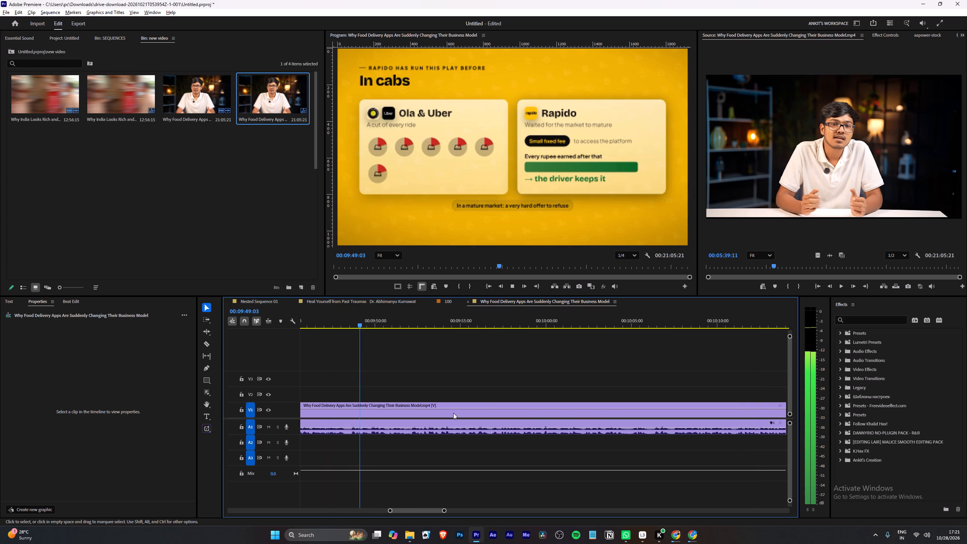
scroll(400, 407, "up", 1, "alt")
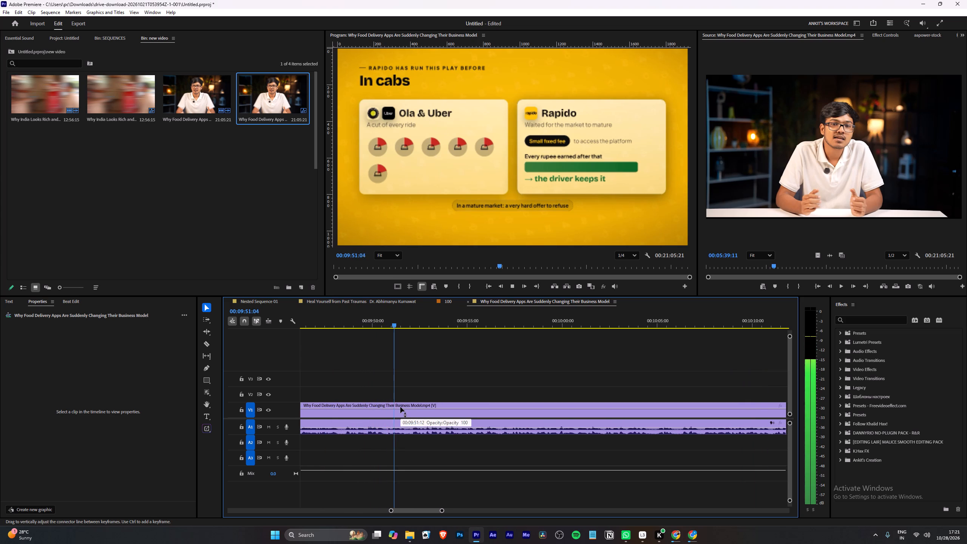
scroll(400, 407, "down", 2)
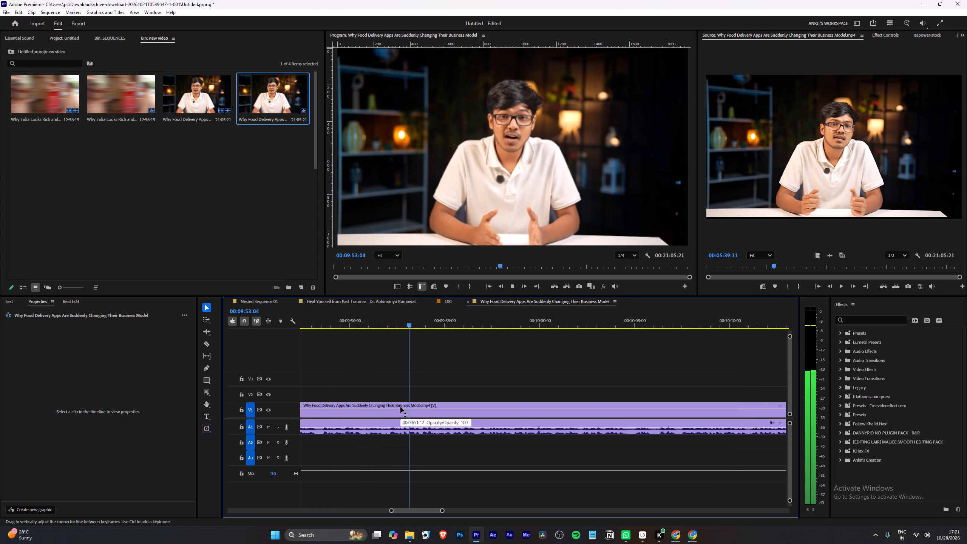
scroll(446, 409, "up", 1, "alt")
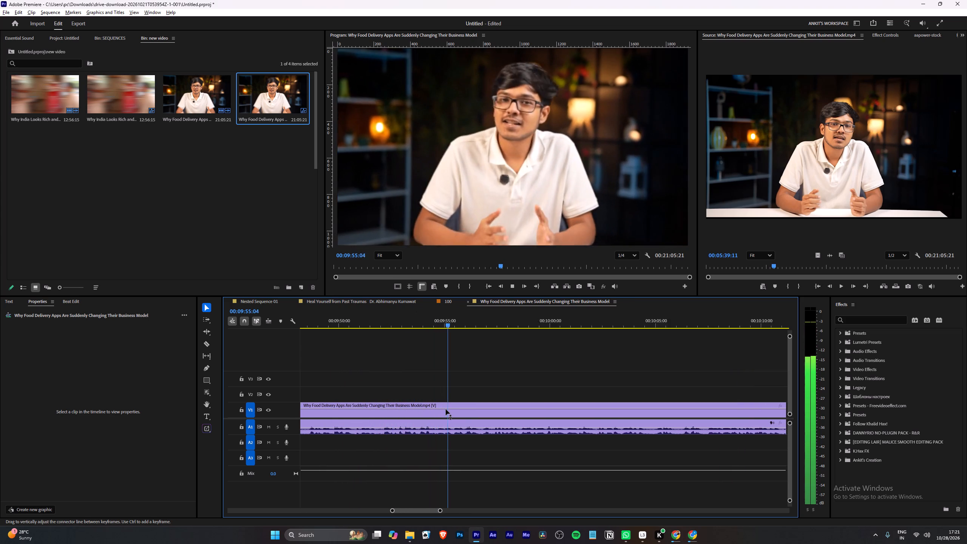
scroll(446, 409, "up", 1, "alt")
scroll(490, 414, "down", 2)
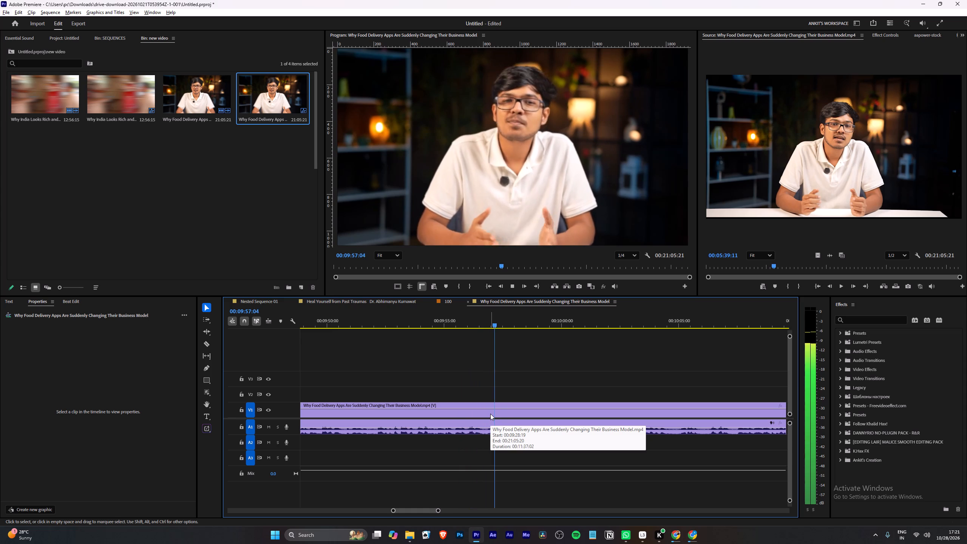
scroll(490, 414, "down", 5)
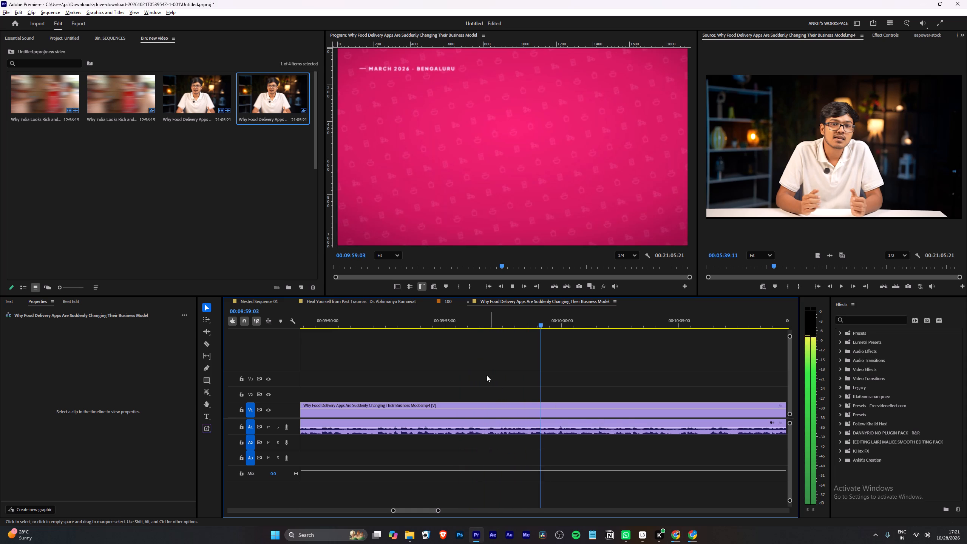
Step back to 00:09:58:15, just before the March 2026 Bengaluru graphic, and cut the clip there.
left_click(513, 326)
scroll(552, 367, "up", 4, "alt")
key("space")
key("space")
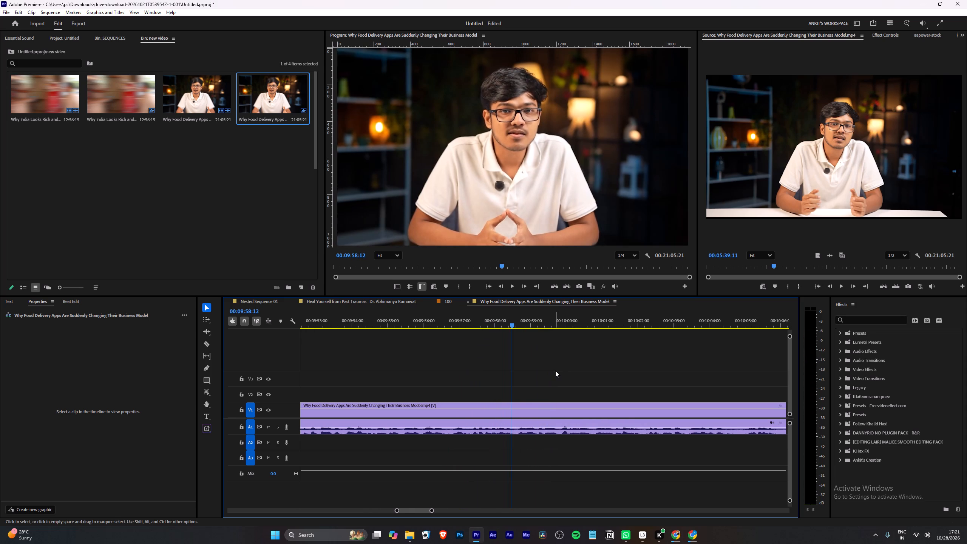
key("Right")
key("Right")
key("Right")
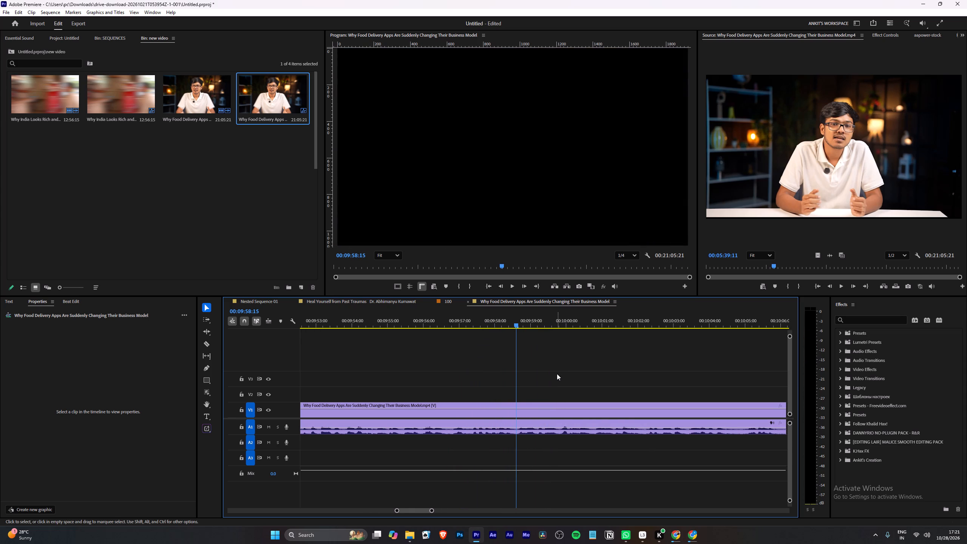
key("w")
Give the Rapido cabs segment ending at 00:09:58:15 the green GFX label.
right_click(488, 410)
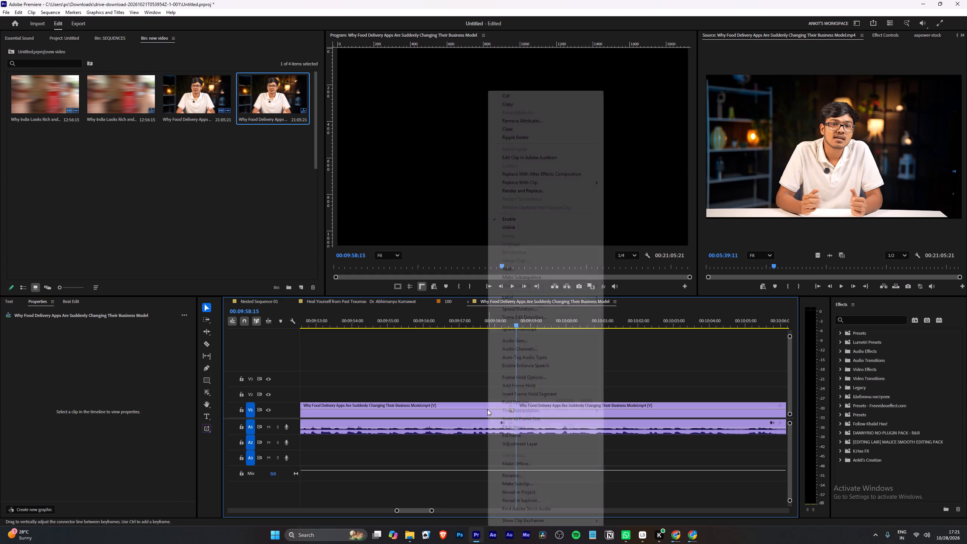
left_click(498, 296)
left_click(615, 325)
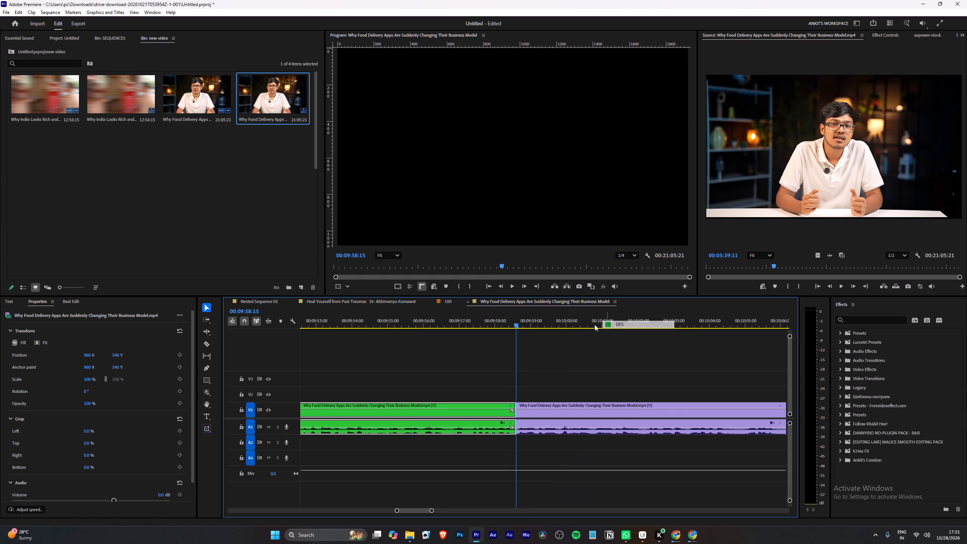
Play the "Rapido launches Ownly" graphic from about 00:09:58 up to the "It used to own a piece of Rapido" graphic at about 00:10:23.
left_click(508, 328)
key("space")
scroll(505, 378, "down", 3)
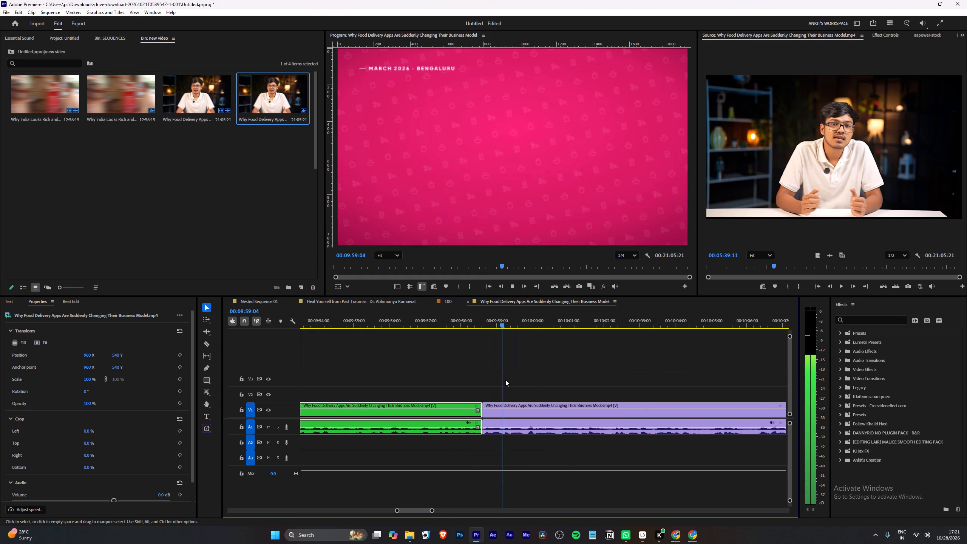
scroll(505, 380, "down", 4, "alt")
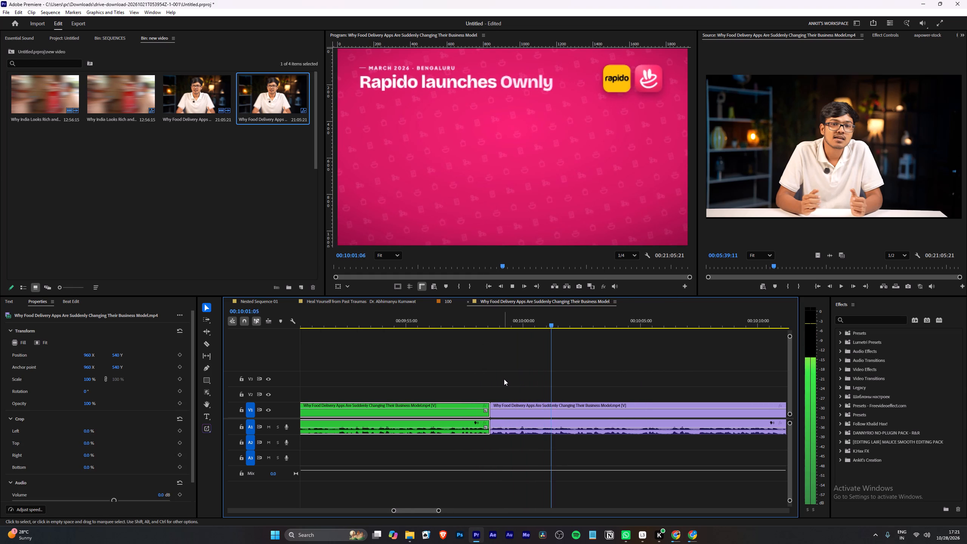
scroll(504, 379, "down", 4, "alt")
scroll(505, 382, "down", 4)
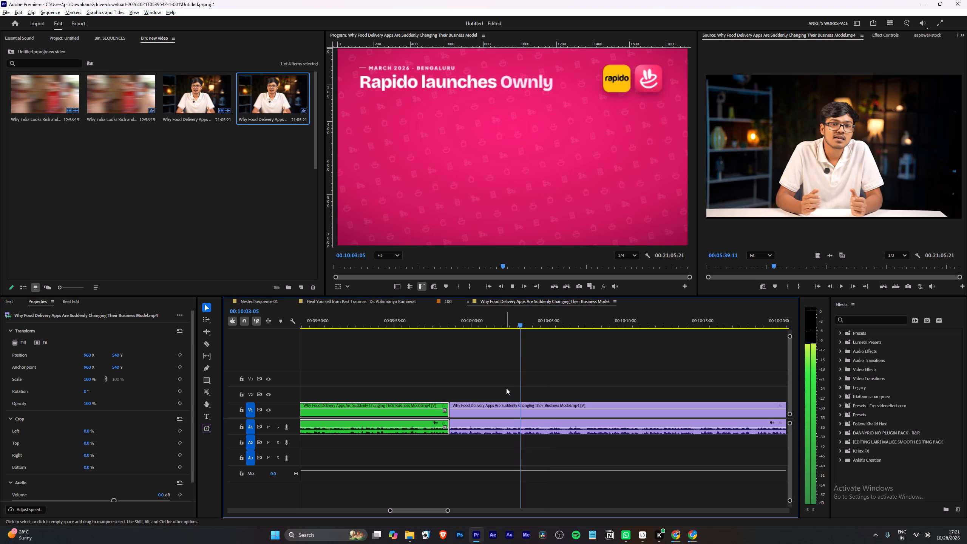
scroll(506, 388, "up", 1, "alt")
scroll(506, 393, "down", 4)
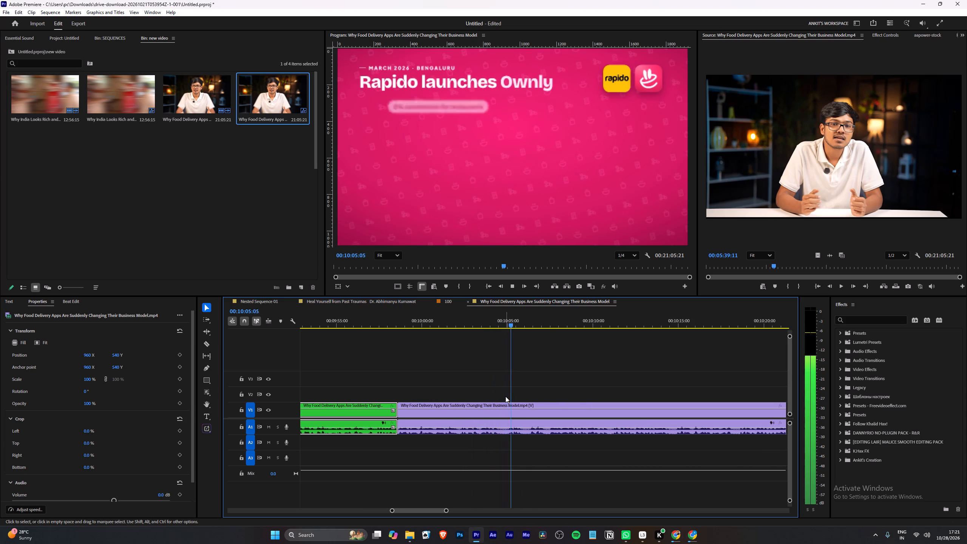
scroll(505, 396, "down", 3)
left_click(478, 383)
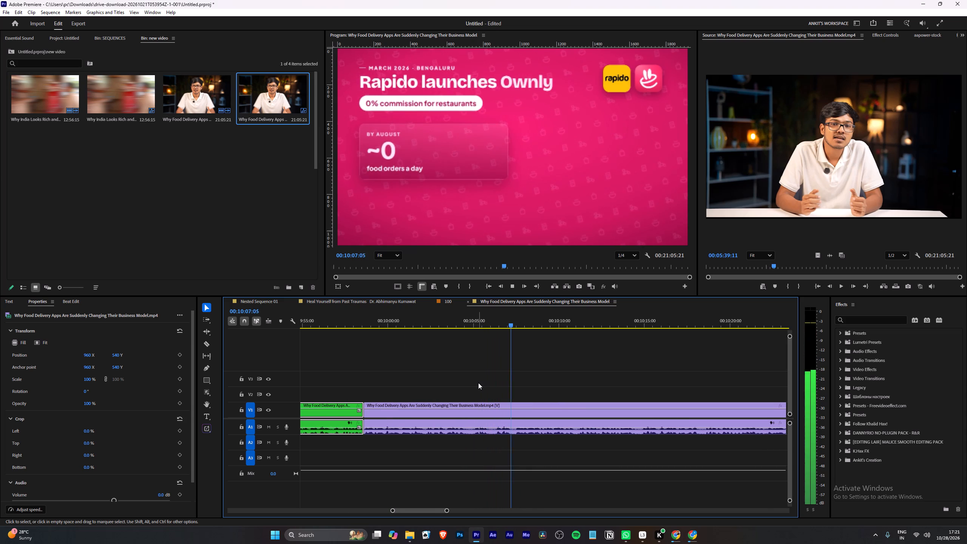
scroll(478, 383, "down", 2, "alt")
scroll(478, 383, "down", 3)
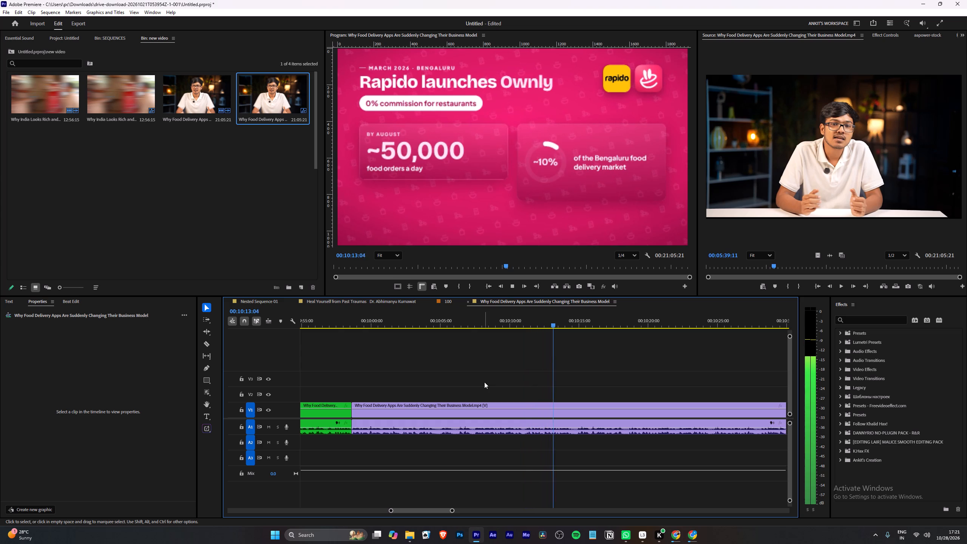
scroll(484, 382, "up", 1)
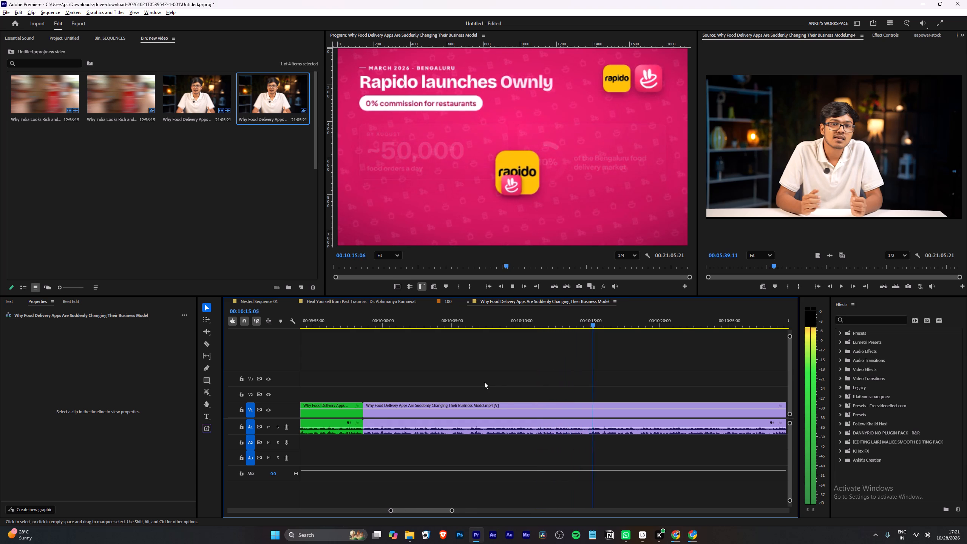
scroll(484, 382, "down", 3, "alt")
scroll(484, 382, "down", 11)
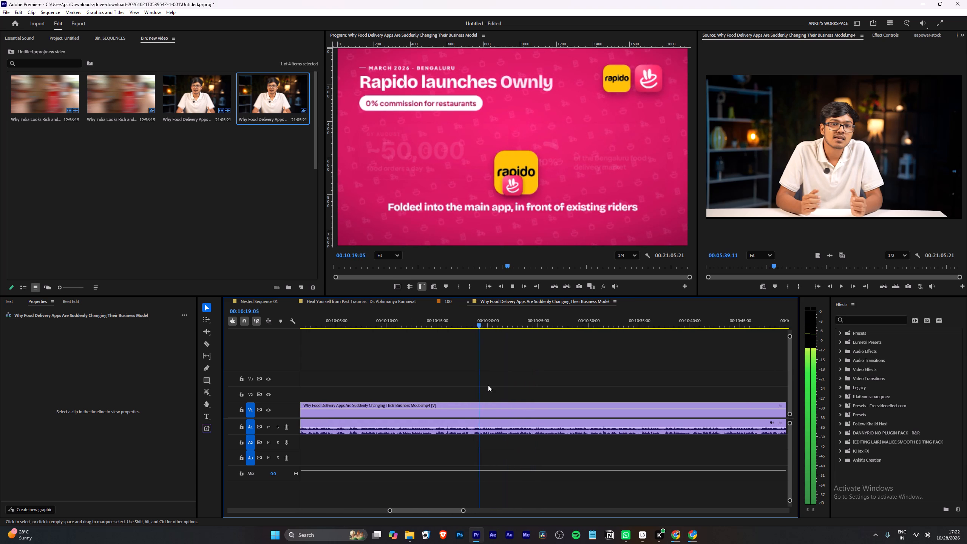
scroll(488, 385, "down", 3)
left_click(488, 385)
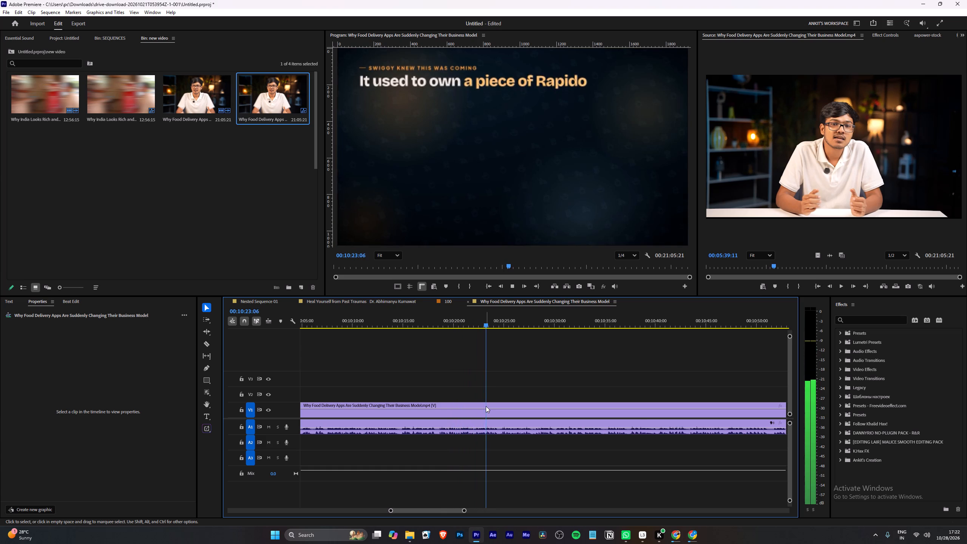
Play the graphic about Swiggy's stake in Rapido and continue into the presenter's speech at about 00:10:43.
scroll(524, 386, "up", 2, "alt")
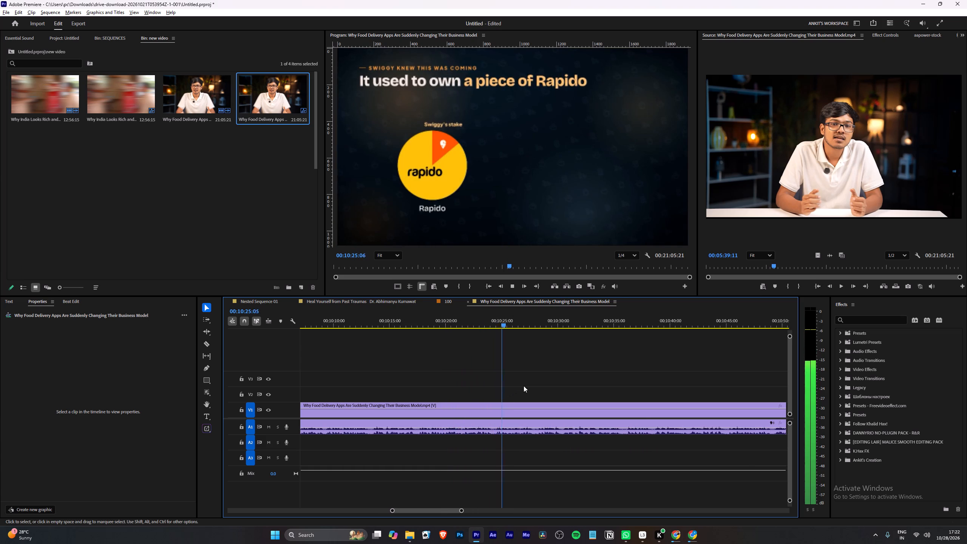
scroll(524, 386, "down", 7)
scroll(524, 386, "down", 3, "alt")
scroll(524, 386, "down", 4)
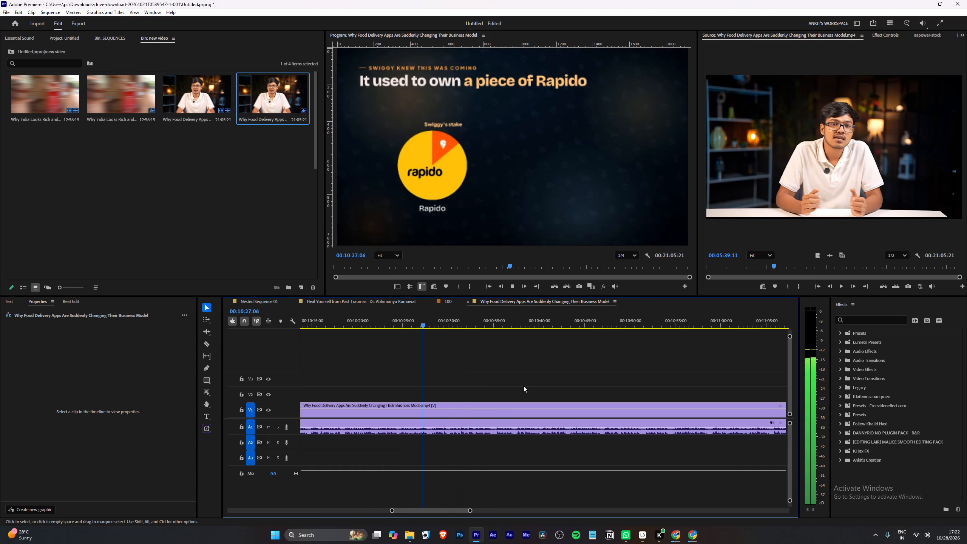
scroll(524, 386, "down", 2)
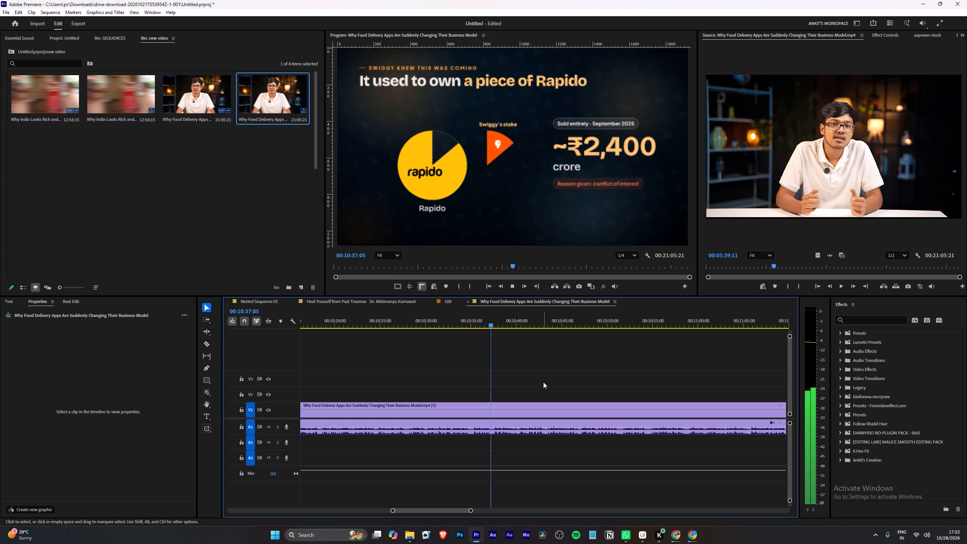
scroll(561, 379, "up", 3, "alt")
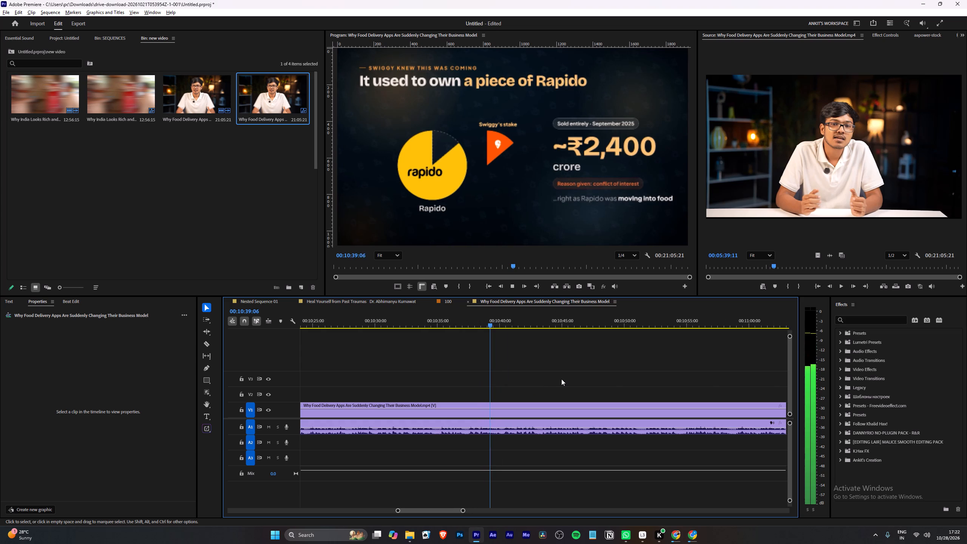
scroll(561, 379, "up", 2, "alt")
scroll(561, 379, "down", 4)
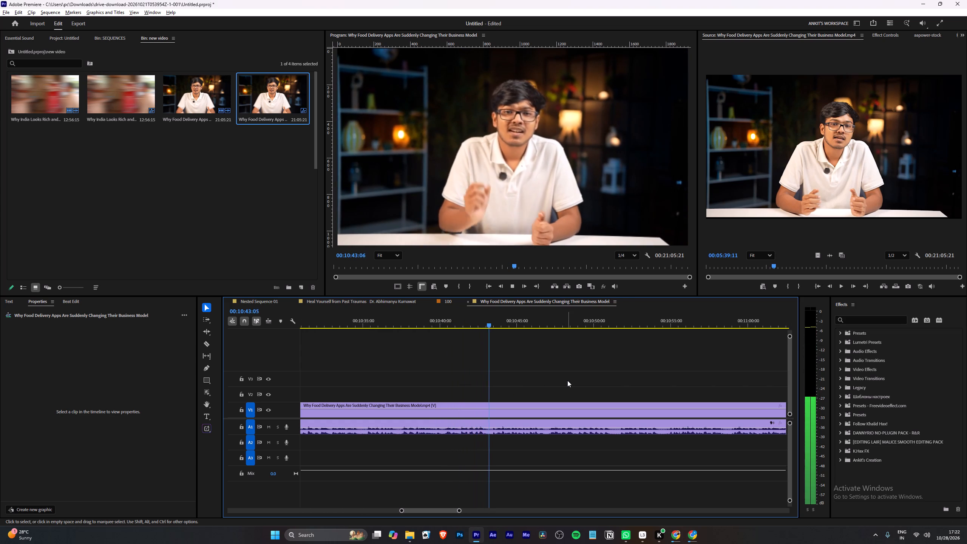
Play the presenter's speech on from about 00:10:43 and cut the clip at about 00:10:51.
scroll(567, 380, "up", 2, "alt")
scroll(602, 382, "up", 2, "alt")
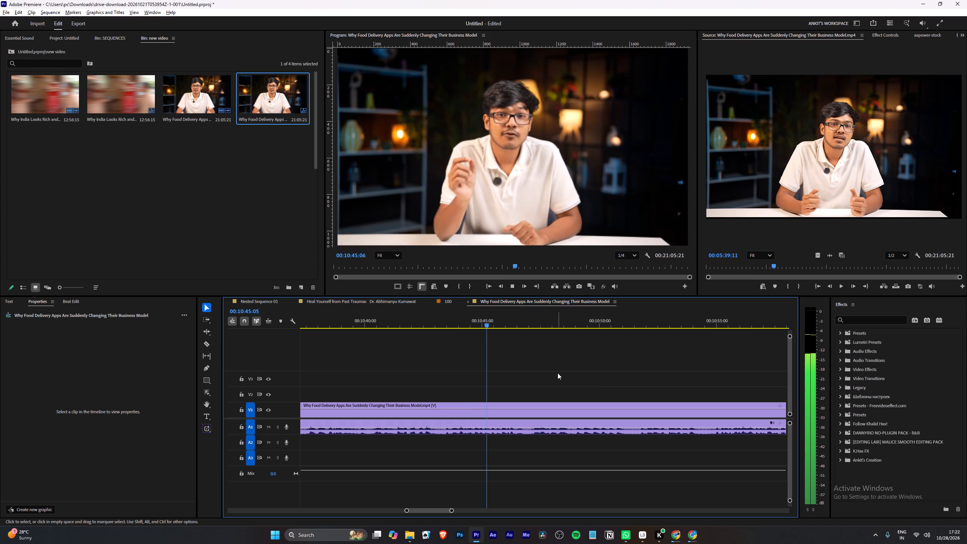
scroll(558, 373, "up", 2, "alt")
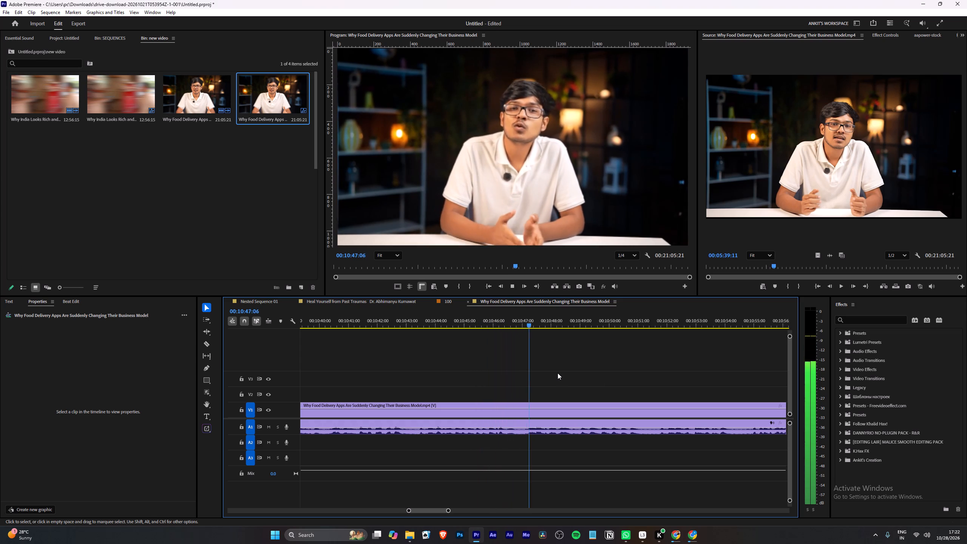
scroll(558, 373, "down", 4)
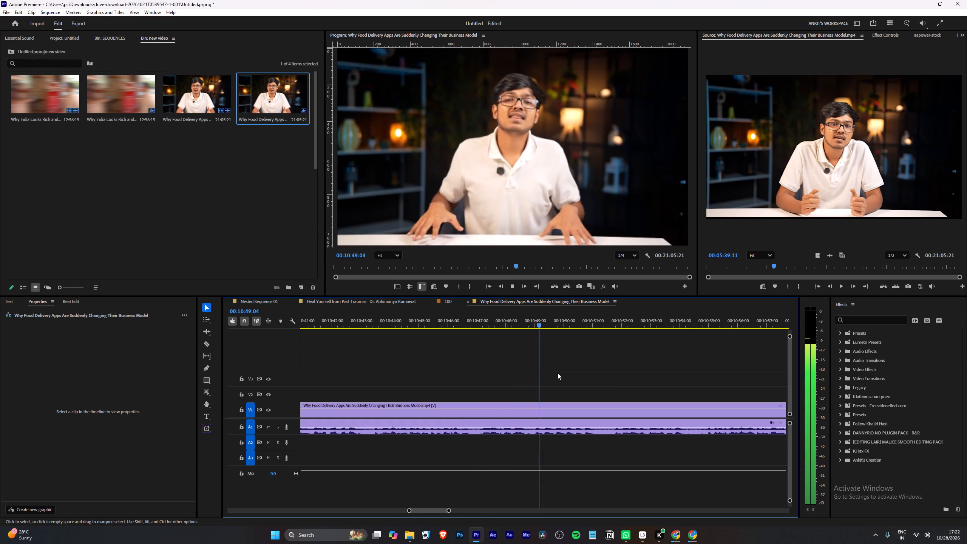
scroll(558, 373, "down", 2, "alt")
scroll(594, 377, "up", 2, "alt")
key("w")
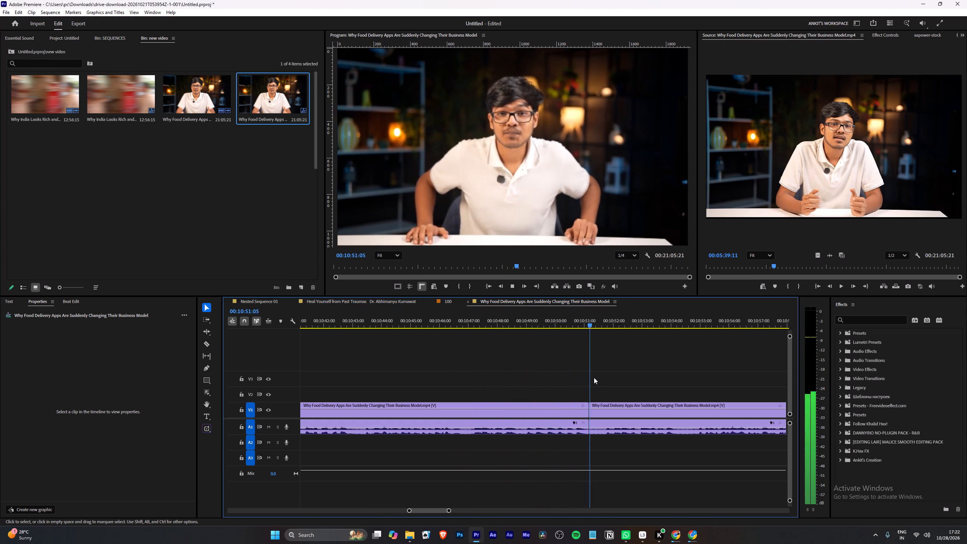
Give the Ownly launch and Swiggy stake segment ending at about 00:10:51 the green GFX label.
scroll(594, 377, "down", 8, "alt")
right_click(565, 403)
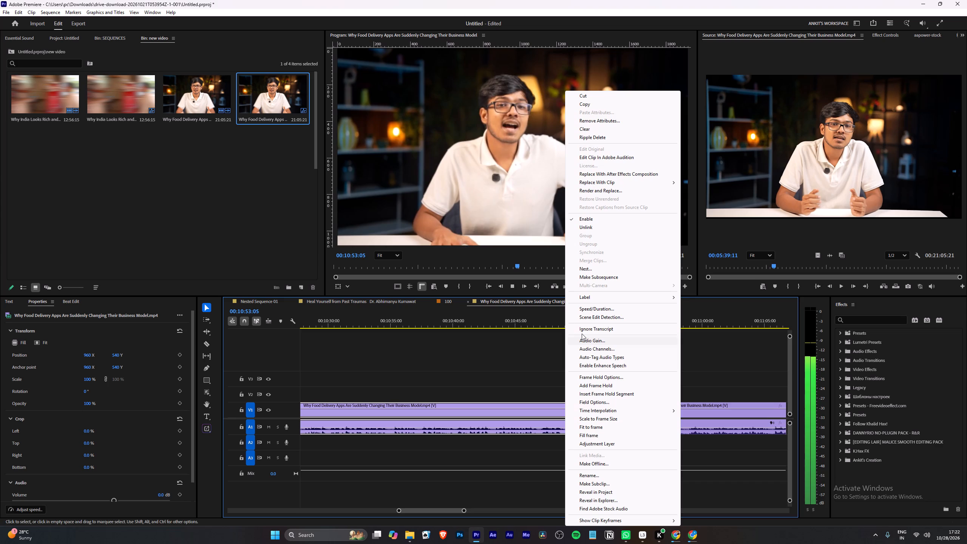
left_click(592, 300)
left_click(697, 326)
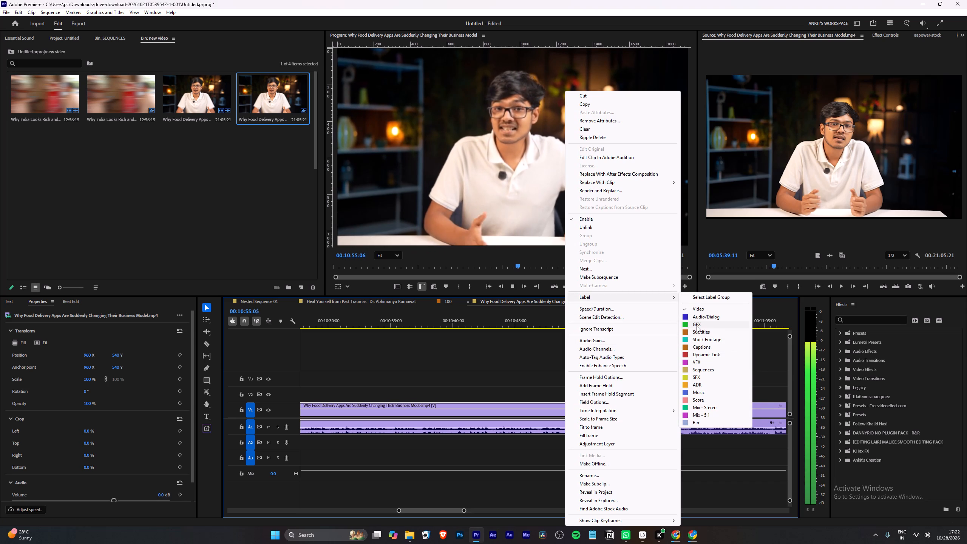
Play the presenter's speech following the green segment up to the "Zero-fee app" and "Fee-maximising app" captions at about 00:11:07.
left_click(629, 362)
scroll(515, 379, "down", 13)
scroll(508, 382, "up", 3, "alt")
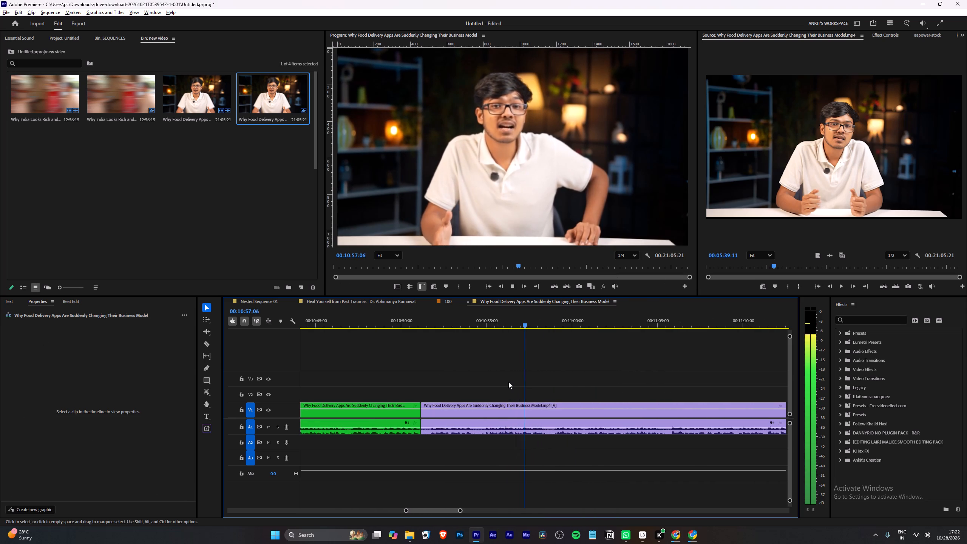
scroll(508, 382, "down", 4)
left_click(508, 382)
scroll(508, 382, "down", 3)
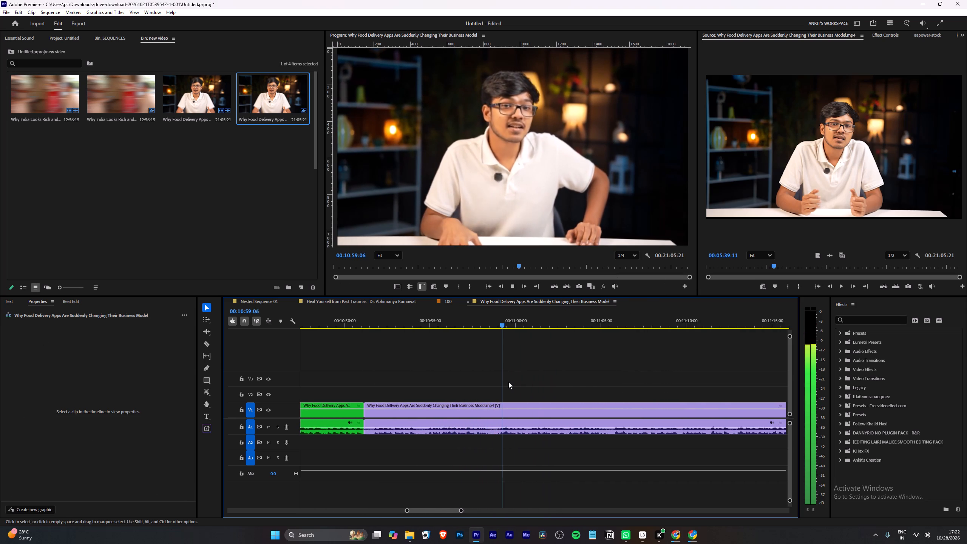
scroll(508, 382, "down", 6)
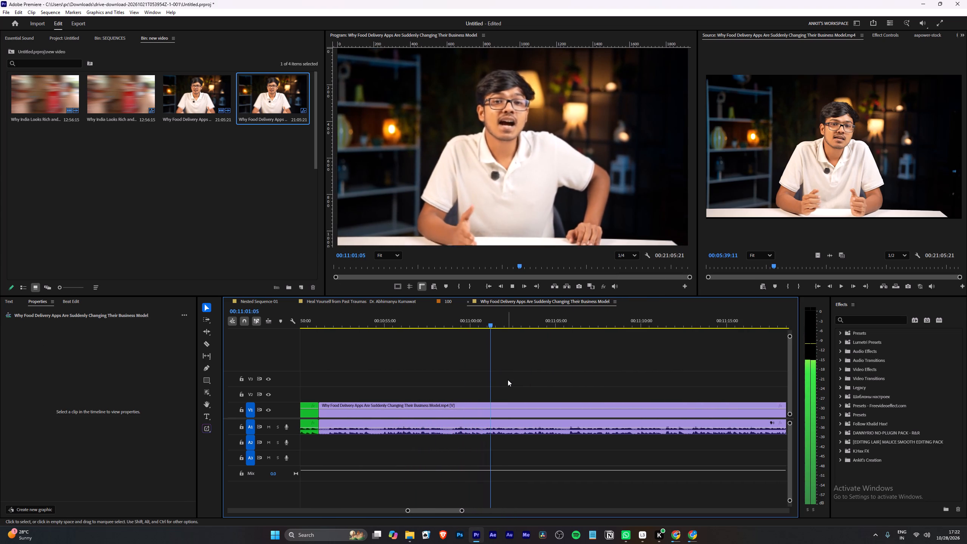
scroll(508, 380, "down", 2, "alt")
scroll(525, 377, "up", 2, "alt")
scroll(525, 377, "down", 4)
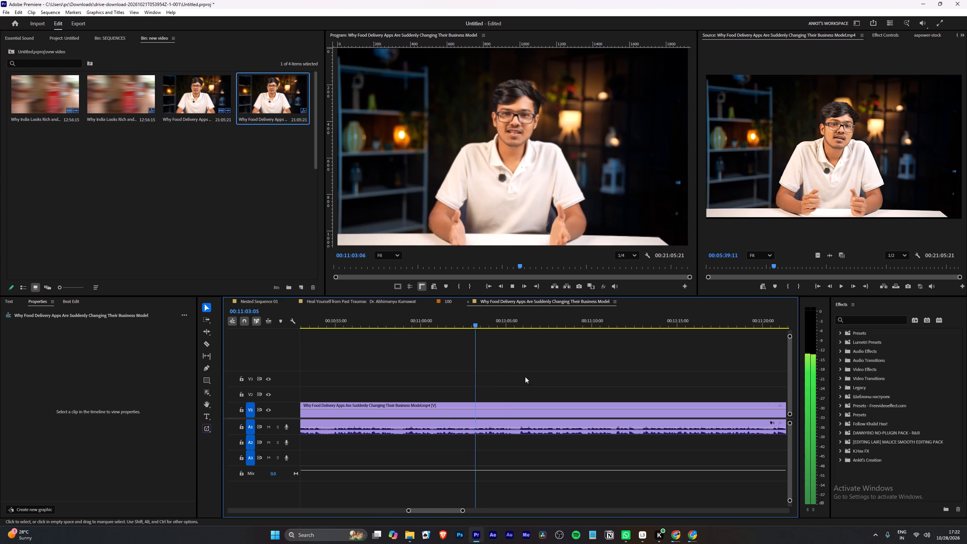
scroll(525, 377, "up", 2, "alt")
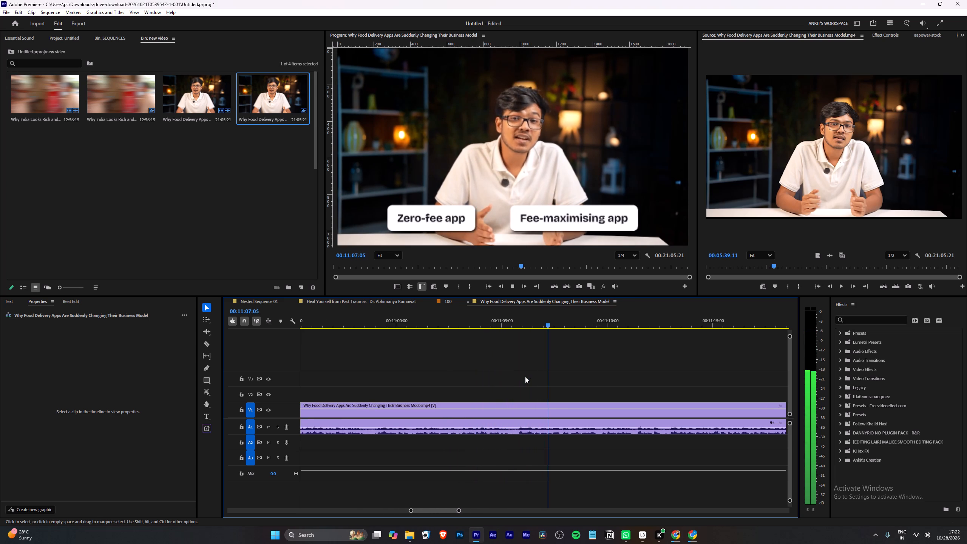
Play on from about 00:11:07 through the zero-fee captions and the "Toing is not a copy of Rapido's model" graphic to about 00:11:27.
scroll(525, 377, "down", 4)
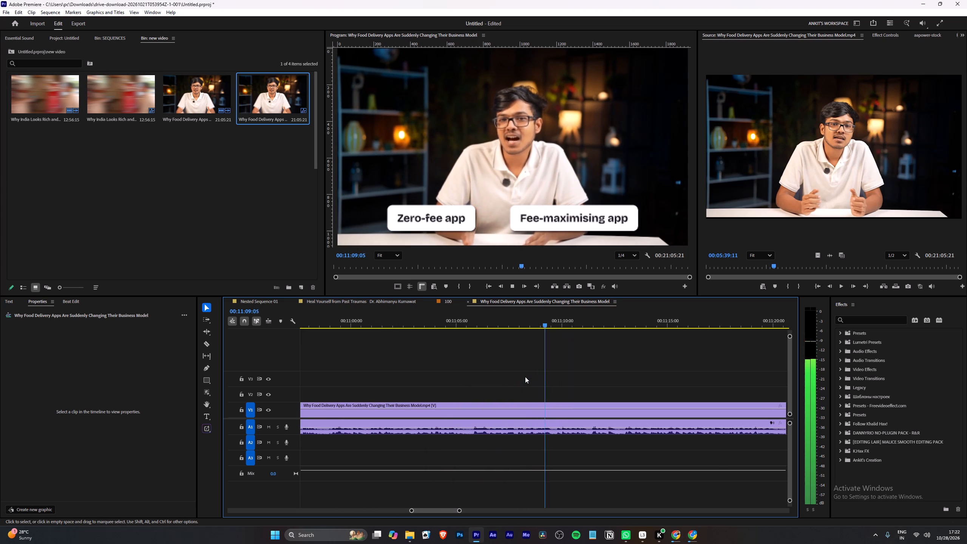
scroll(525, 377, "down", 7)
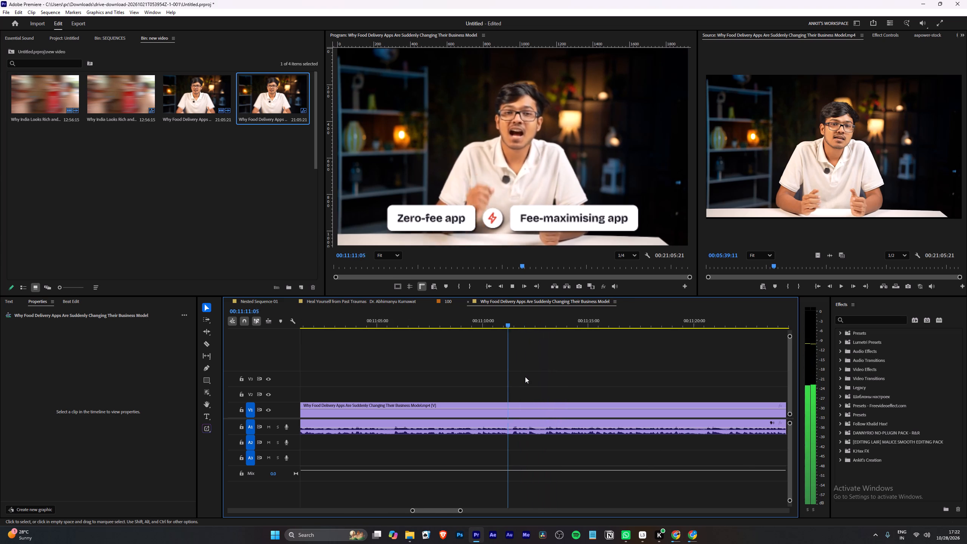
scroll(525, 377, "down", 4)
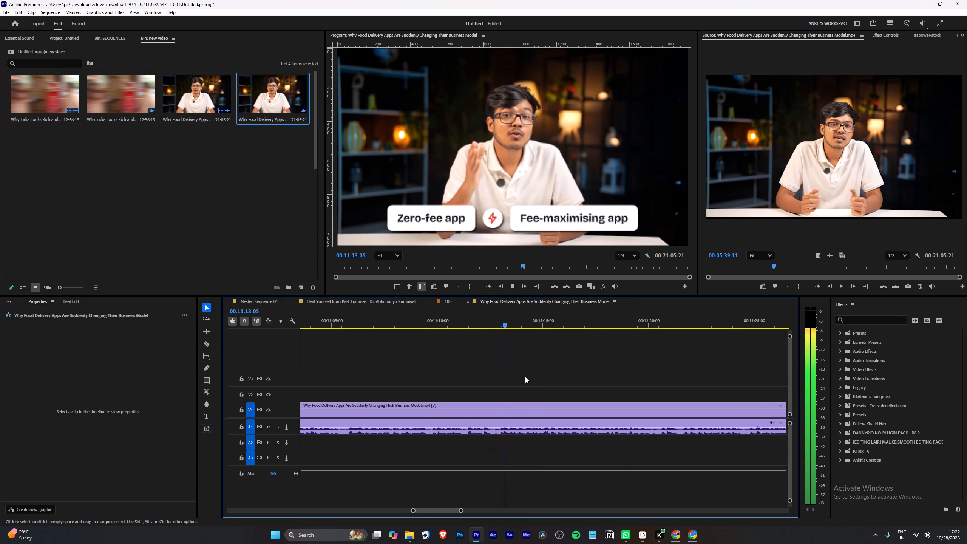
scroll(525, 377, "down", 4)
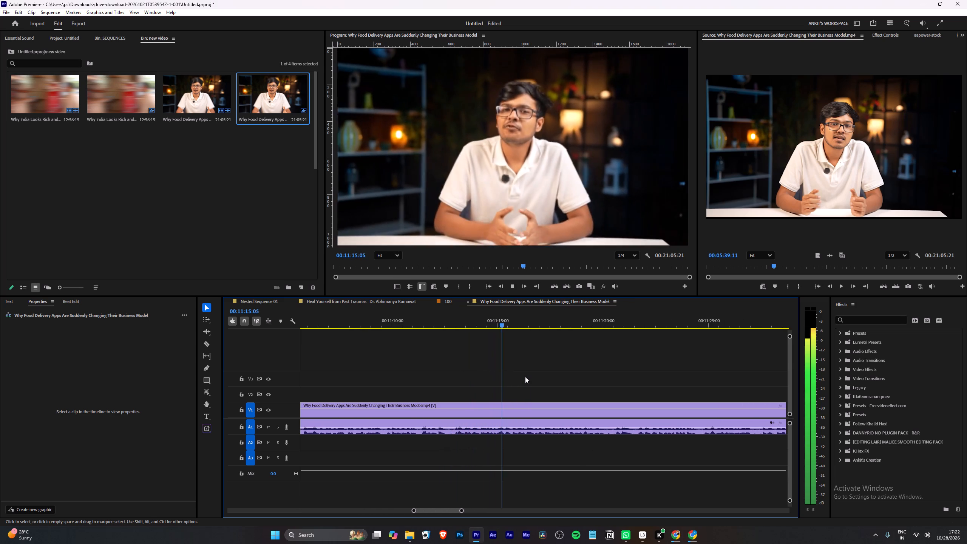
scroll(525, 377, "down", 3)
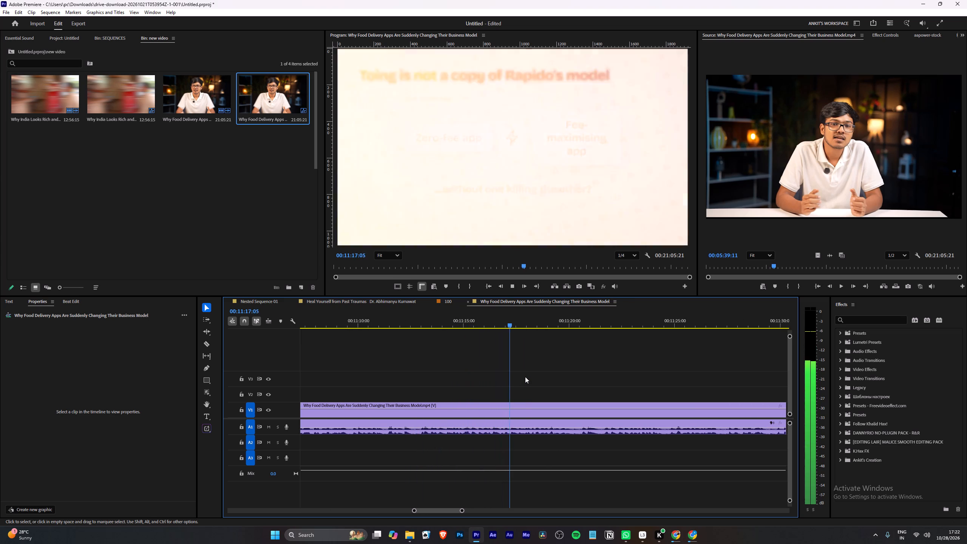
scroll(525, 377, "down", 6)
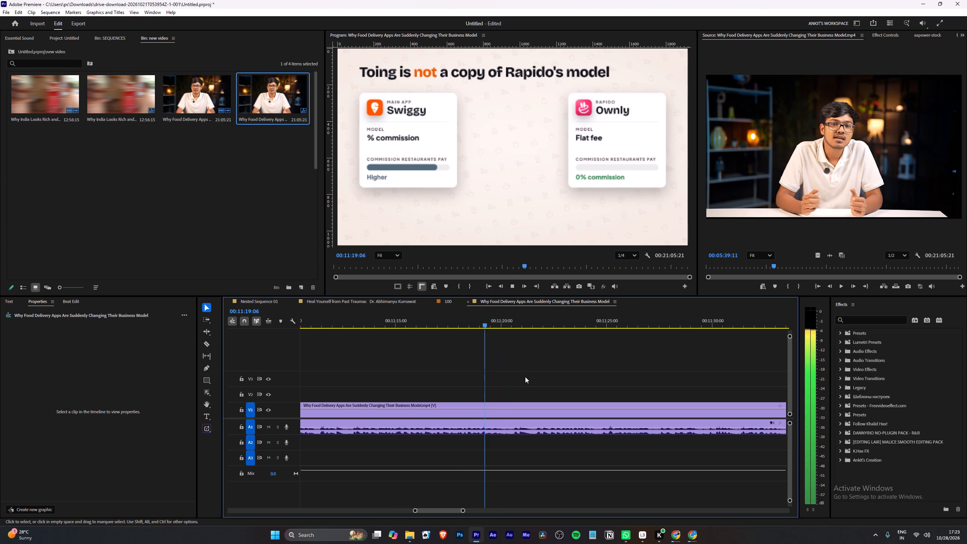
scroll(525, 377, "down", 6)
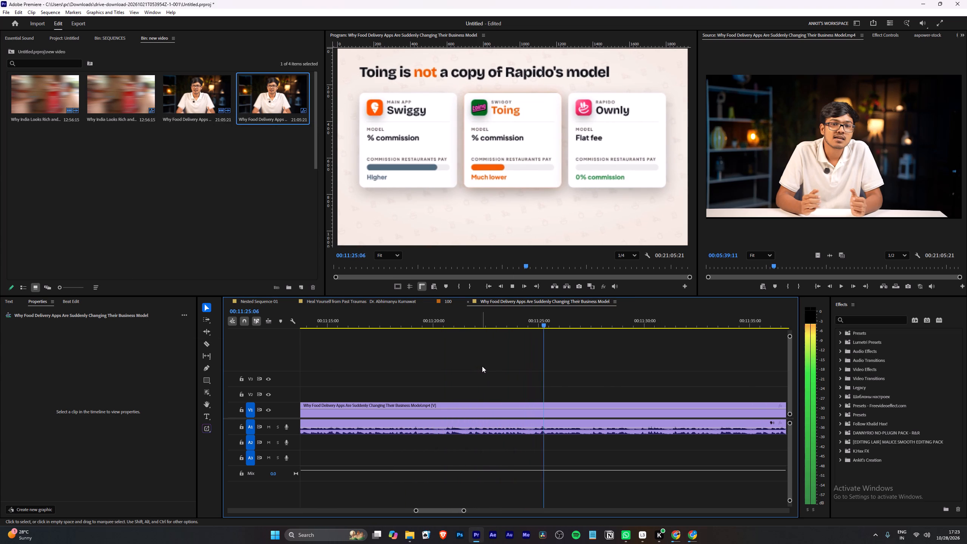
scroll(488, 366, "down", 8, "alt")
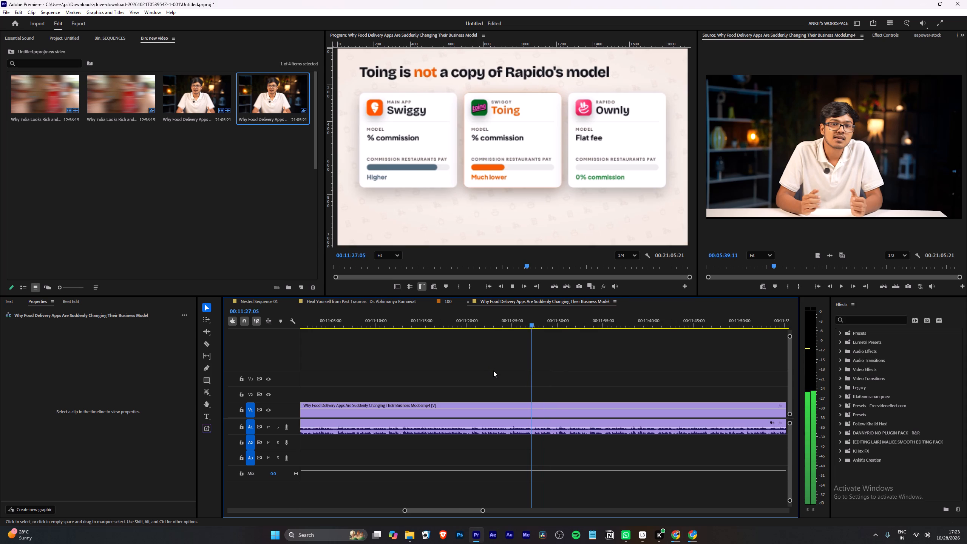
Go back to the shot change just before the "Toing is not a copy of Rapido's model" graphic and cut the clip at 00:11:15:01.
scroll(538, 378, "up", 3, "alt")
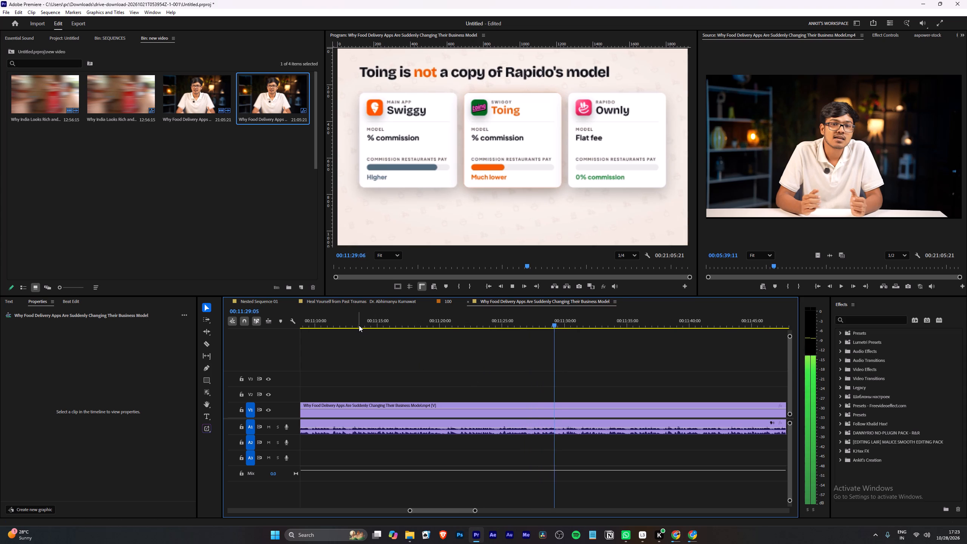
left_click(359, 325)
key("space")
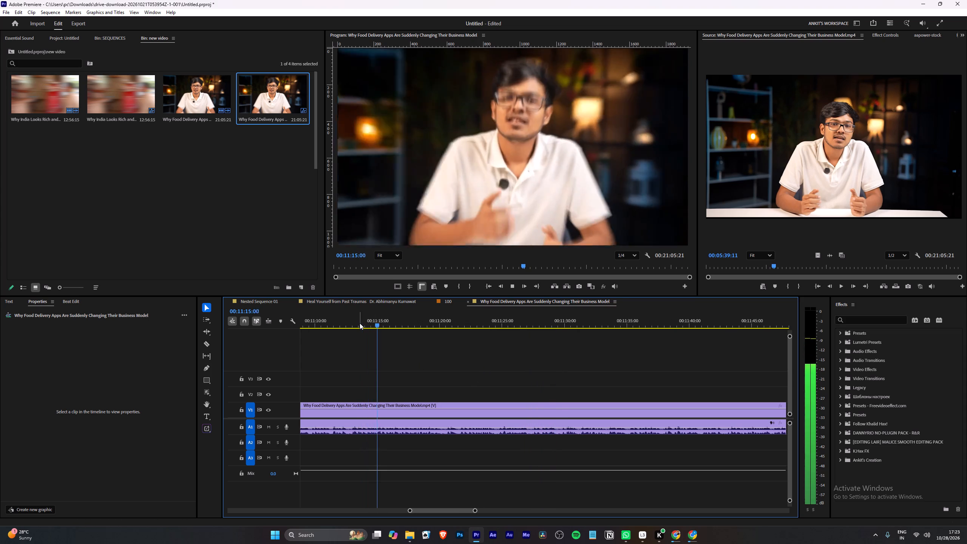
scroll(385, 342, "up", 2, "alt")
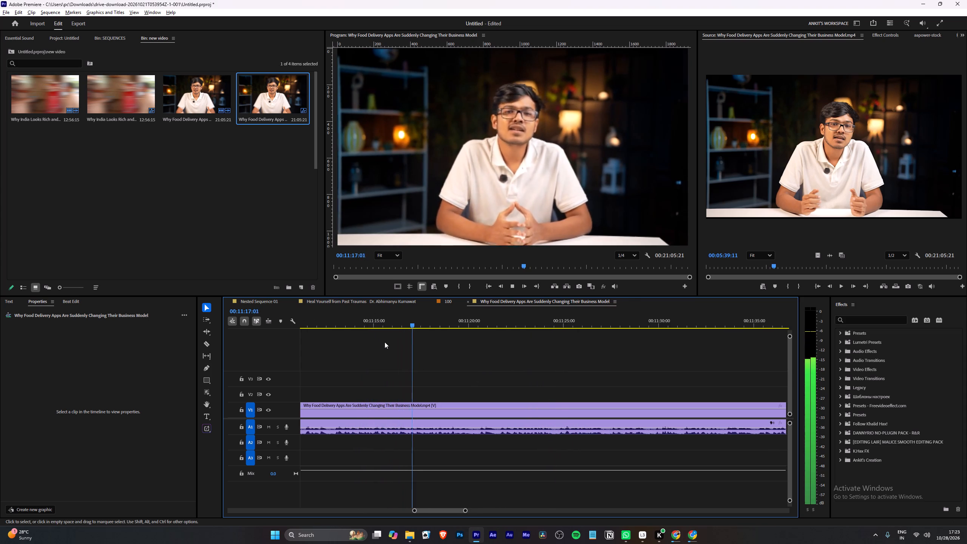
scroll(385, 342, "up", 5, "alt")
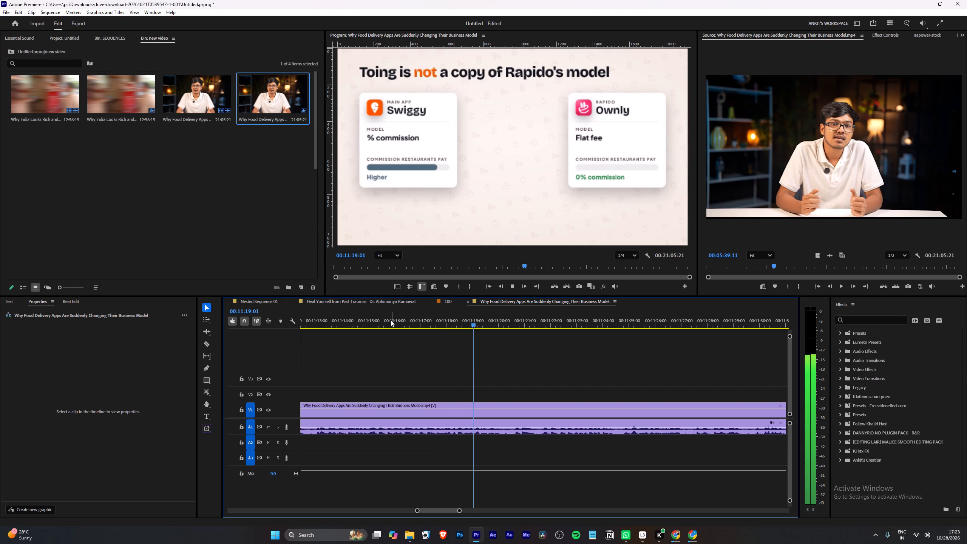
left_click(387, 318)
key("space")
scroll(384, 356, "up", 7, "alt")
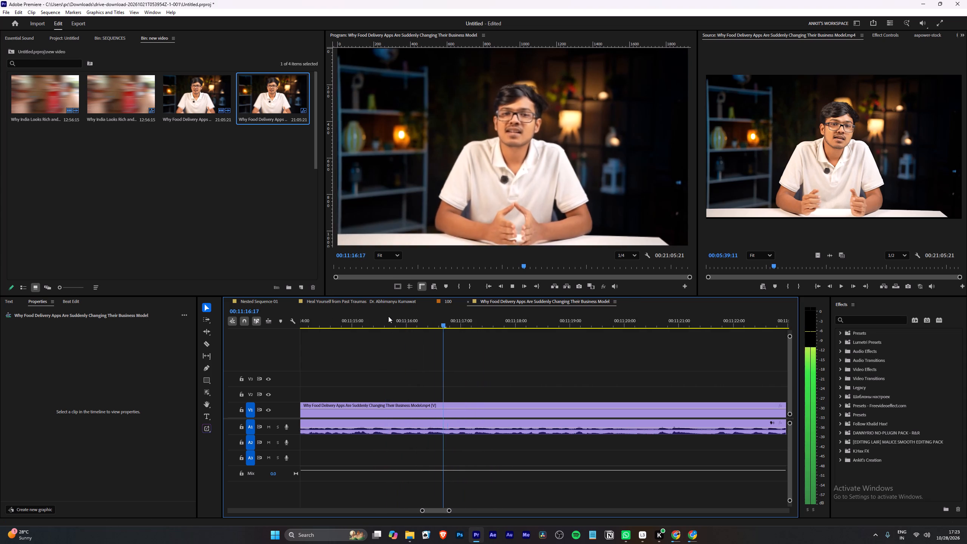
left_click(388, 316)
left_click_drag(388, 323, 348, 323)
key("space")
scroll(359, 340, "up", 5, "alt")
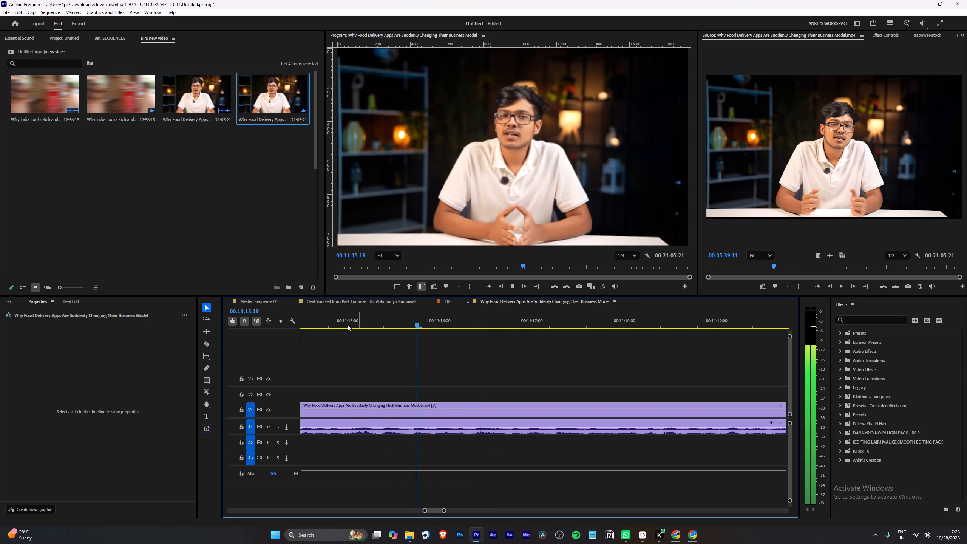
left_click(348, 325)
key("space")
left_click(348, 325)
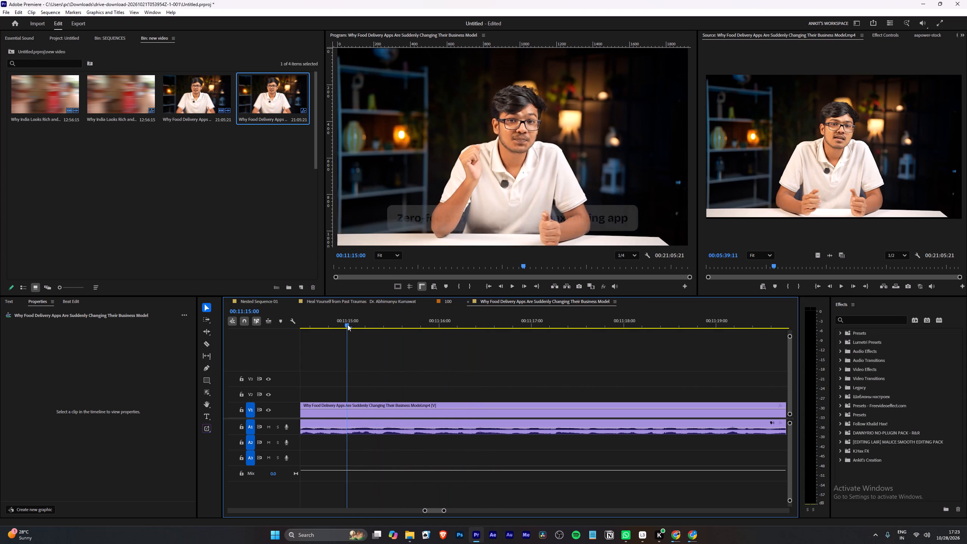
key("Right")
type("w")
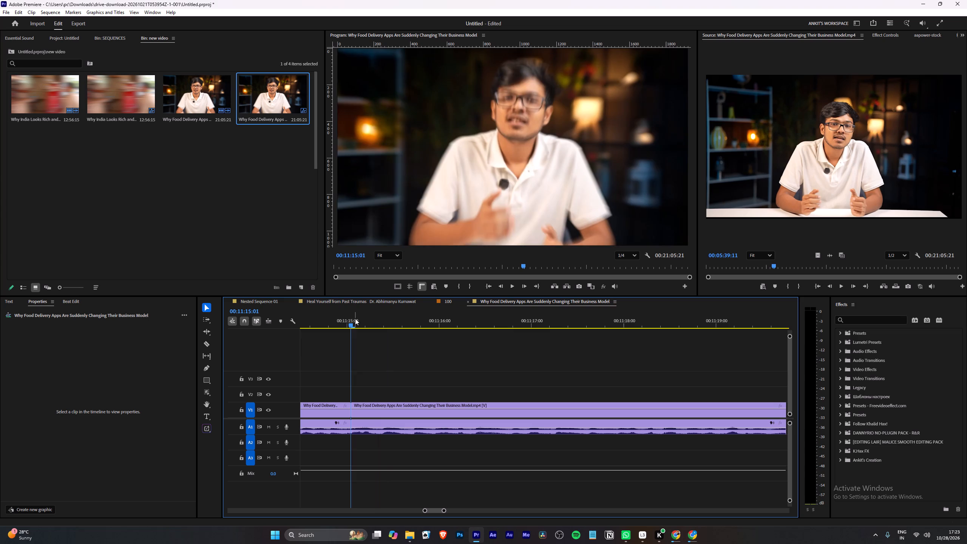
Play from the cut at 00:11:15:01 through the Swiggy, Toing and Ownly comparison graphic and the following speech to about 00:11:37.
key("space")
scroll(430, 357, "down", 8, "alt")
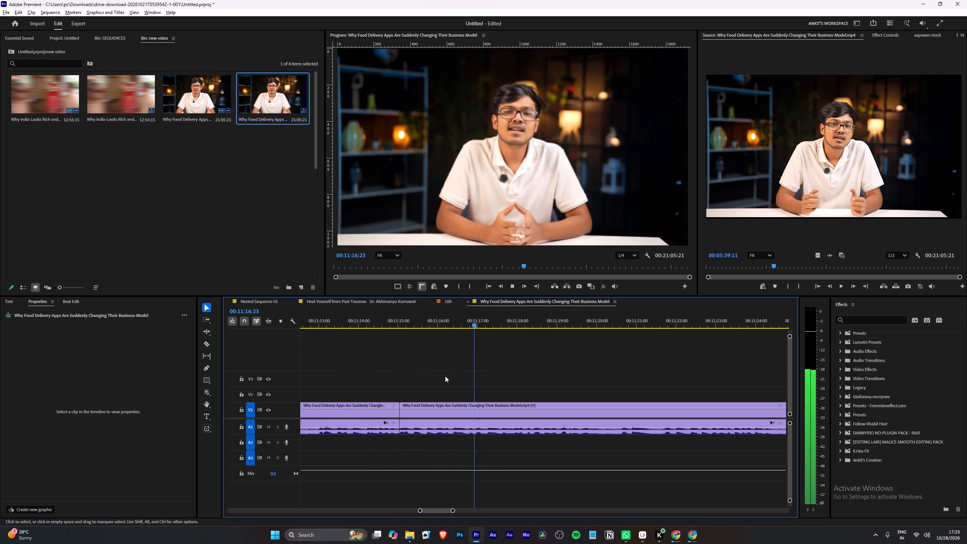
scroll(452, 365, "down", 3, "alt")
scroll(453, 367, "down", 9)
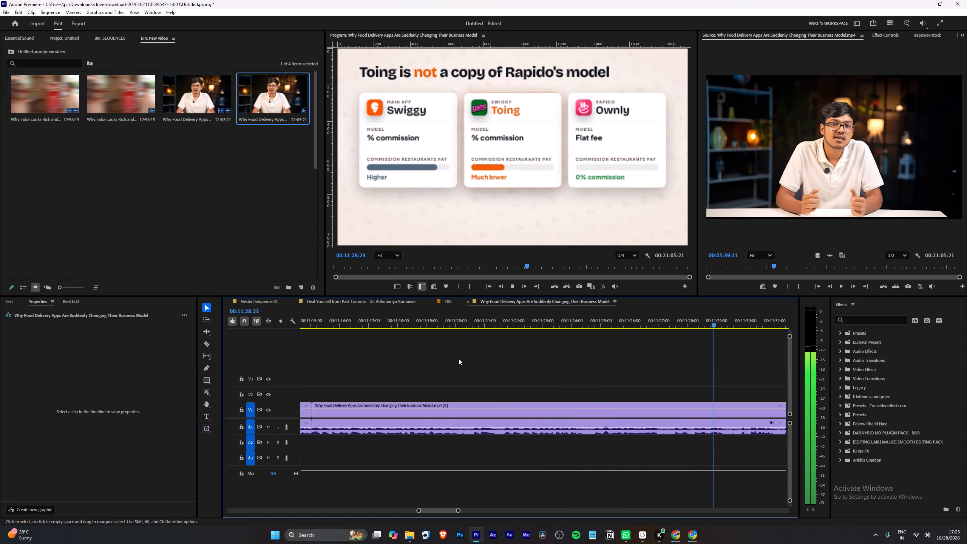
scroll(456, 343, "down", 4)
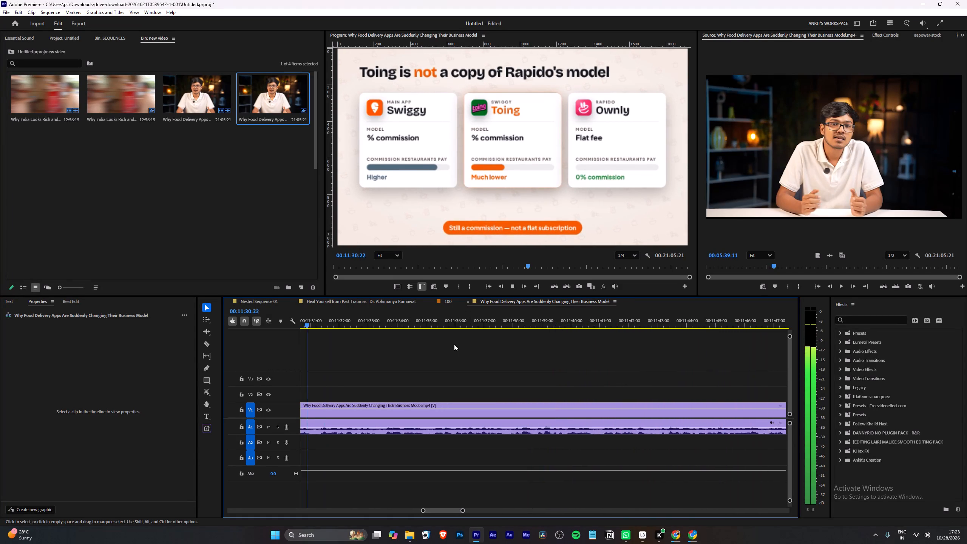
scroll(454, 344, "down", 2)
scroll(449, 380, "down", 20)
scroll(449, 380, "down", 4)
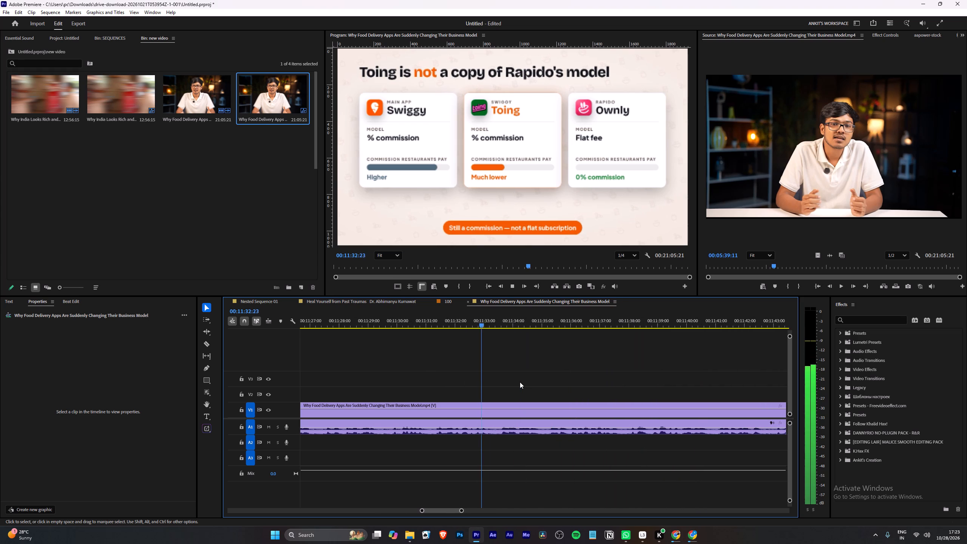
scroll(468, 372, "down", 9)
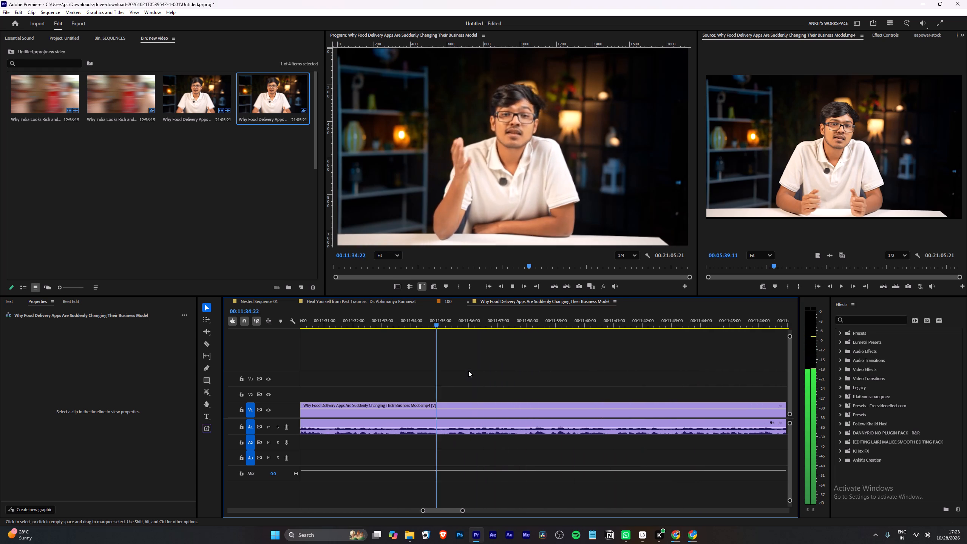
scroll(516, 377, "down", 5)
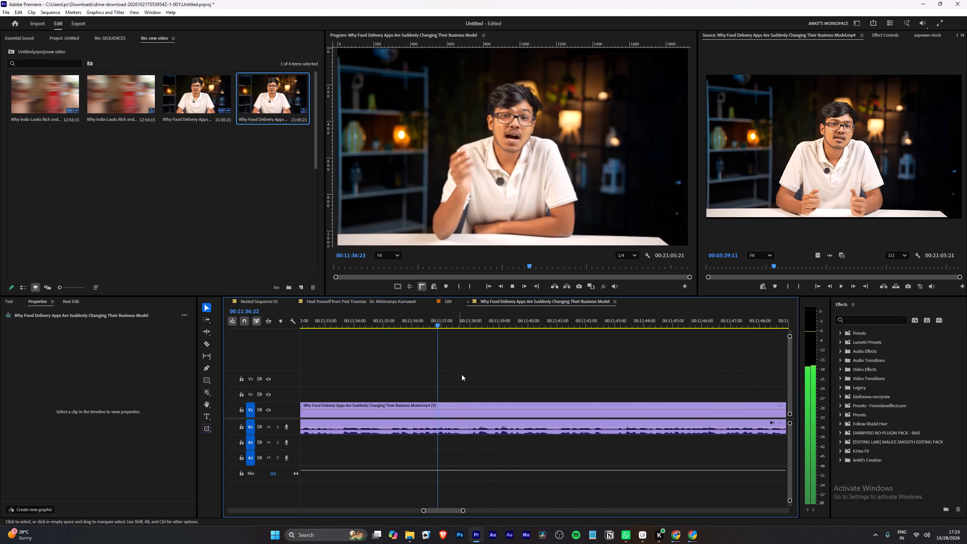
Play the Reason 1 graphic "A mess Swiggy could never explain" from about 00:11:38 through its "Justify it to both" line at about 00:11:57.
scroll(477, 377, "up", 3, "alt")
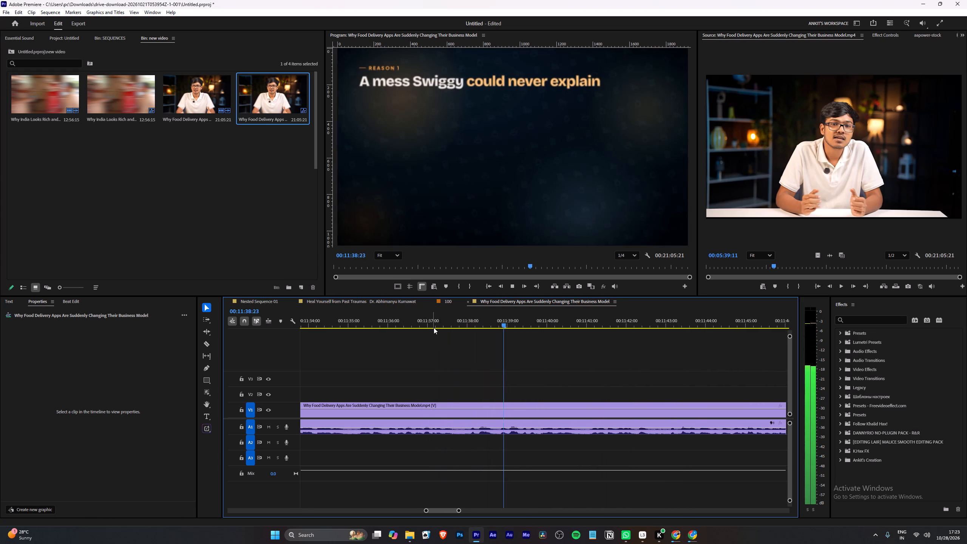
scroll(450, 353, "down", 7, "alt")
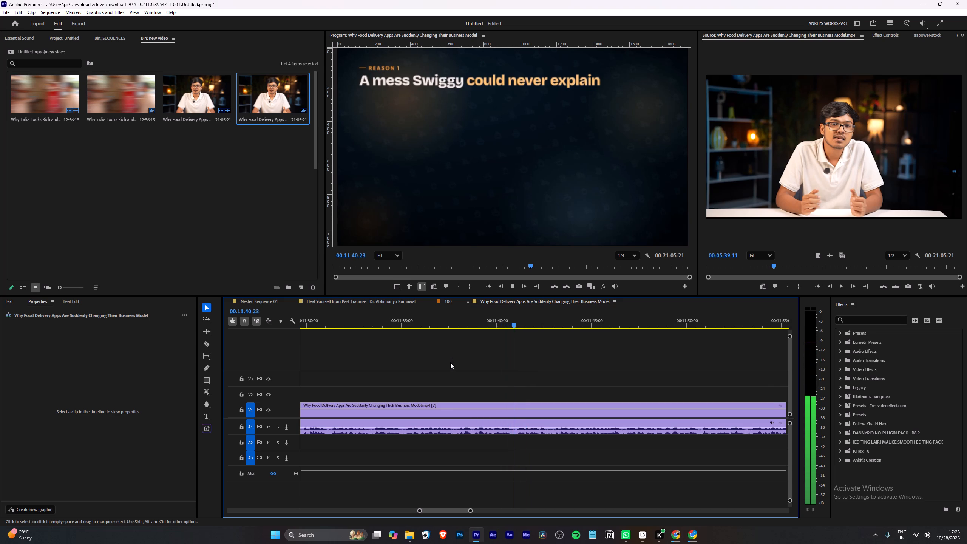
scroll(450, 362, "down", 12)
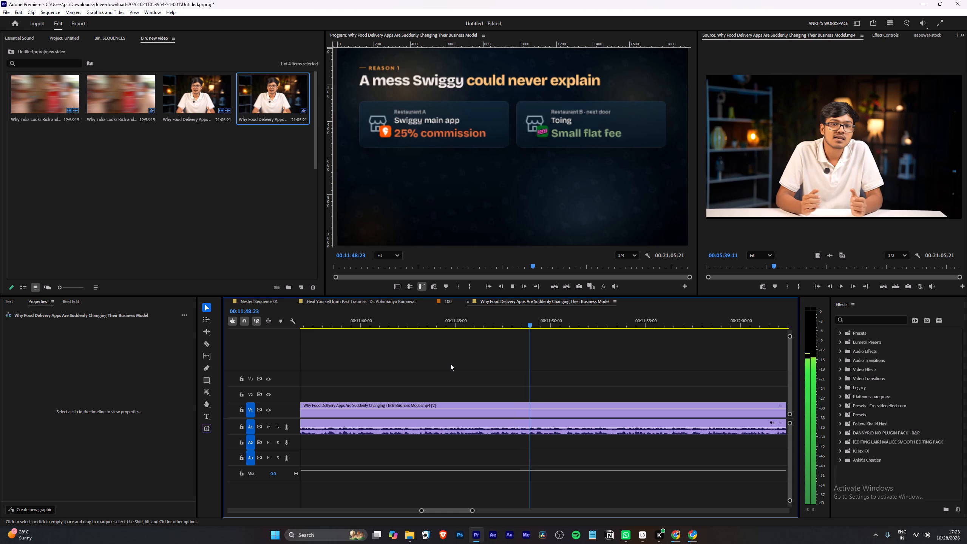
scroll(450, 364, "down", 13)
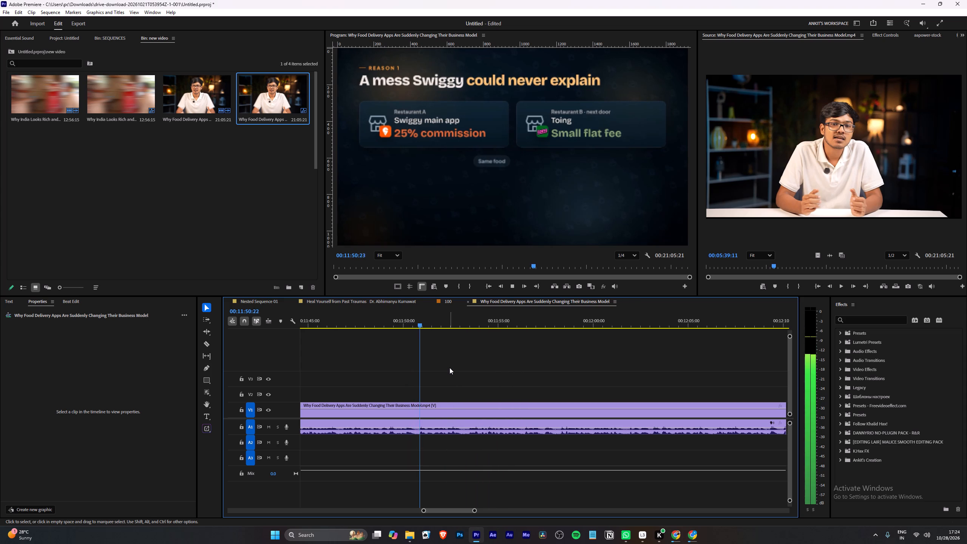
scroll(444, 376, "up", 3, "alt")
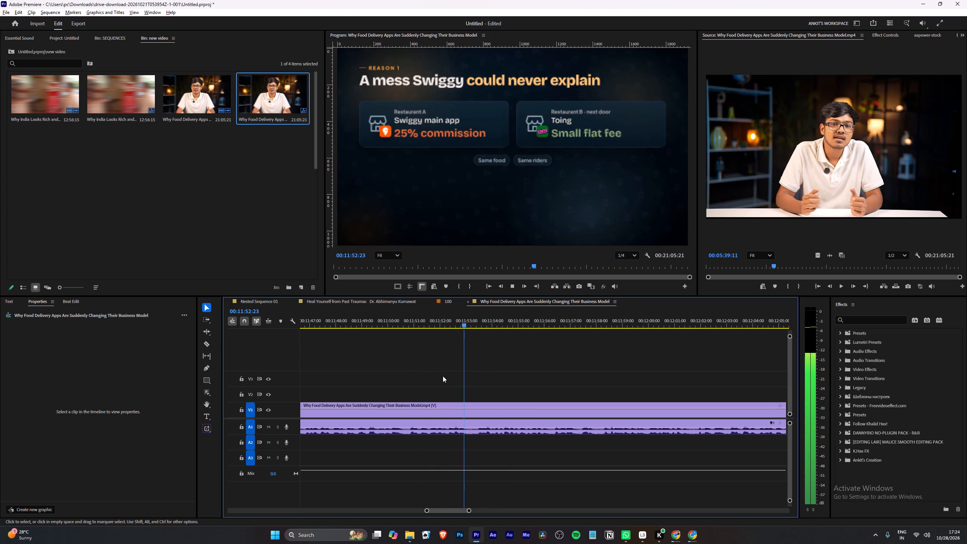
scroll(540, 391, "up", 3, "alt")
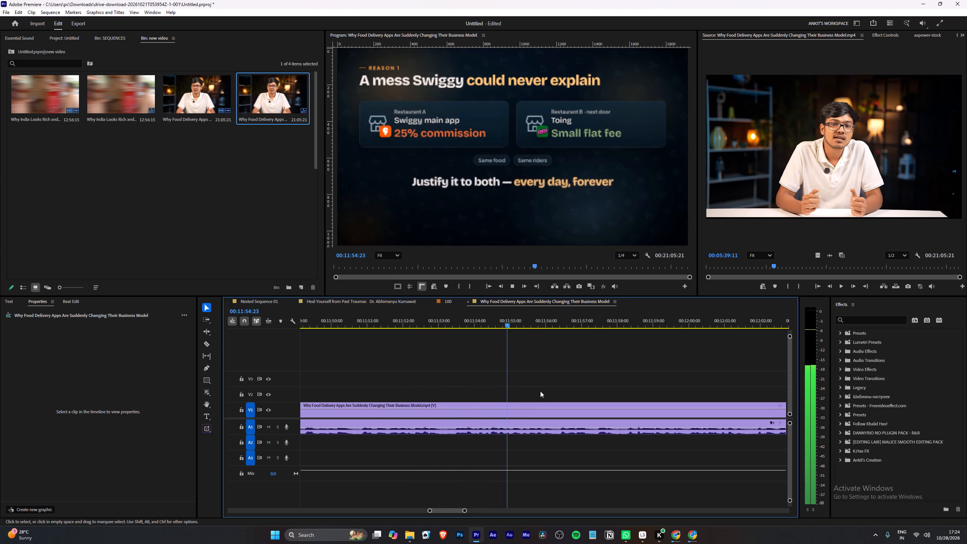
scroll(566, 399, "up", 3, "alt")
scroll(530, 377, "down", 5)
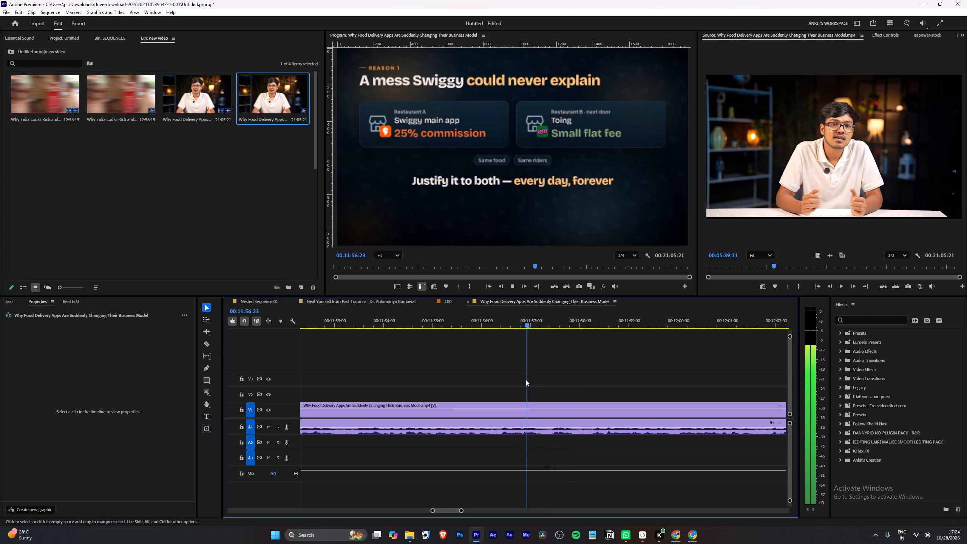
Find the end of the "A mess Swiggy could never explain" graphic and cut the clip at about 00:11:58.
scroll(526, 380, "down", 5)
key("space")
left_click(493, 321)
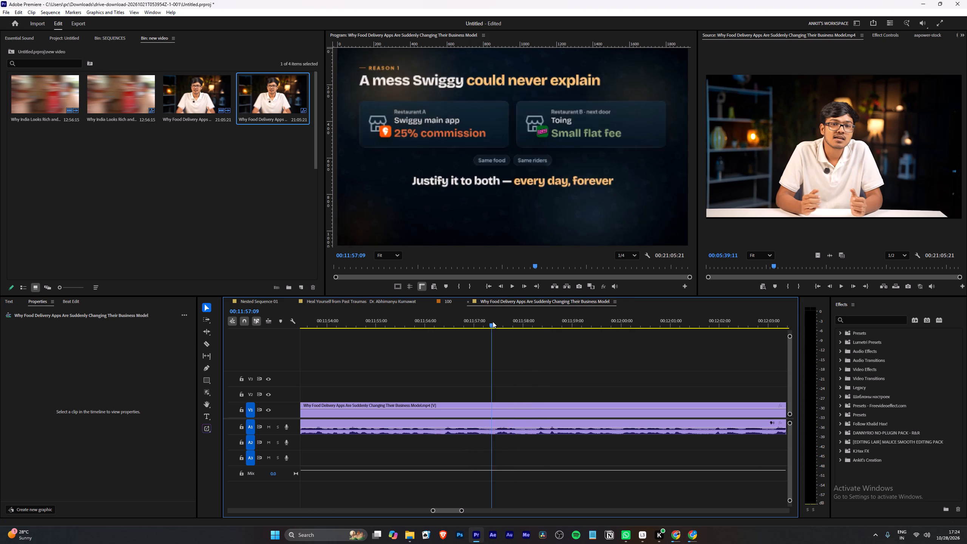
key("space")
key("space")
key("w")
Give the Toing model and Reason 1 segment between about 00:11:15 and 00:11:58 the green GFX label.
key("space")
scroll(494, 389, "down", 2, "alt")
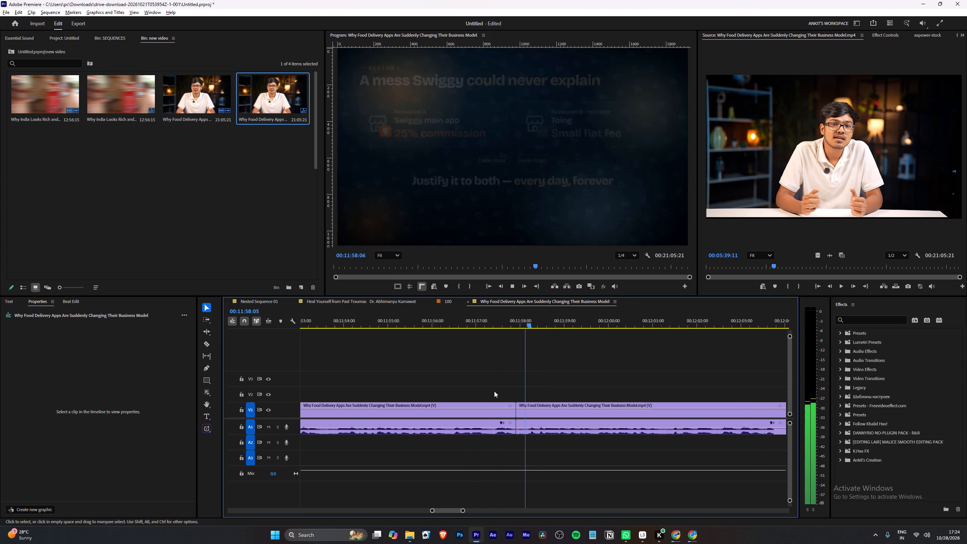
scroll(494, 391, "down", 9, "alt")
right_click(465, 416)
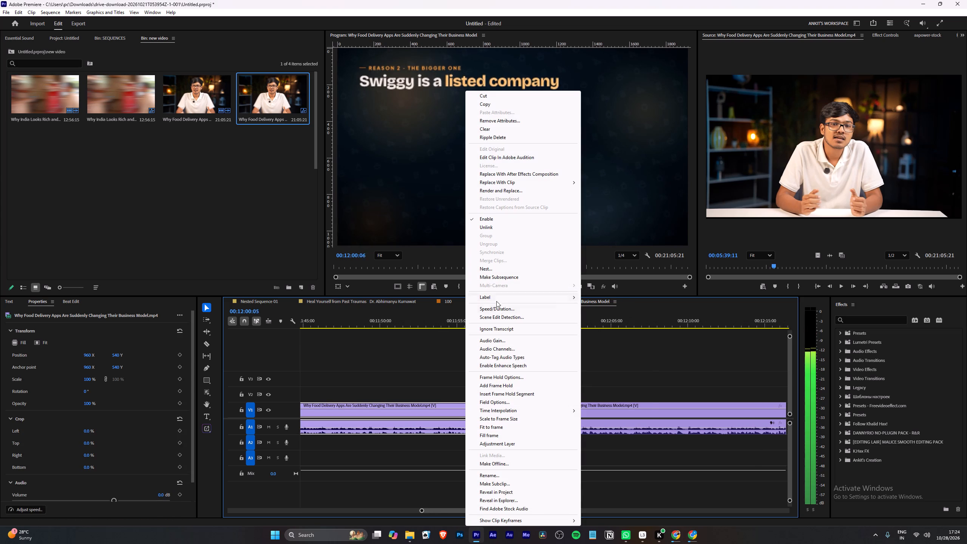
left_click(495, 297)
left_click(611, 321)
left_click(555, 346)
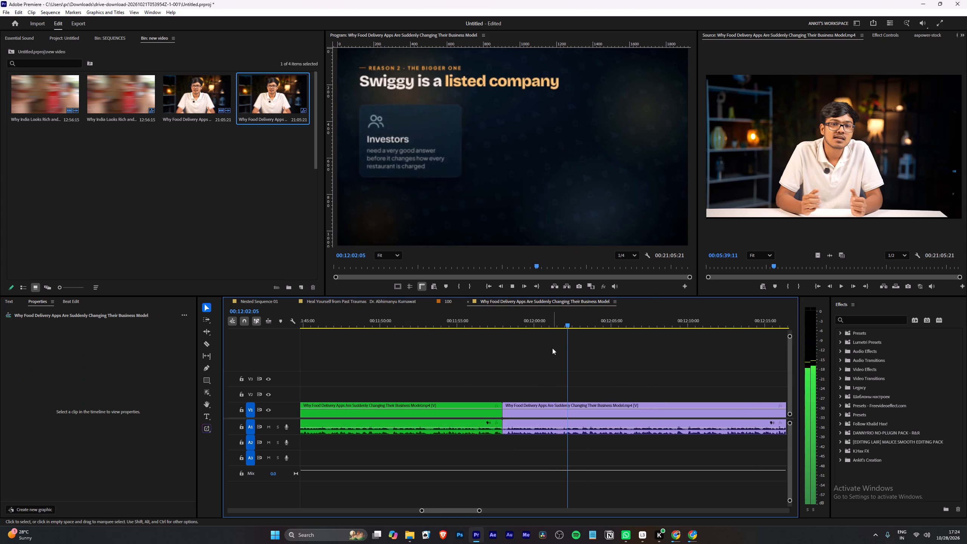
Play on through the Reason 2 graphics and cut the clip where the Toing compromise graphic begins, at about 00:12:21.
scroll(502, 352, "down", 5, "alt")
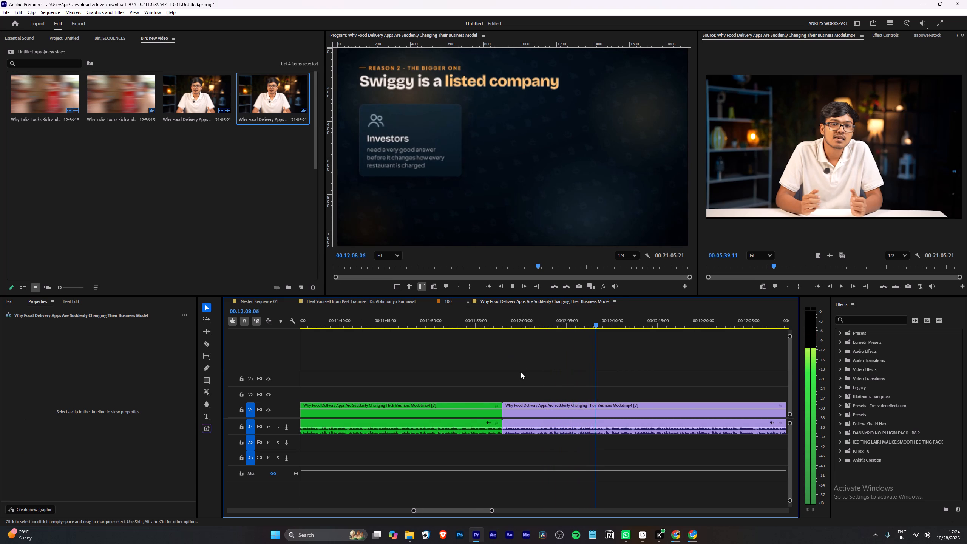
scroll(512, 371, "down", 11)
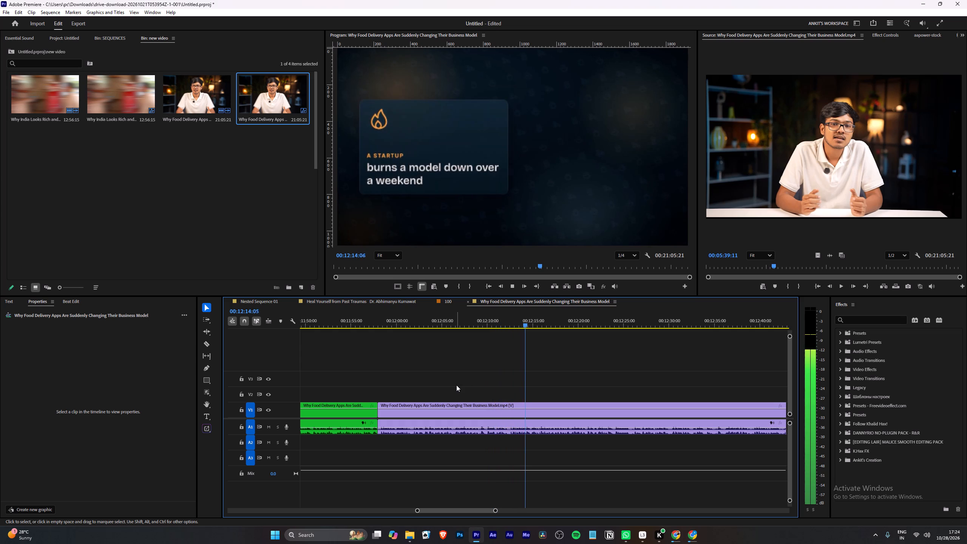
scroll(388, 382, "down", 4)
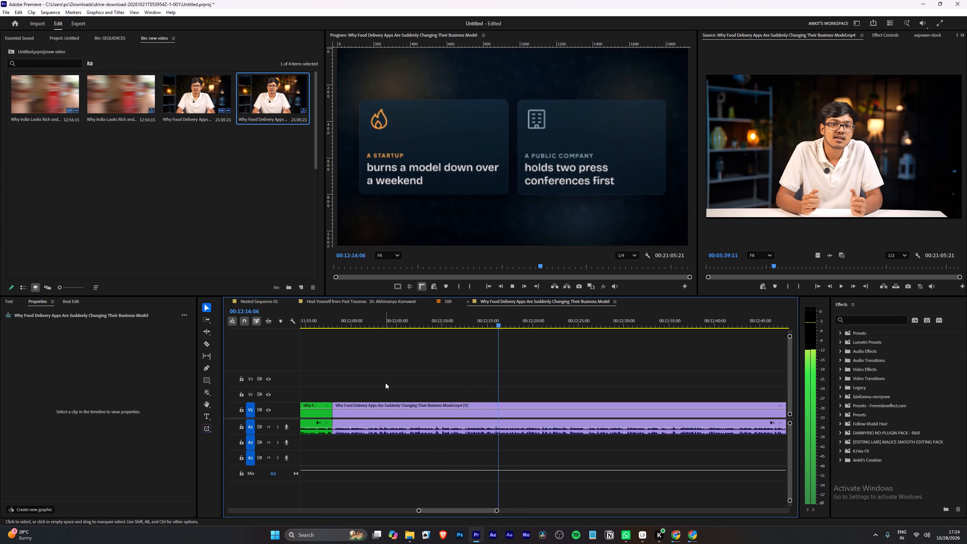
scroll(385, 383, "down", 4)
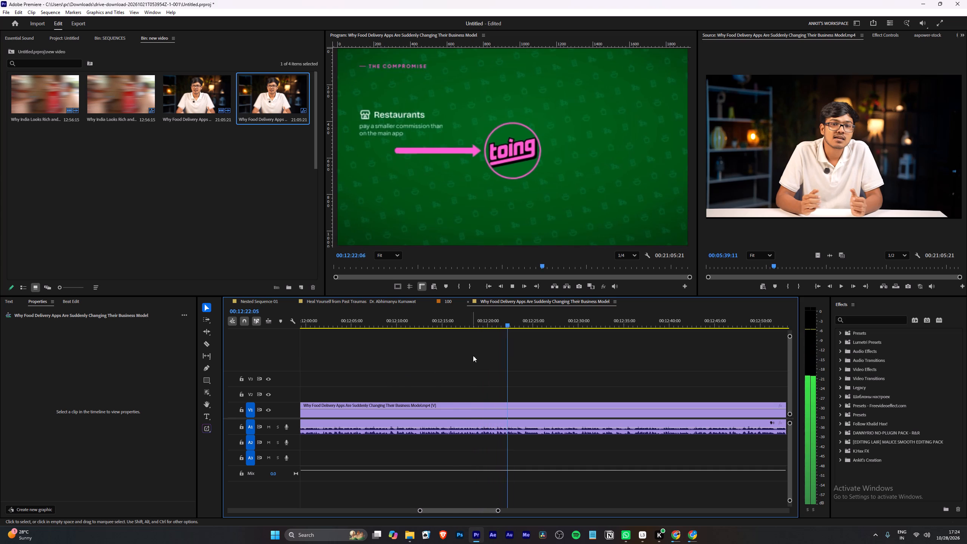
scroll(473, 355, "down", 8)
scroll(419, 376, "up", 4, "alt")
left_click(393, 322)
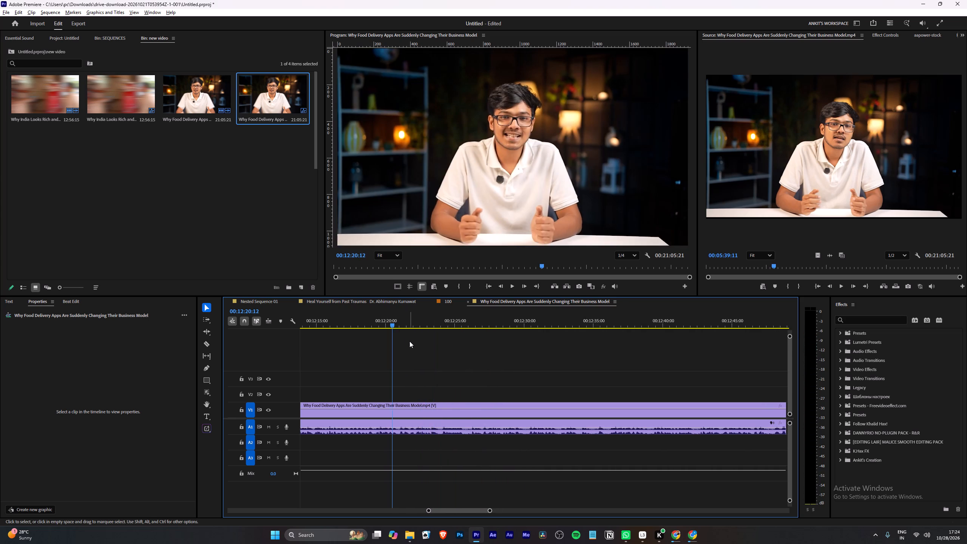
scroll(409, 341, "up", 4, "alt")
key("space")
key("space")
key("space")
key("space")
key("space")
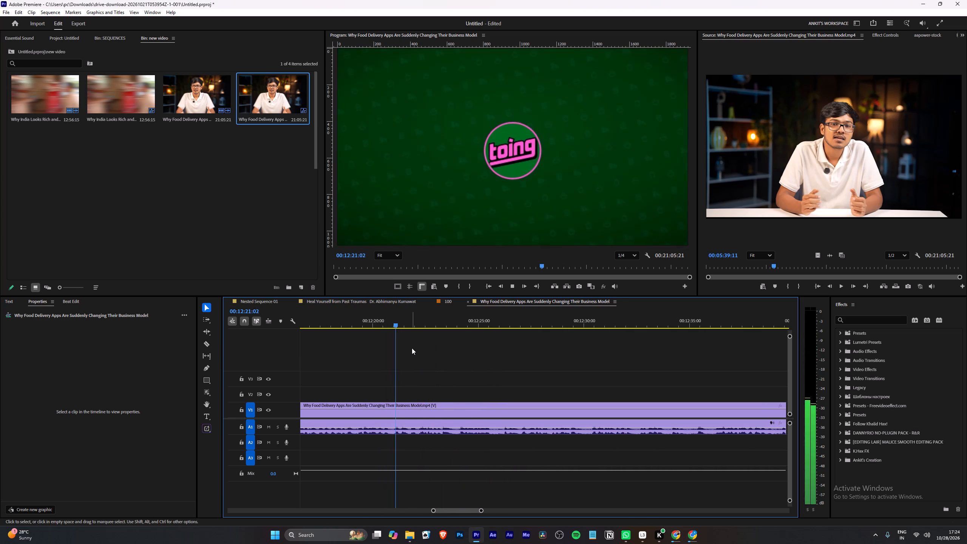
key("space")
left_click(397, 322)
type("w")
key("space")
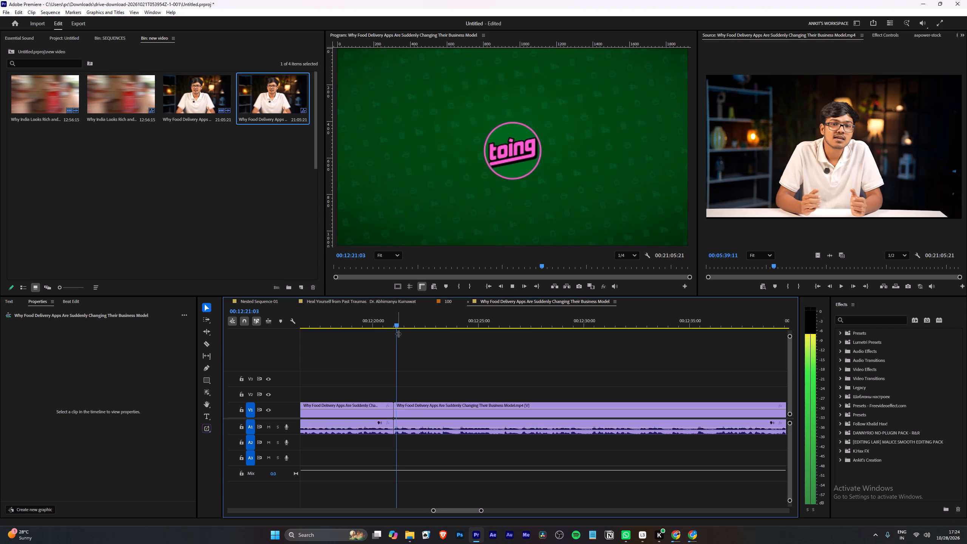
Play the Toing "The compromise" graphic and the "Swiggy as a whole - last quarter" figures, from about 00:12:21 to 00:12:57.
scroll(402, 349, "down", 4, "alt")
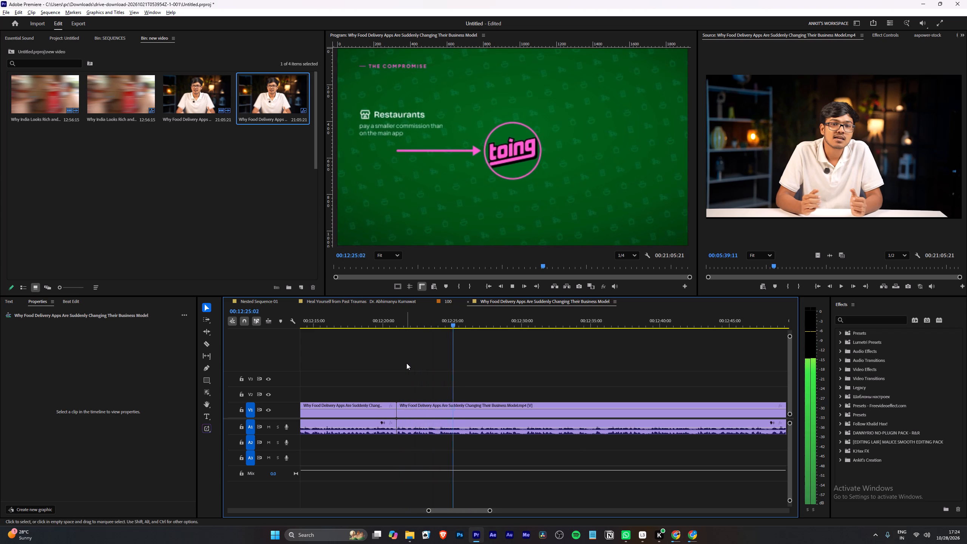
scroll(411, 365, "down", 4, "alt")
scroll(412, 365, "down", 4)
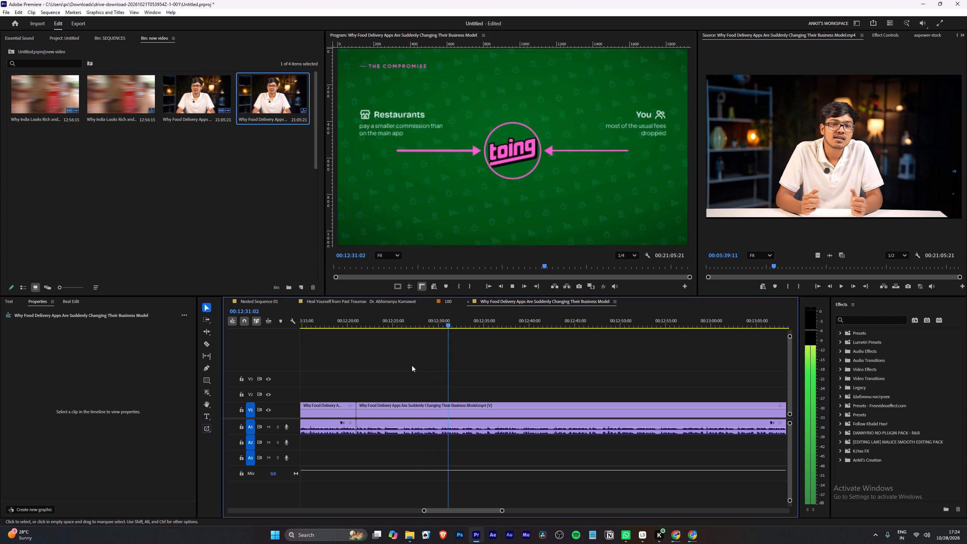
scroll(412, 365, "down", 3)
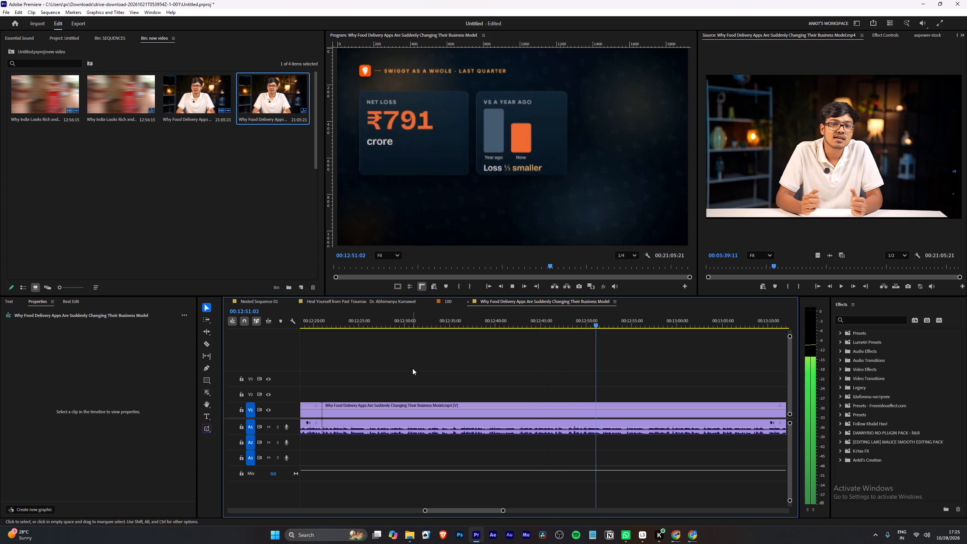
scroll(412, 368, "down", 1)
scroll(412, 368, "up", 4)
scroll(412, 368, "down", 5, "alt")
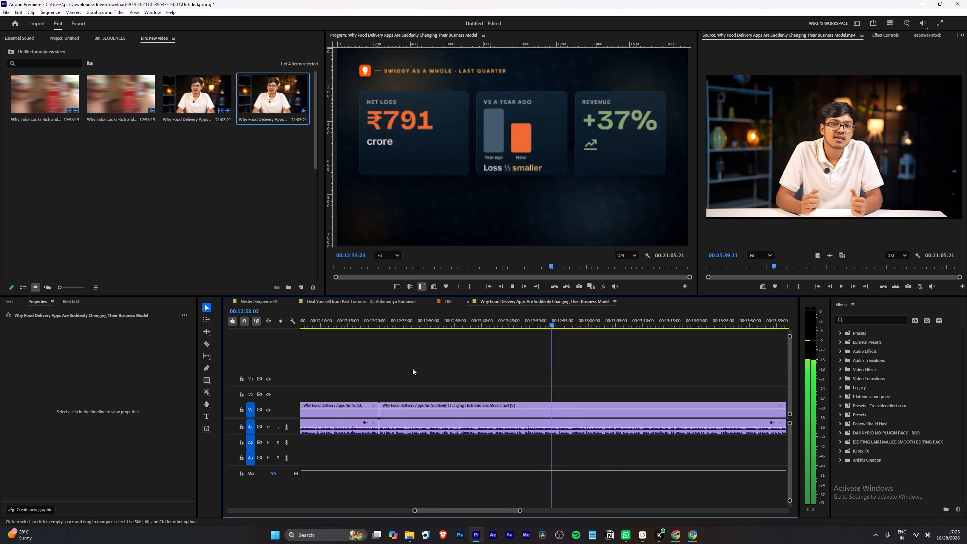
scroll(409, 371, "up", 3, "alt")
scroll(409, 371, "down", 4)
scroll(650, 380, "down", 4)
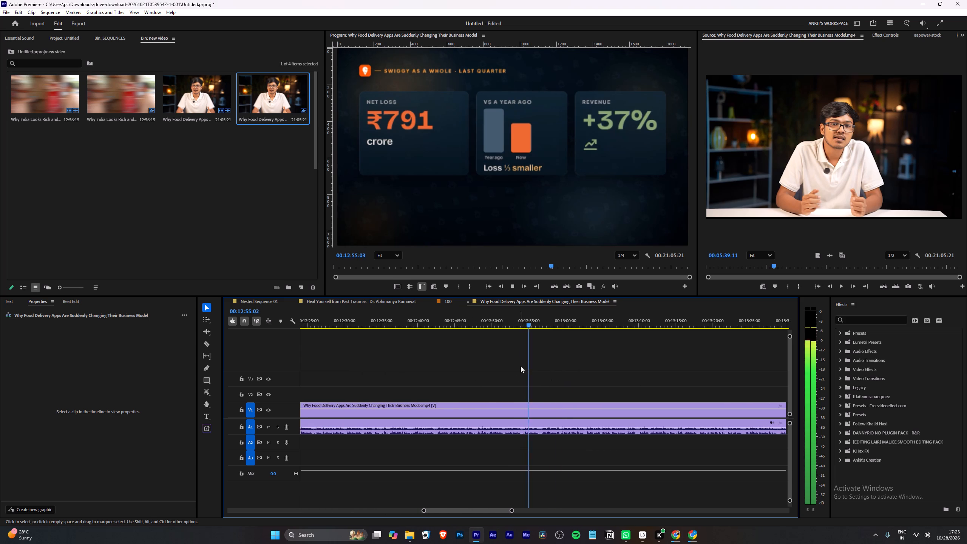
scroll(524, 368, "down", 4)
scroll(507, 381, "up", 9, "alt")
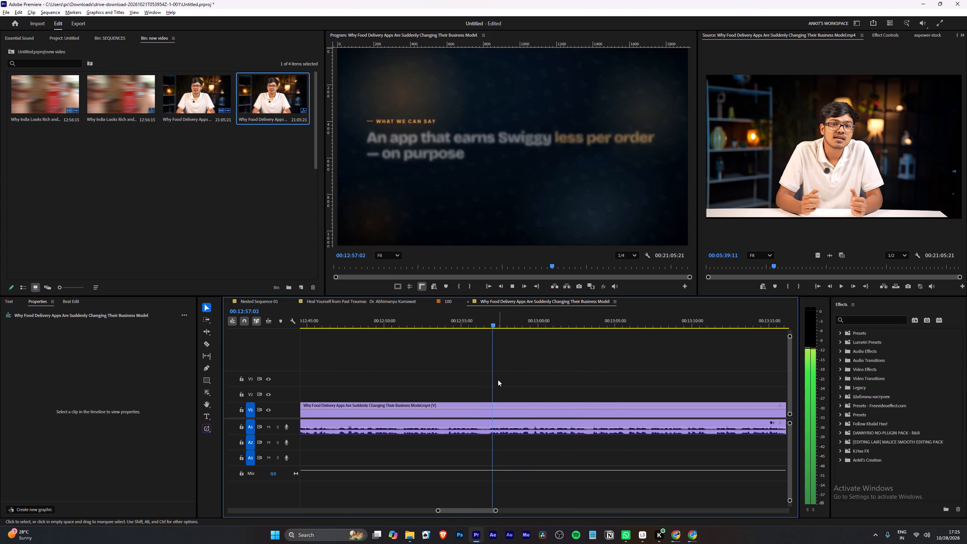
Play the "What we can say" graphic on Swiggy earning less per order and the following speech, to about 00:13:13.
scroll(498, 380, "up", 6, "alt")
scroll(527, 375, "down", 3, "alt")
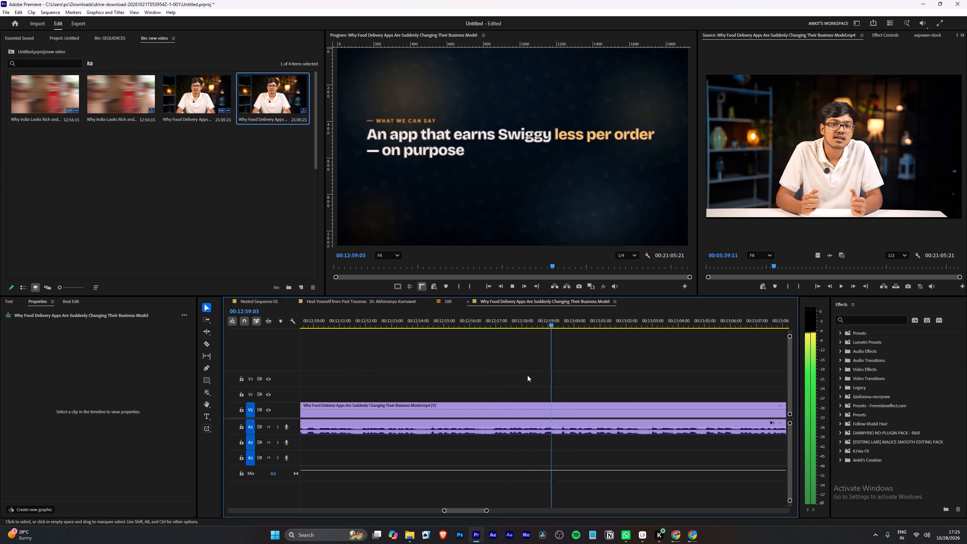
scroll(527, 375, "down", 4)
scroll(527, 375, "down", 4, "alt")
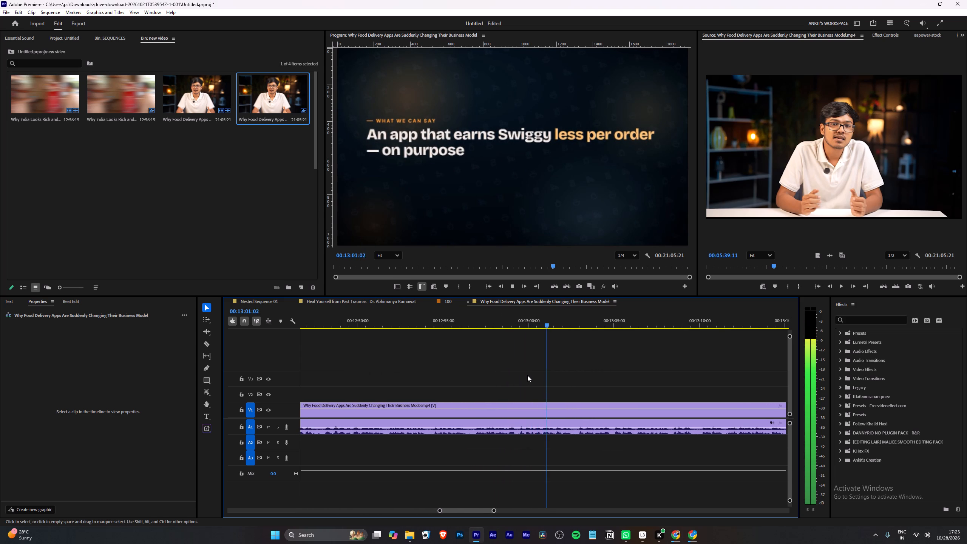
scroll(527, 375, "down", 7)
scroll(527, 375, "down", 3, "alt")
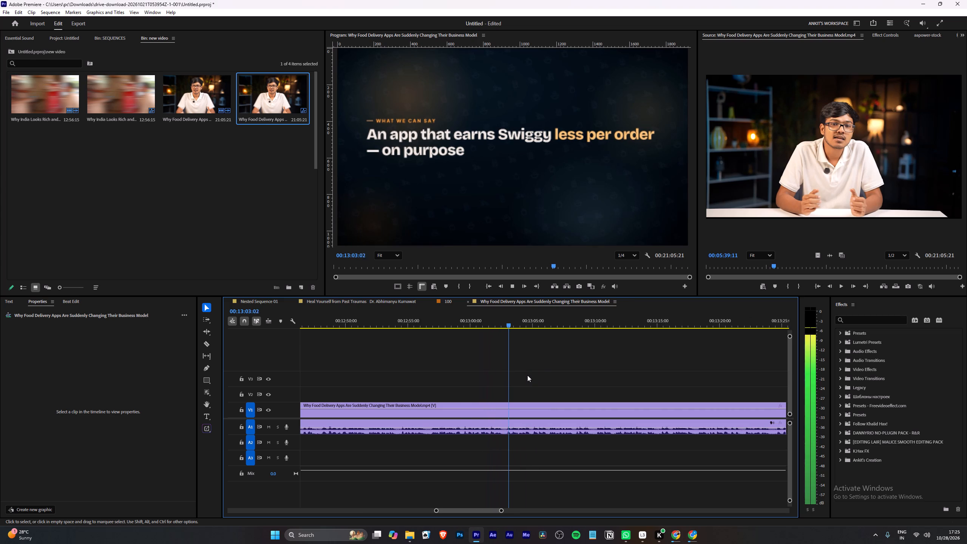
scroll(527, 375, "up", 3, "alt")
scroll(527, 375, "down", 4, "alt")
scroll(527, 375, "down", 4)
scroll(527, 375, "down", 2, "alt")
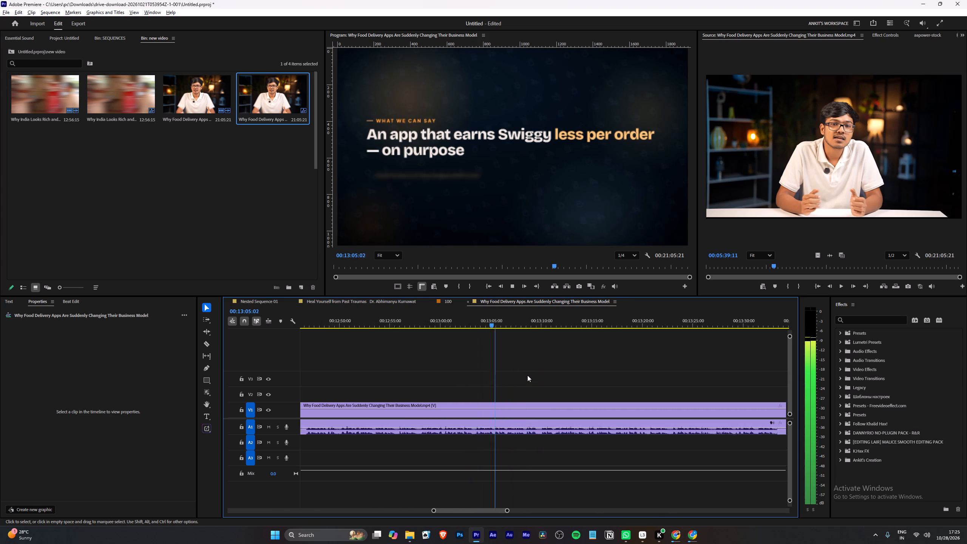
scroll(527, 375, "down", 2, "alt")
scroll(552, 380, "up", 4, "alt")
scroll(551, 378, "up", 1)
scroll(551, 378, "up", 2, "alt")
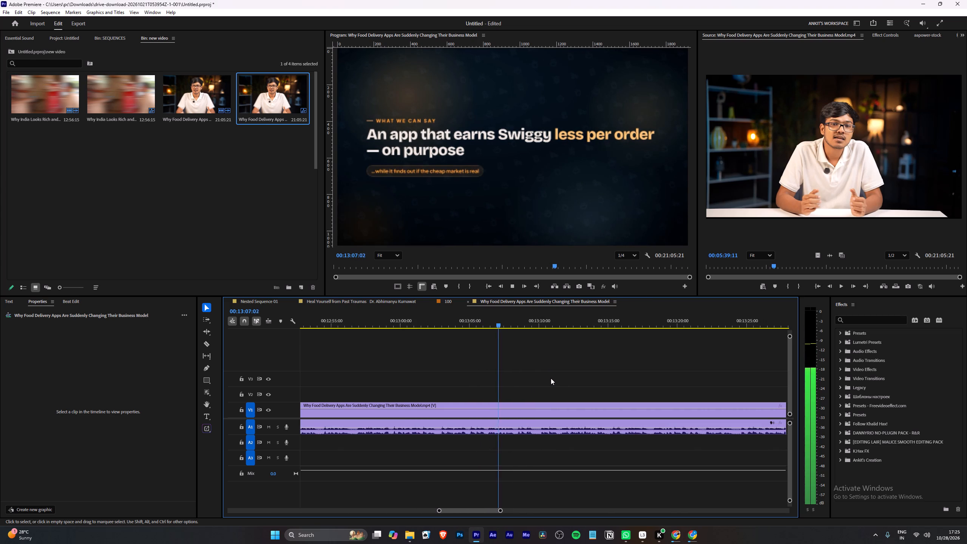
scroll(551, 378, "down", 8)
scroll(542, 378, "up", 3, "alt")
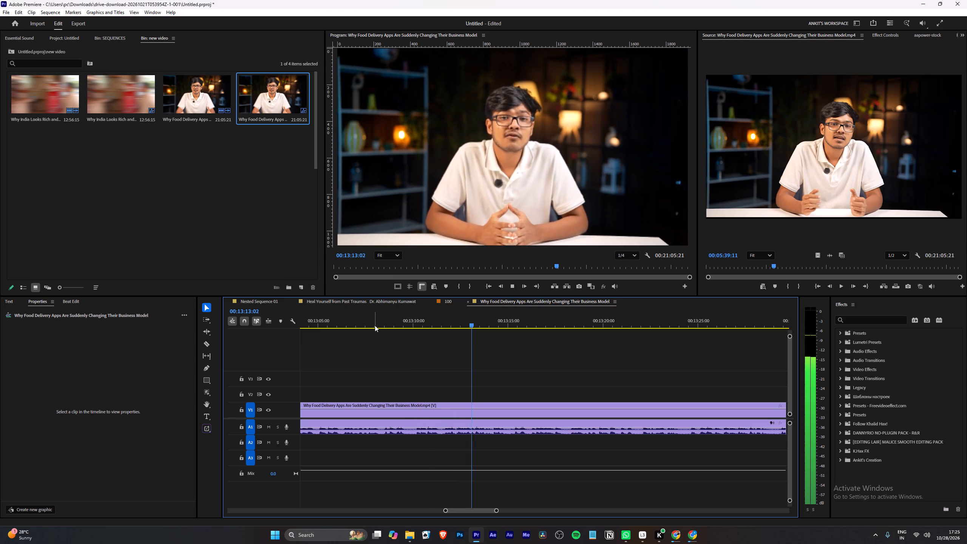
Find where the "What we can say" graphic gives way to the speaker and cut the clip at about 00:13:09.
left_click(377, 325)
key("space")
scroll(391, 374, "up", 6, "alt")
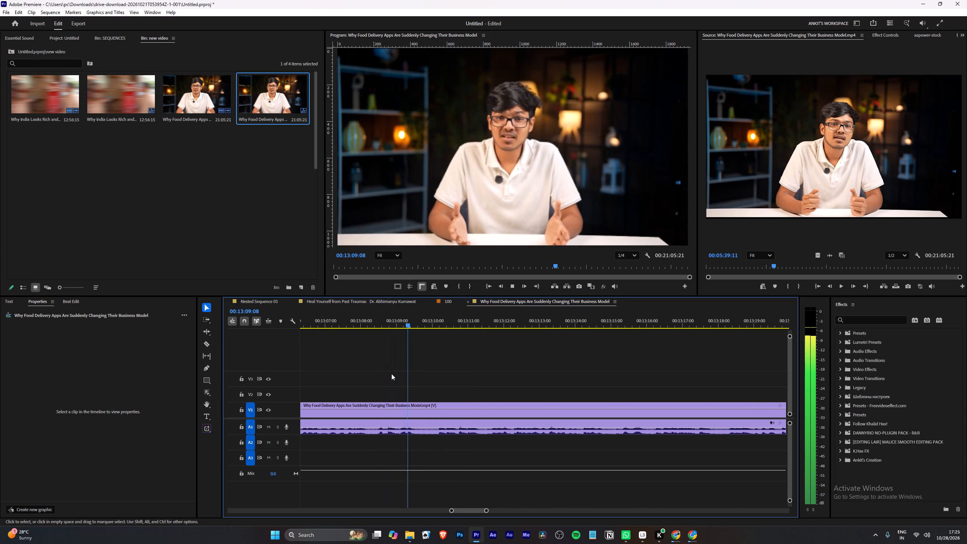
key("space")
type("w")
key("space")
Give the segment between about 00:12:21 and 00:13:09 the green GFX label.
scroll(395, 378, "down", 5, "alt")
right_click(383, 412)
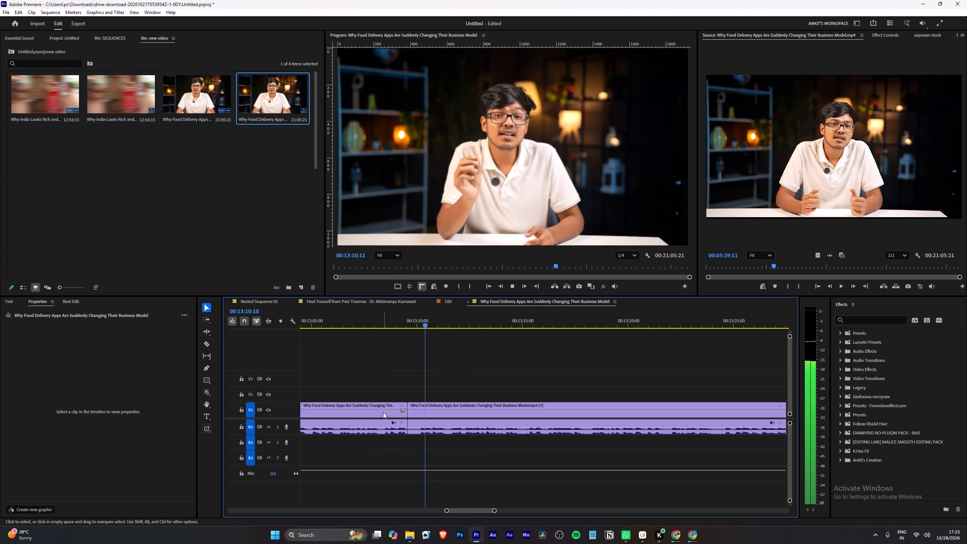
left_click(428, 301)
left_click(514, 322)
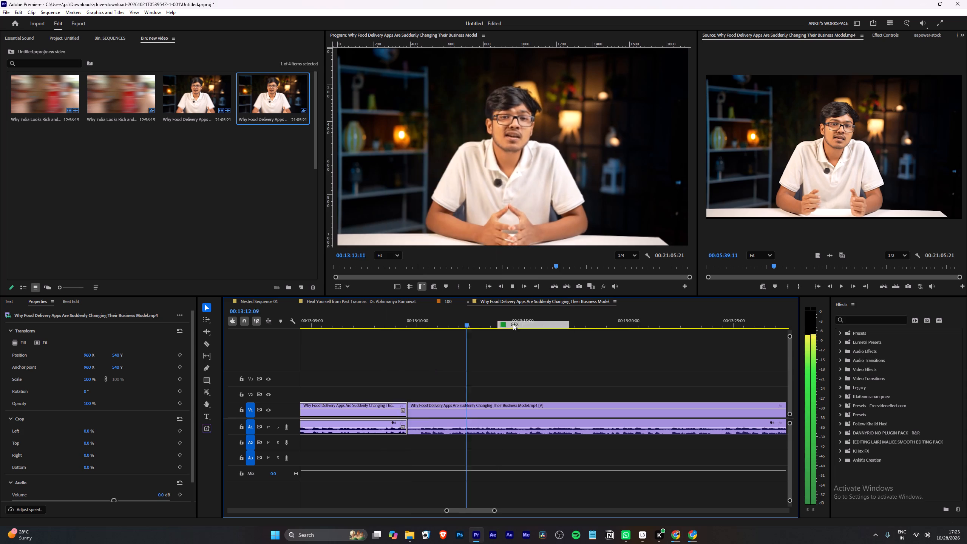
left_click(451, 346)
Find the start of the "Swiggy has run this experiment before" graphic and cut the clip at about 00:13:16.
scroll(451, 348, "down", 7, "alt")
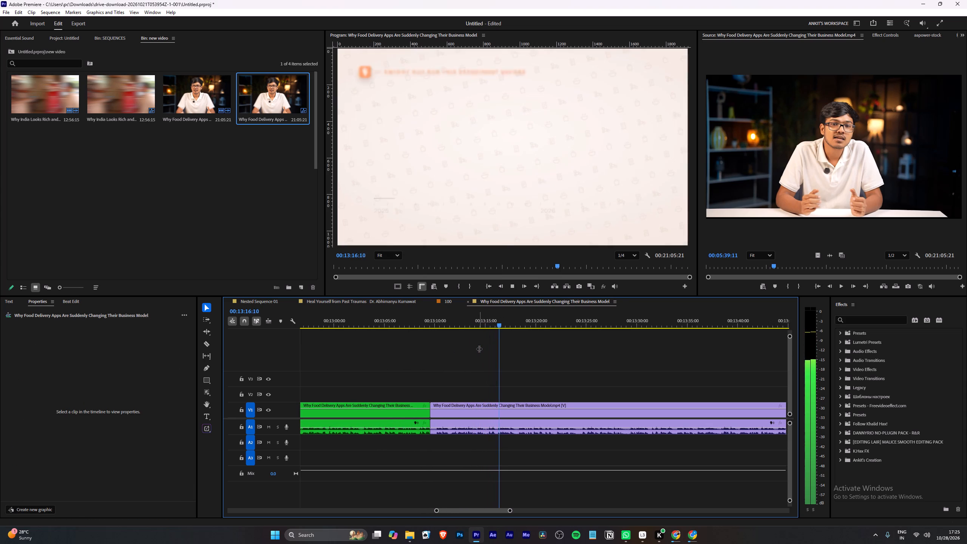
scroll(537, 358, "up", 3, "alt")
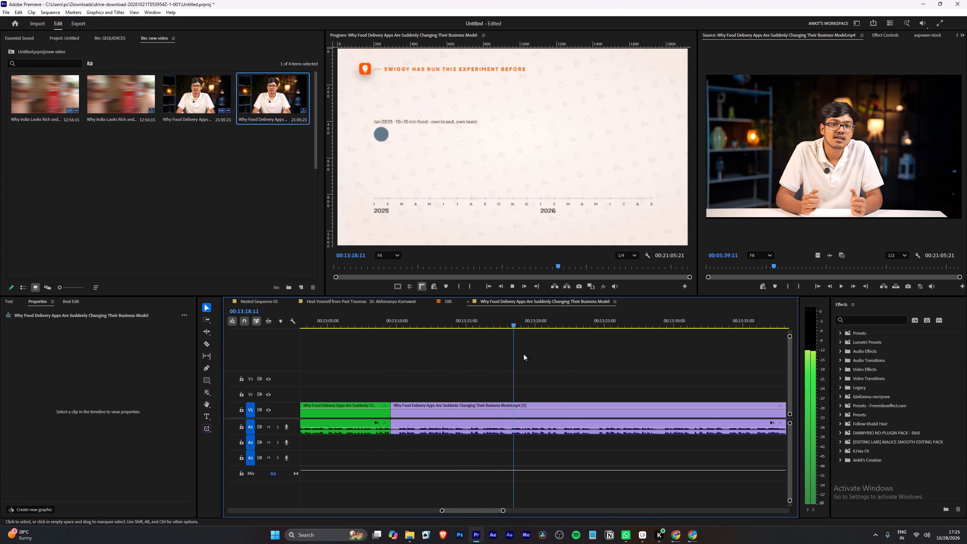
left_click_drag(493, 324, 478, 328)
scroll(496, 355, "up", 7, "alt")
key("space")
key("space")
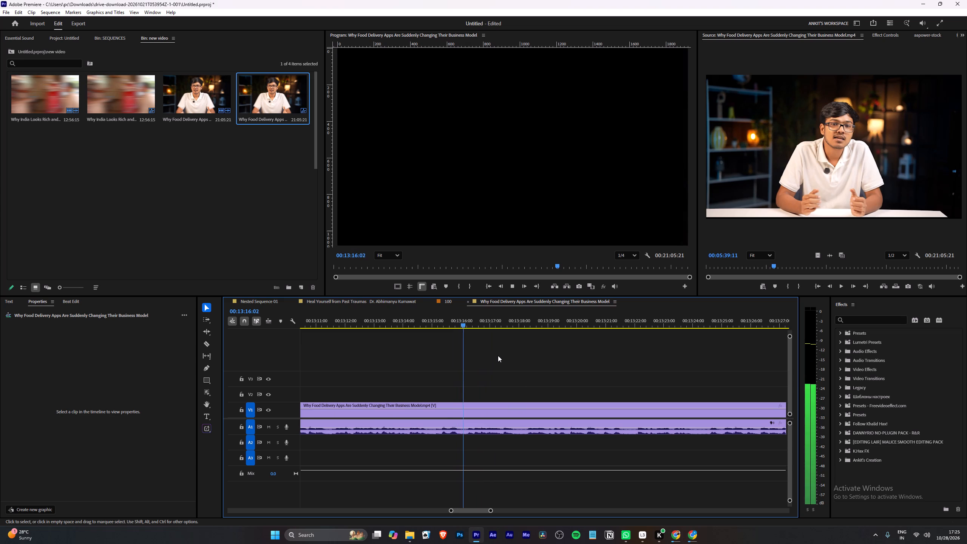
key("space")
key("space")
type("w")
key("space")
Play the "Swiggy has run this experiment before" timeline graphic from the cut at about 00:13:16.
scroll(498, 368, "down", 4, "alt")
scroll(496, 371, "down", 8)
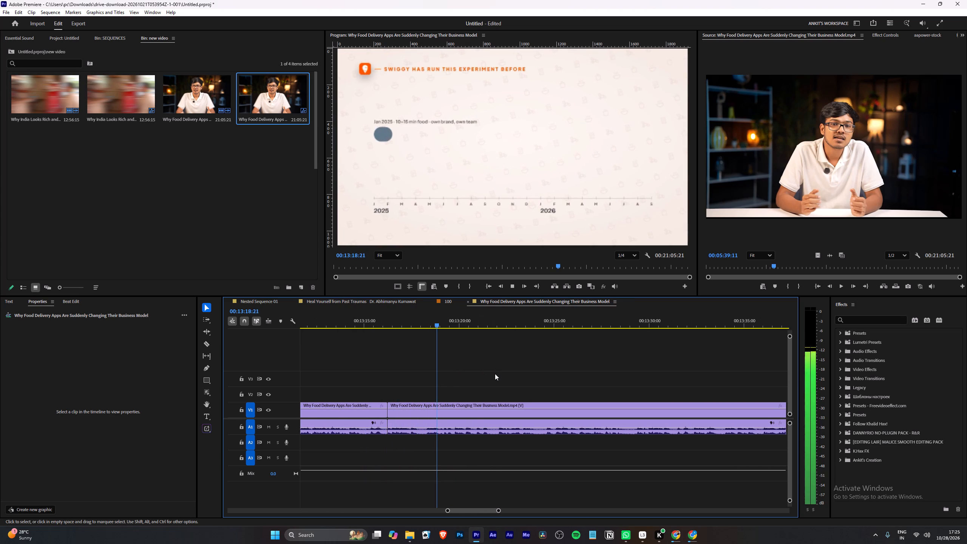
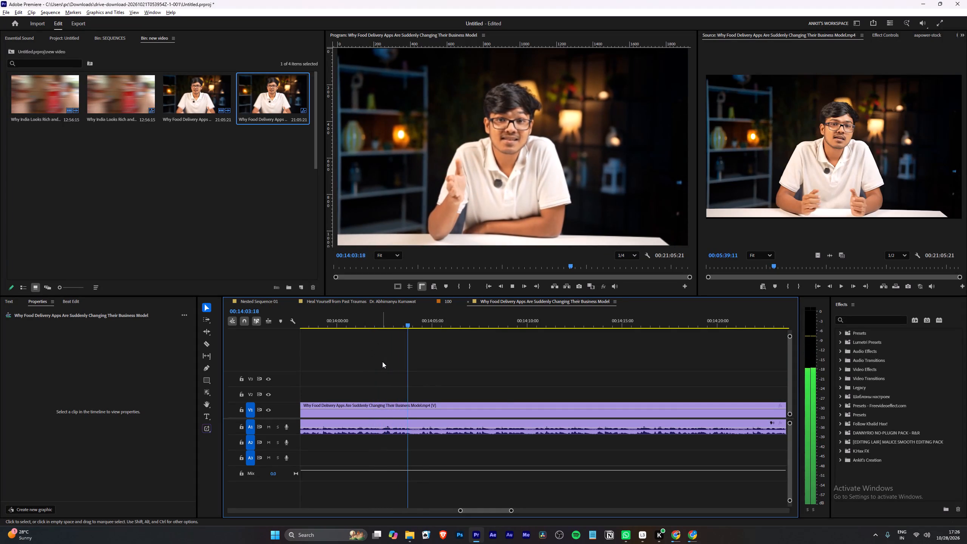
Find the end of the speaker passage and cut the clip at about 00:14:13.
scroll(382, 362, "up", 2, "alt")
scroll(462, 369, "up", 3, "alt")
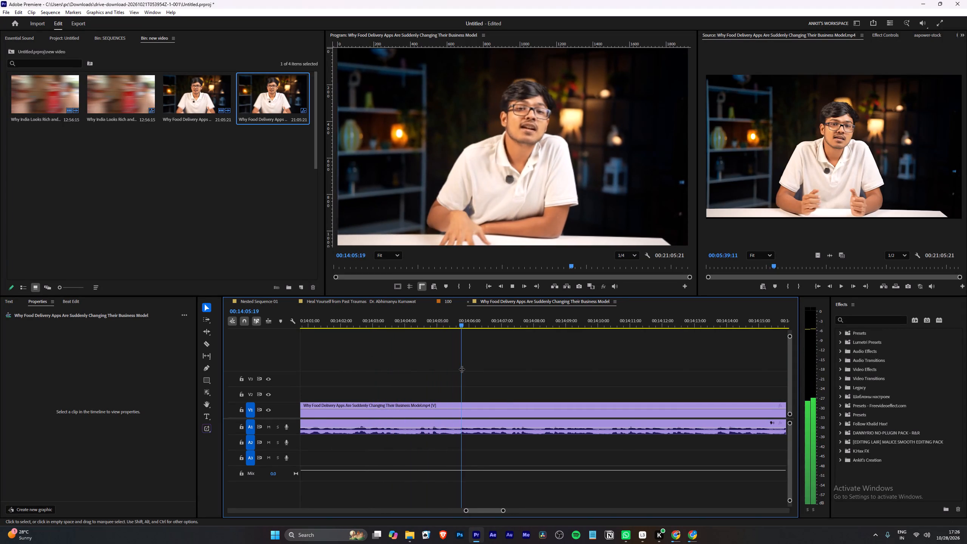
scroll(541, 376, "down", 3)
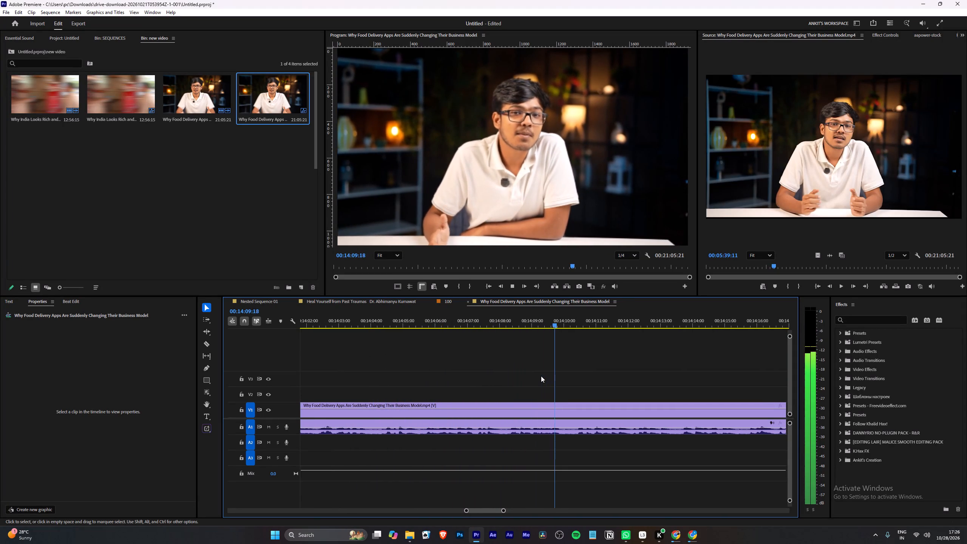
scroll(541, 376, "down", 4)
scroll(524, 365, "down", 3, "alt")
scroll(524, 365, "down", 3)
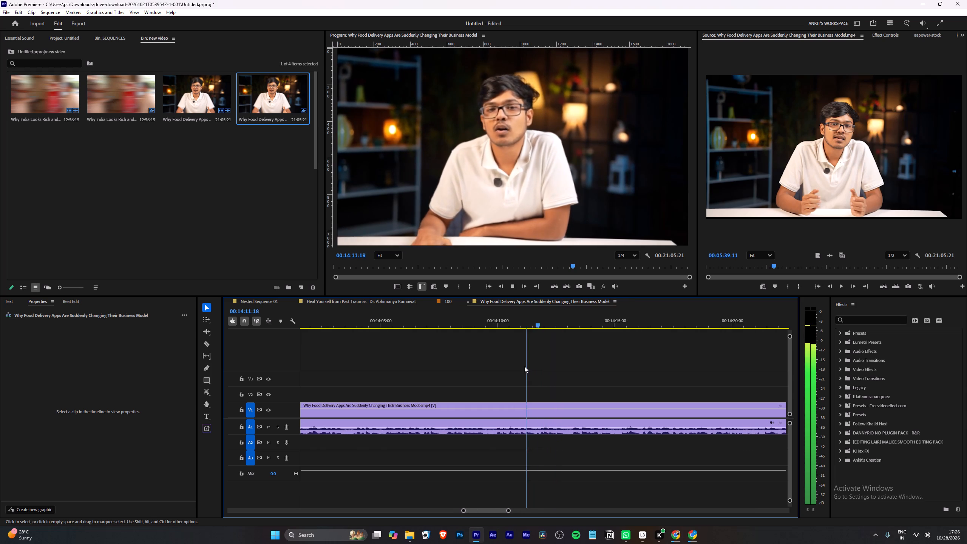
scroll(565, 378, "up", 2, "alt")
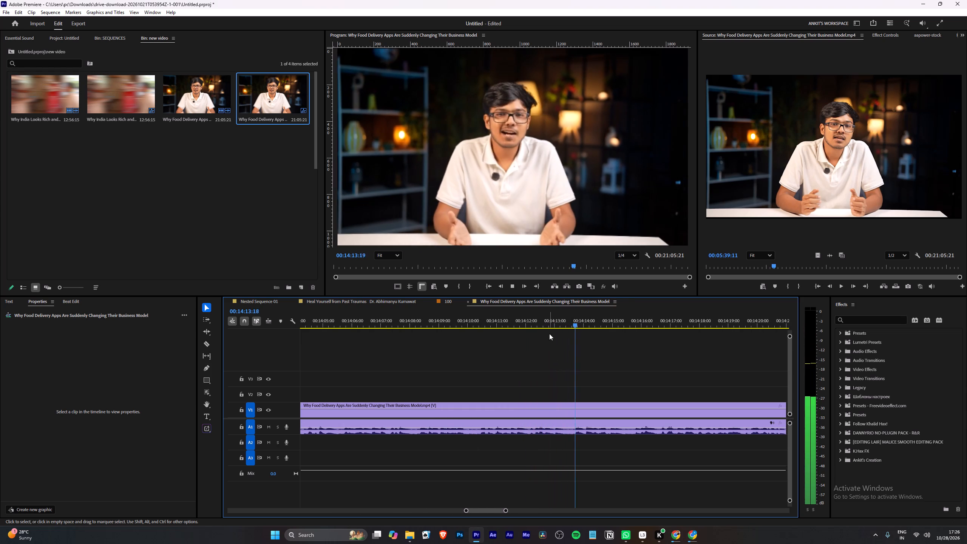
left_click_drag(553, 316, 566, 313)
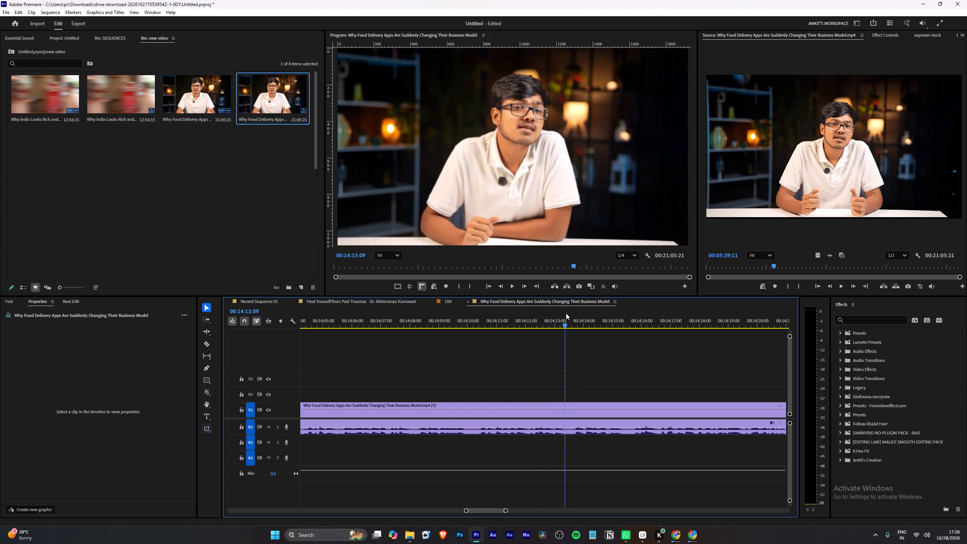
key("Left")
key("Right")
key("w")
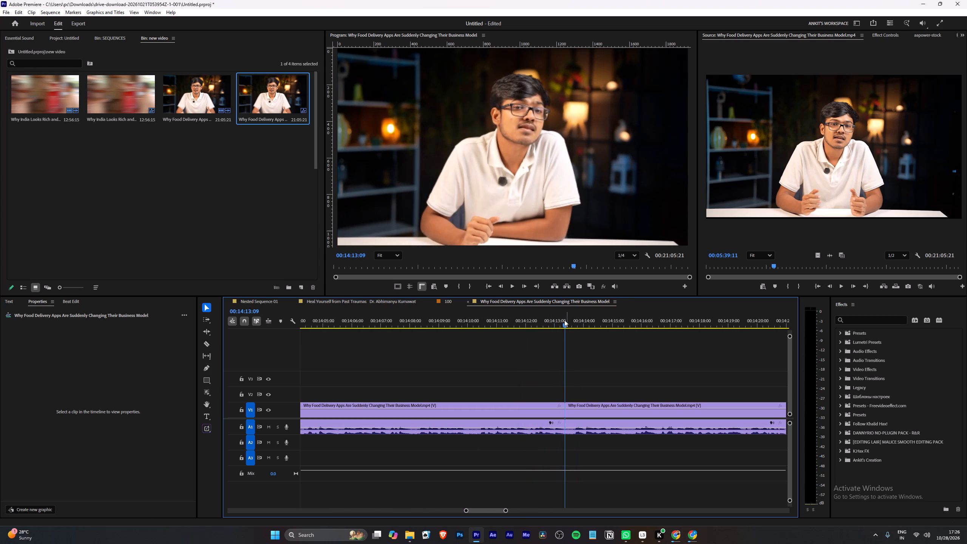
Give the segment between about 00:13:16 and 00:14:13 the green GFX label.
key("space")
right_click(506, 412)
left_click(545, 295)
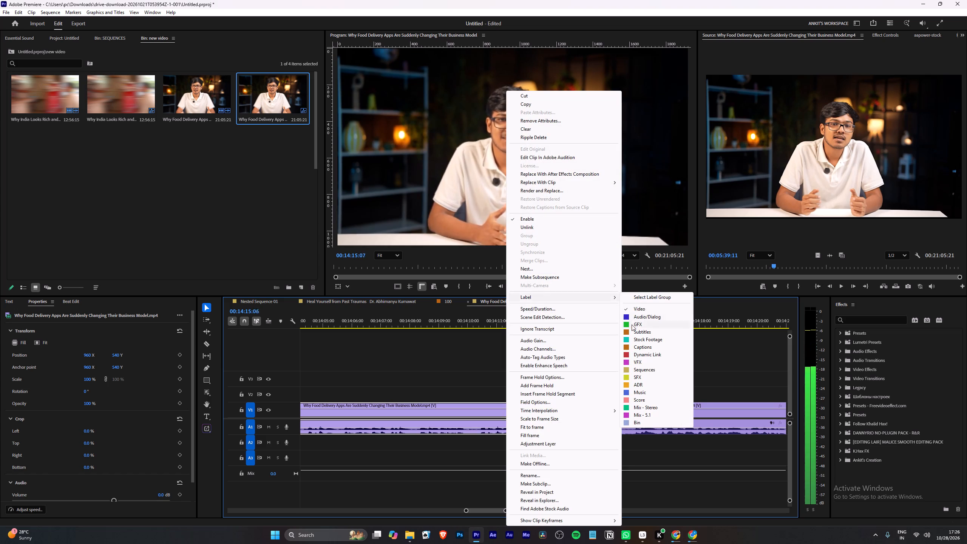
left_click(638, 323)
left_click(567, 357)
Watch the "Toing is not sailing", "JP Morgan's read" and "Toing is winning" graphics from about 00:14:15 to 00:14:47.
scroll(558, 360, "down", 17)
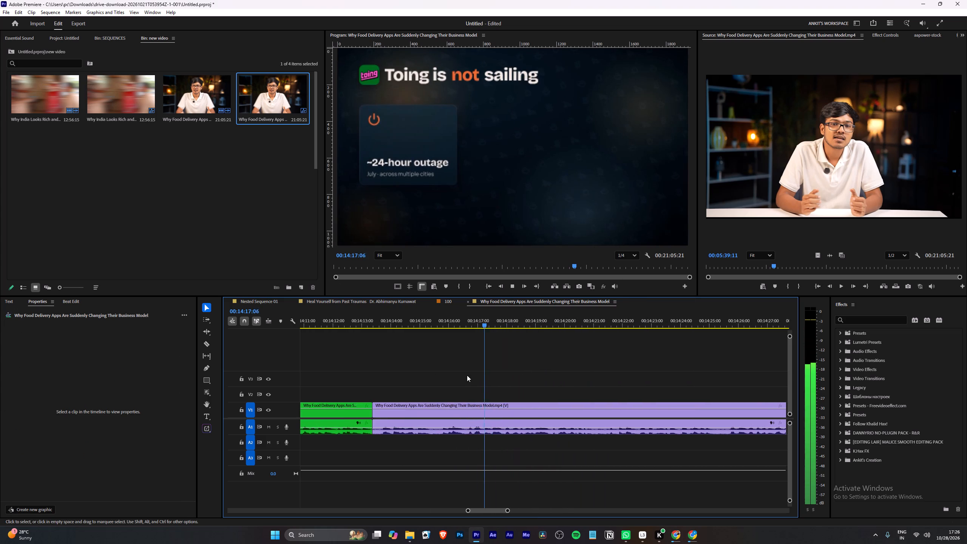
scroll(467, 375, "down", 4)
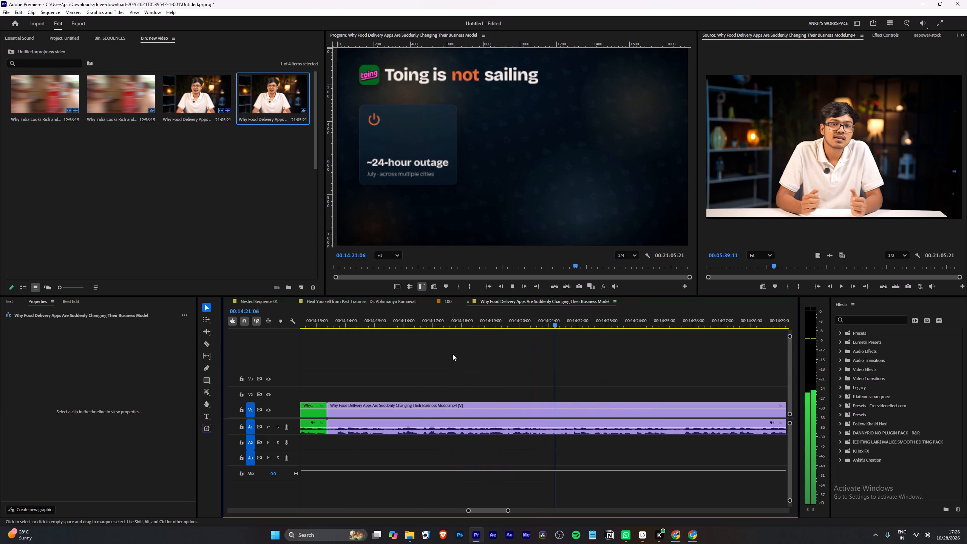
scroll(453, 354, "down", 5, "alt")
scroll(453, 354, "down", 4)
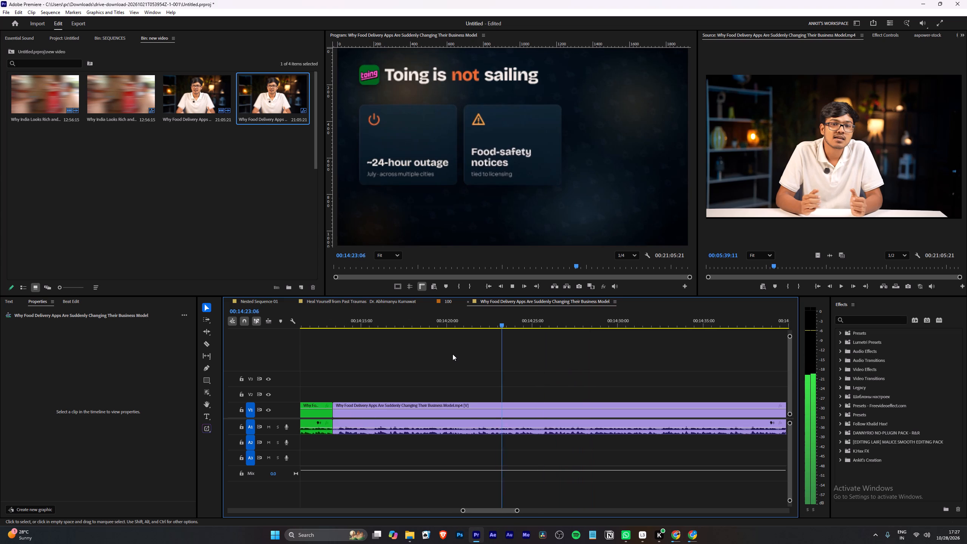
scroll(453, 354, "down", 5)
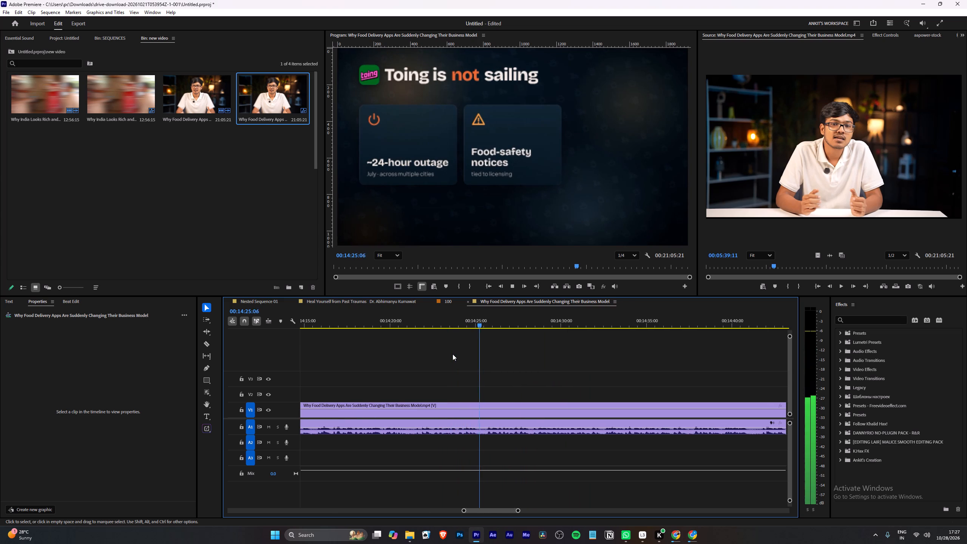
scroll(453, 354, "down", 2)
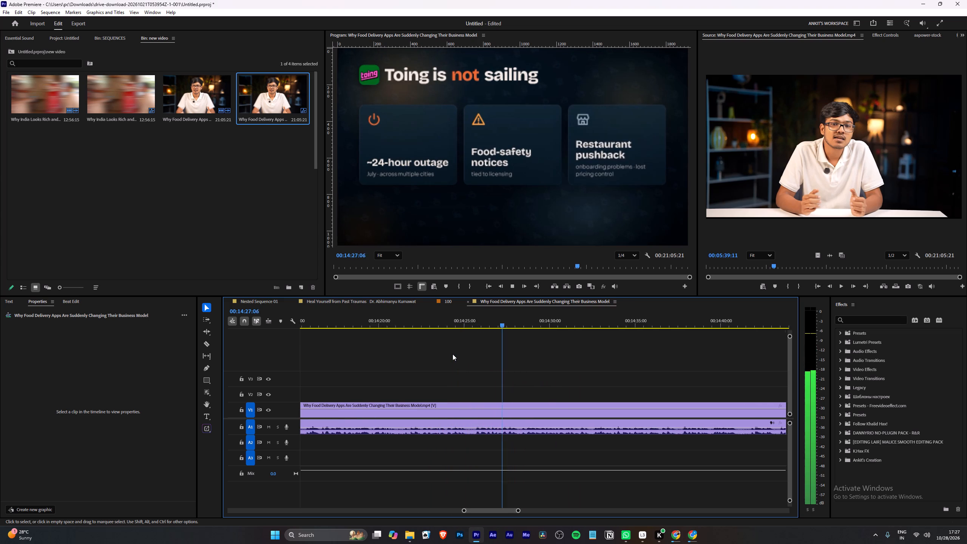
scroll(453, 354, "down", 1)
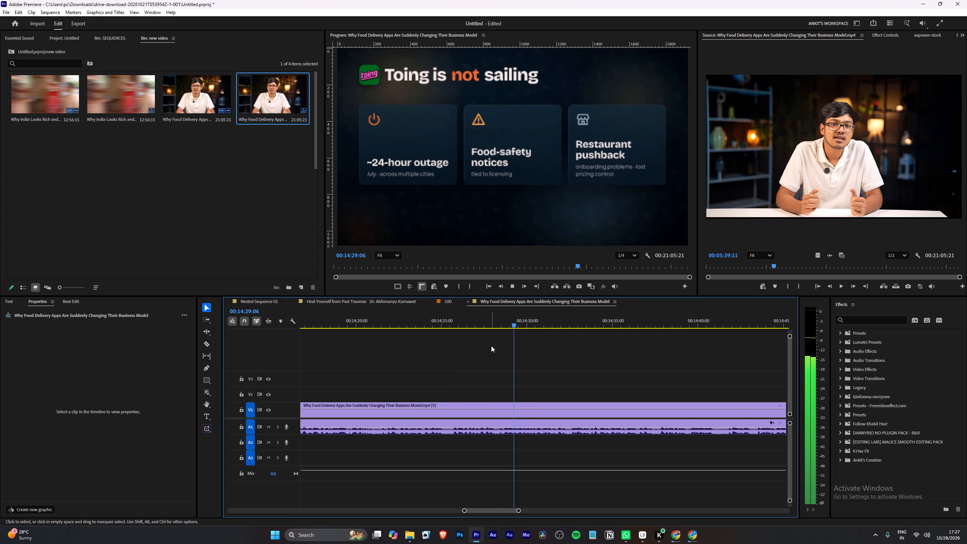
scroll(506, 341, "down", 3)
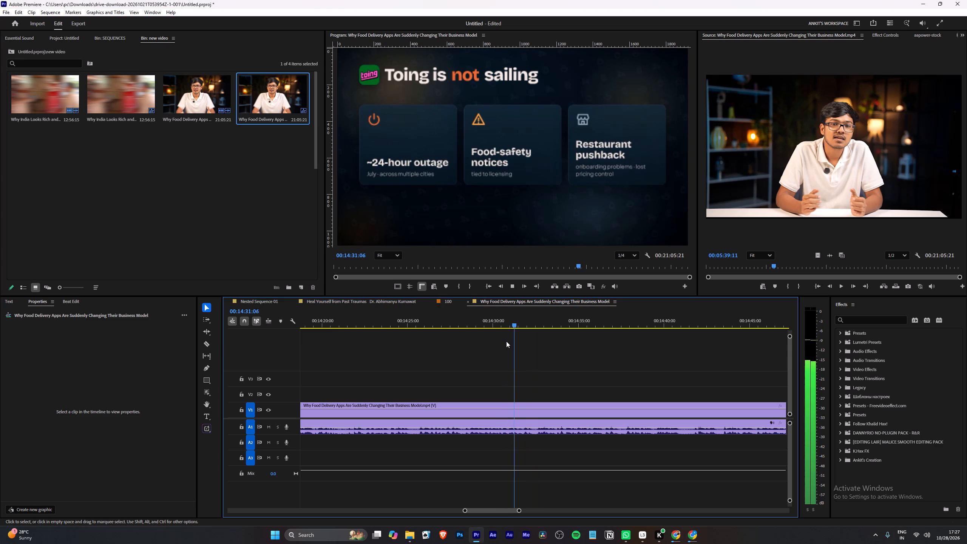
scroll(506, 341, "down", 4)
scroll(507, 341, "down", 20, "alt")
scroll(507, 341, "down", 1, "alt")
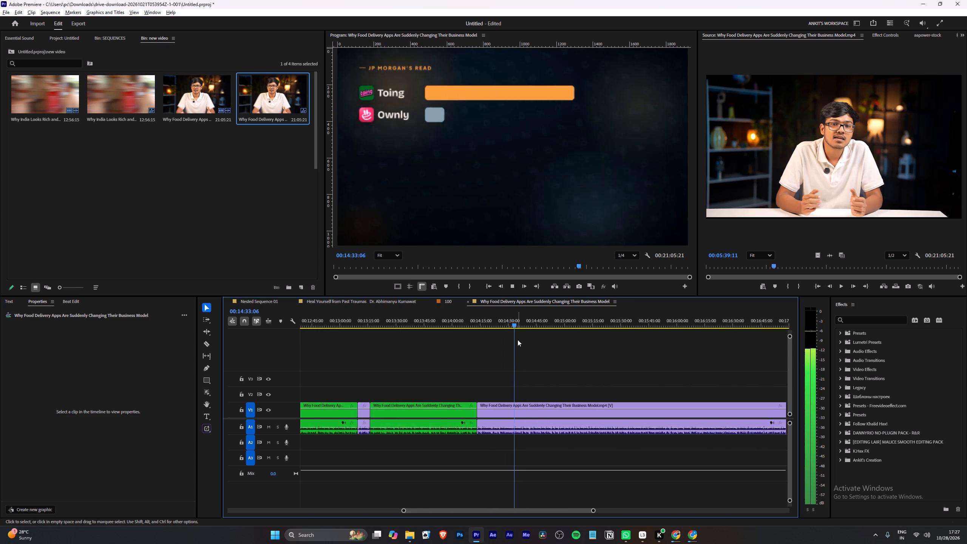
scroll(517, 340, "down", 14, "alt")
scroll(517, 359, "up", 11, "alt")
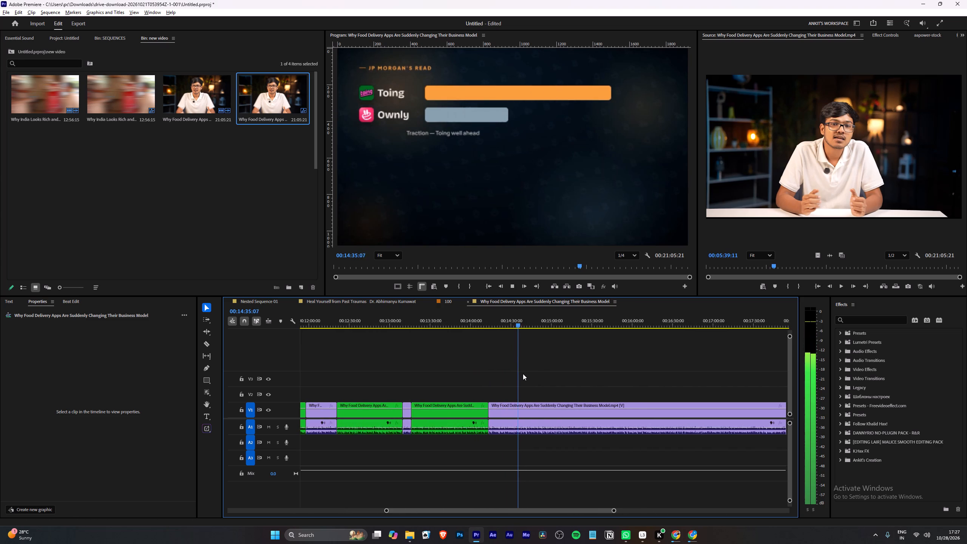
scroll(525, 374, "up", 20, "alt")
scroll(525, 374, "up", 2, "alt")
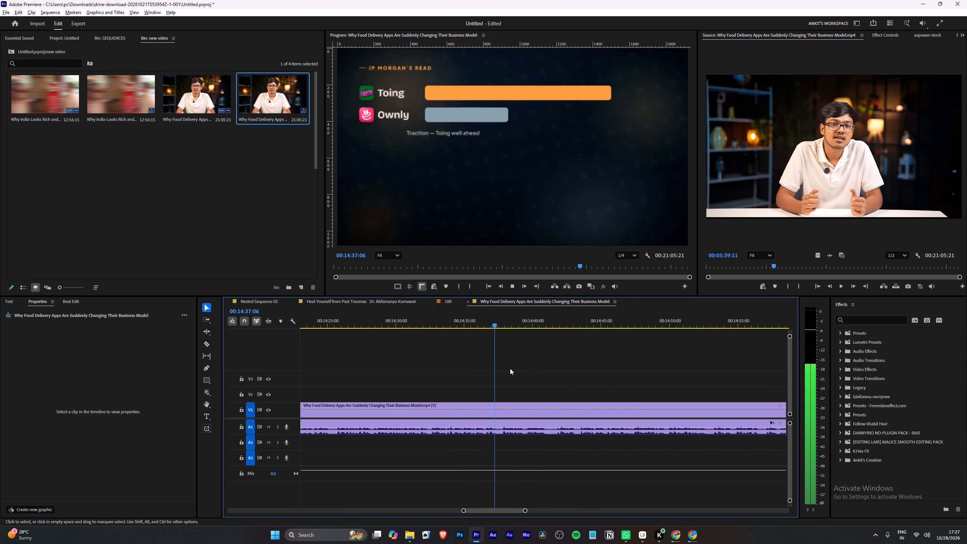
scroll(510, 368, "up", 3, "alt")
scroll(510, 365, "down", 5)
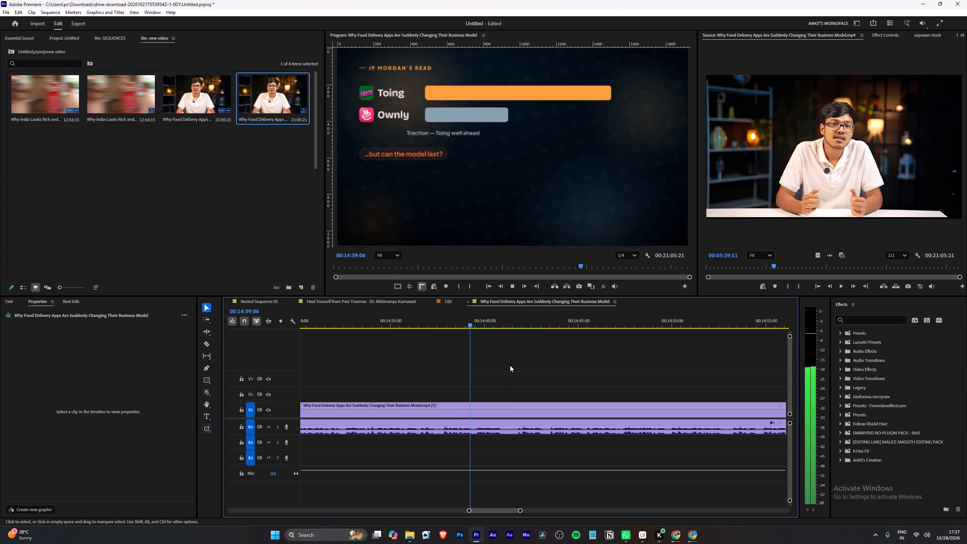
scroll(510, 365, "down", 11, "alt")
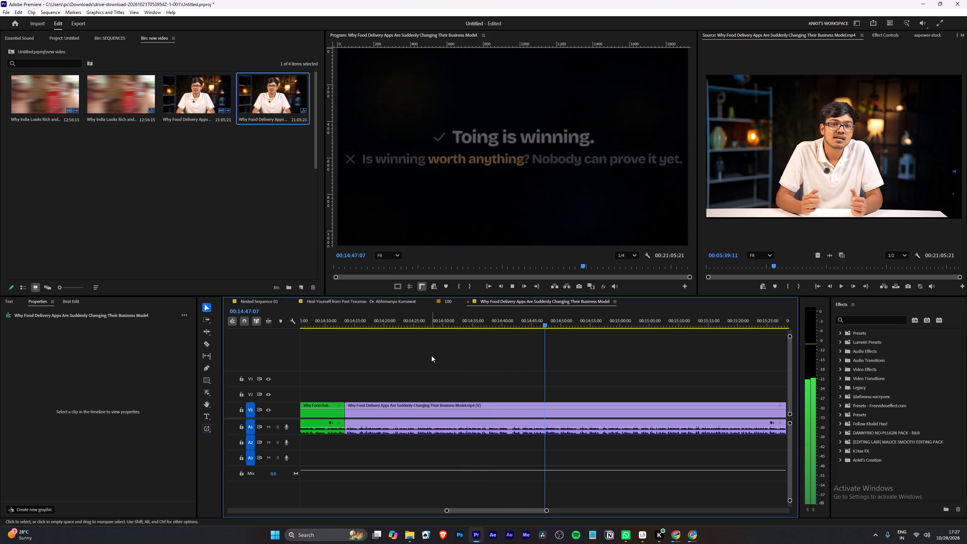
Watch the speaker passage that follows the Toing graphics, from about 00:14:47 to 00:15:25.
scroll(428, 355, "down", 4)
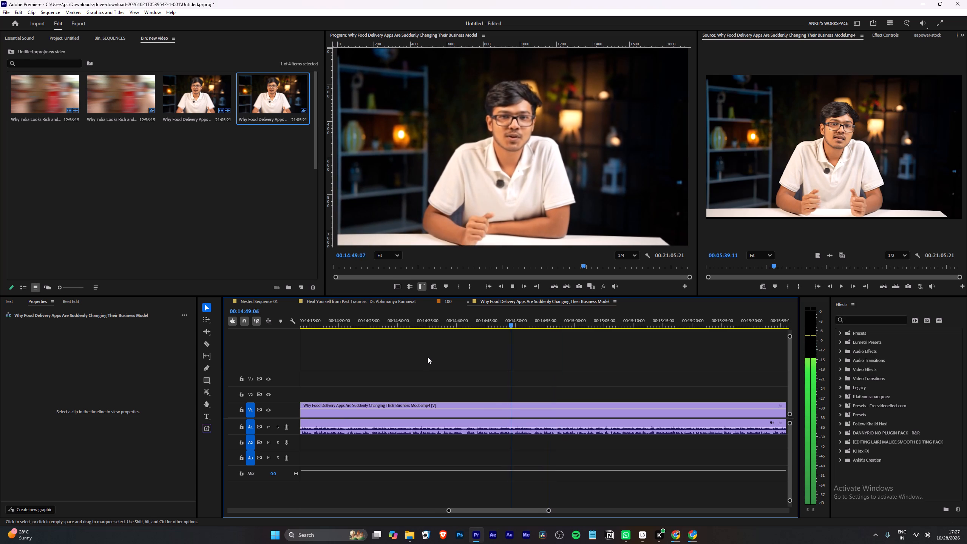
scroll(521, 364, "down", 4)
scroll(483, 371, "up", 3, "alt")
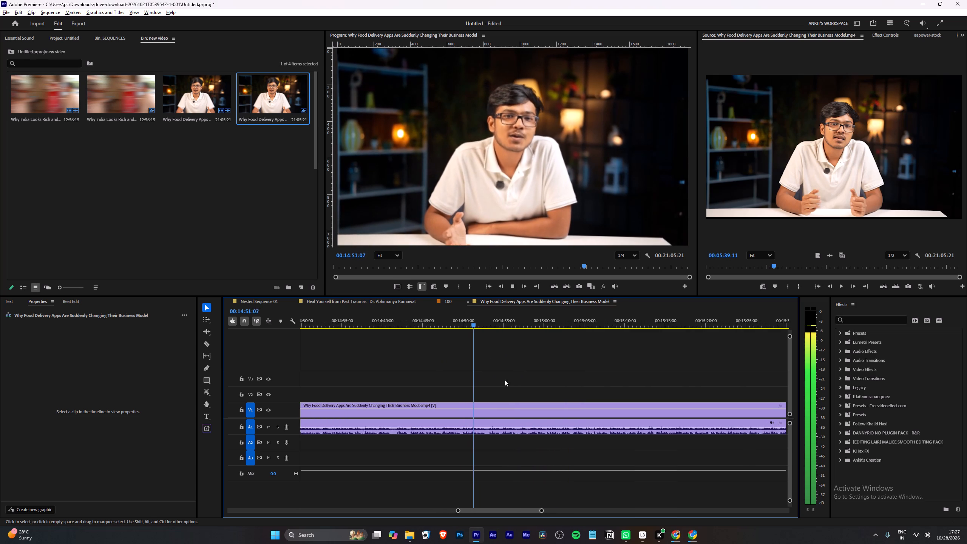
scroll(505, 380, "up", 5, "alt")
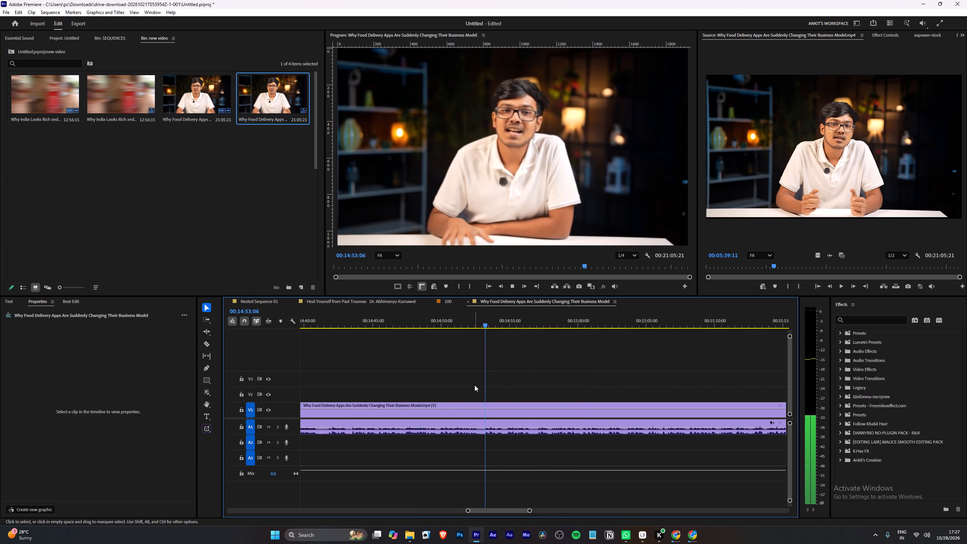
scroll(491, 389, "up", 3, "alt")
scroll(490, 389, "down", 6, "alt")
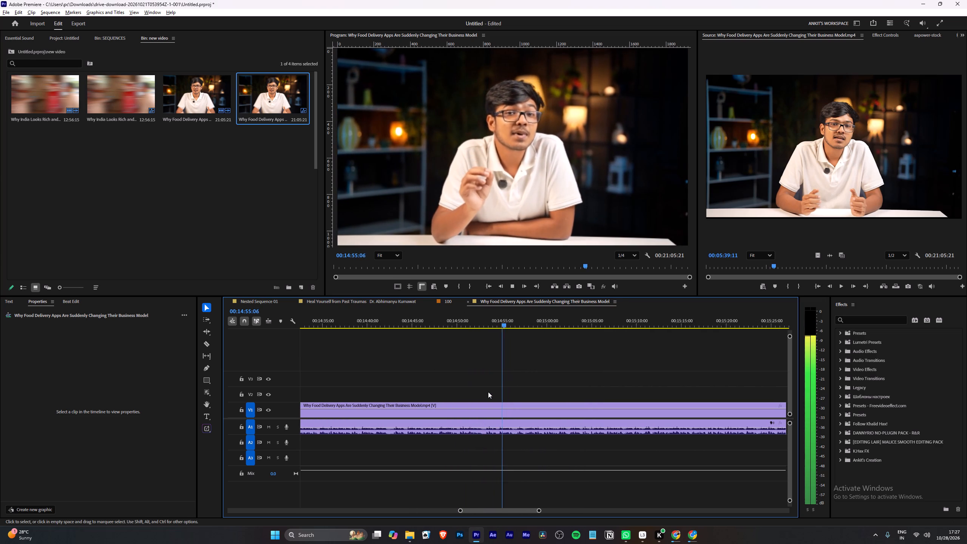
scroll(488, 392, "down", 15, "alt")
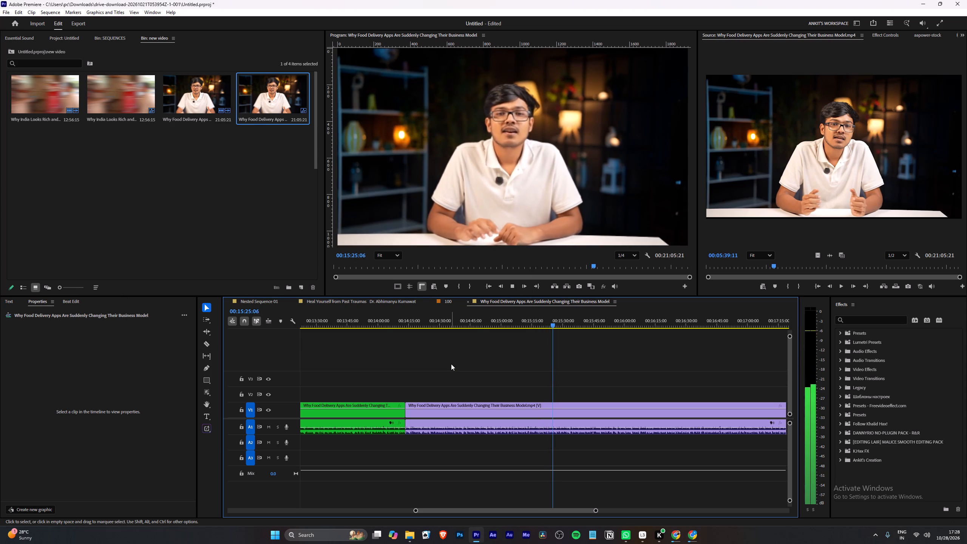
Return to the "Toing is not sailing" graphic and cut the clip just before its first card, at about 00:14:15.
left_click(409, 318)
key("space")
scroll(406, 365, "up", 6, "alt")
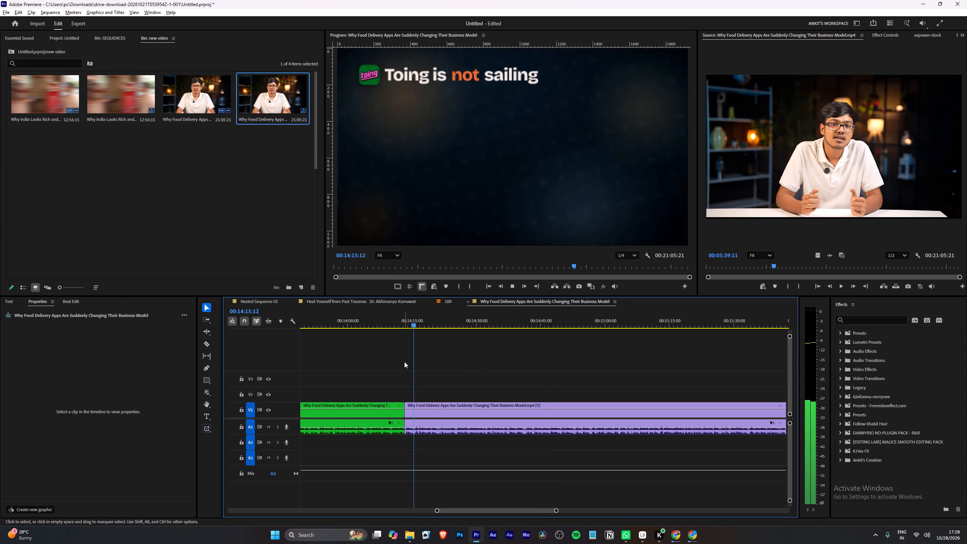
scroll(404, 362, "up", 16, "alt")
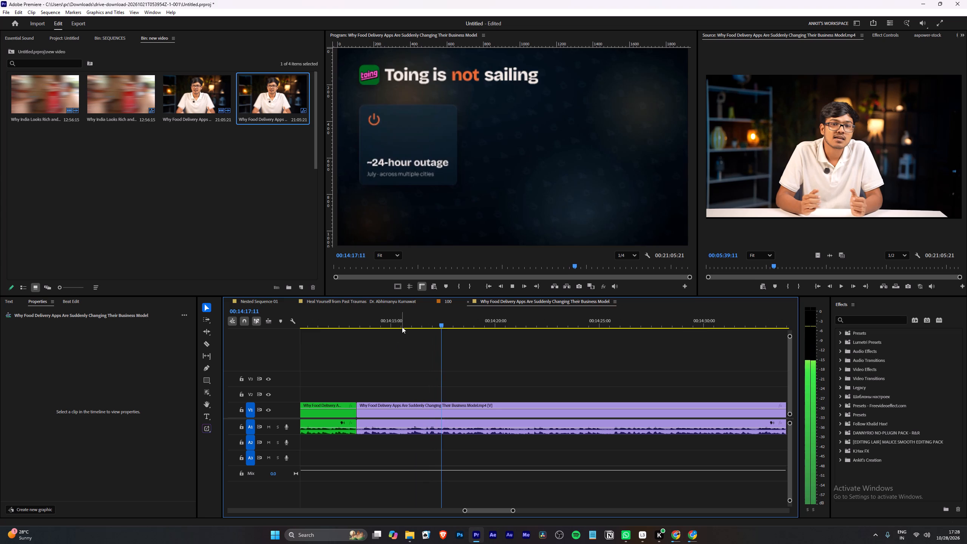
left_click_drag(402, 325, 406, 320)
type("w")
Watch the Toing graphics again from the new cut at about 00:14:15 until the speaker reappears at about 00:14:47.
key("space")
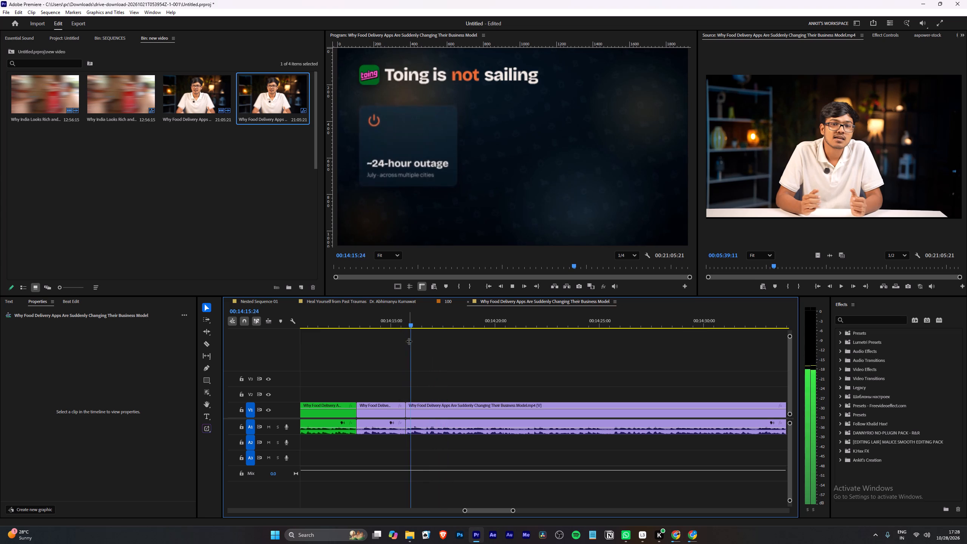
scroll(414, 375, "down", 8, "alt")
scroll(414, 380, "down", 2)
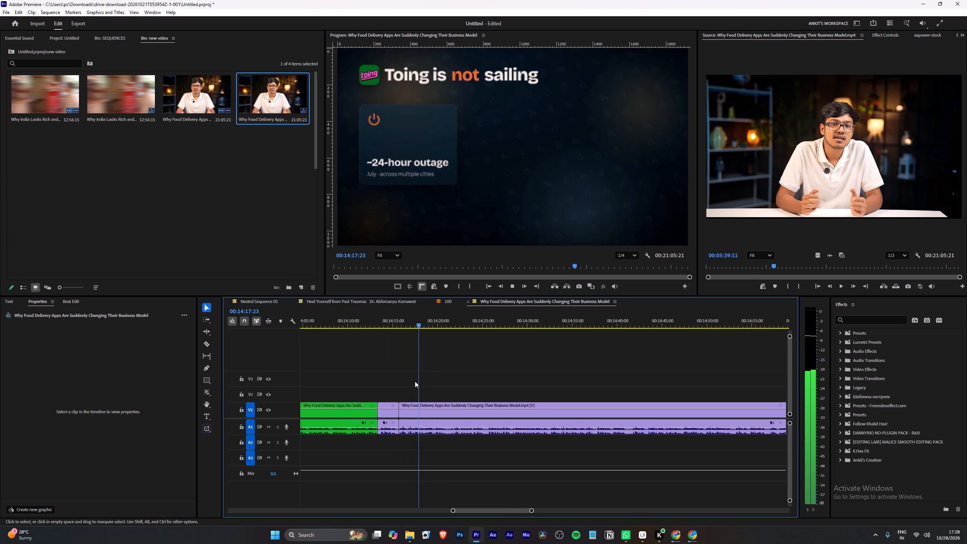
scroll(415, 381, "down", 6)
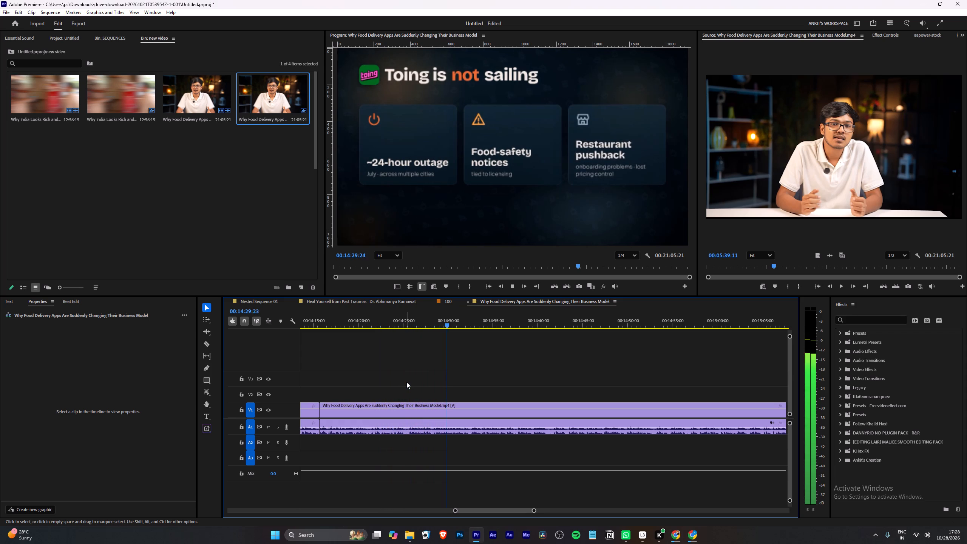
scroll(406, 382, "down", 2)
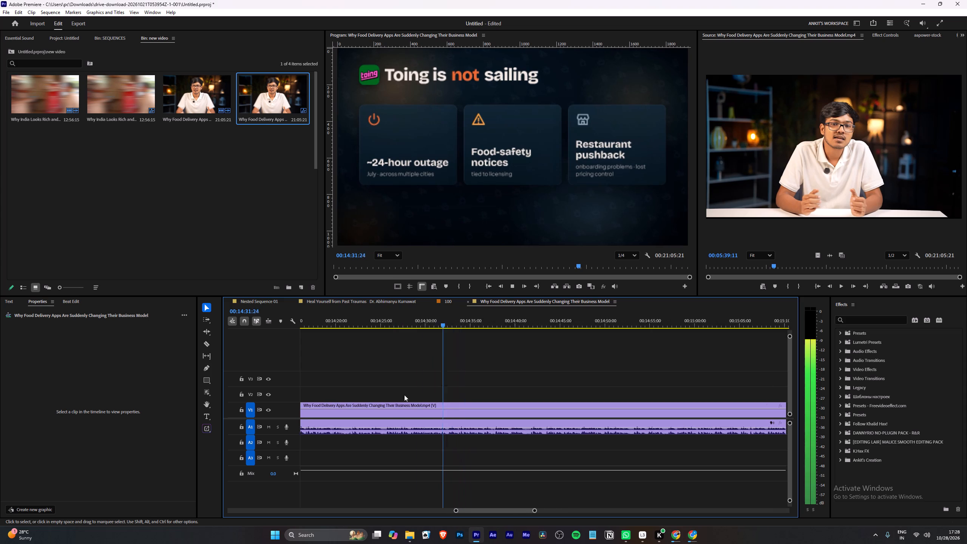
scroll(404, 395, "down", 6)
scroll(415, 429, "down", 3)
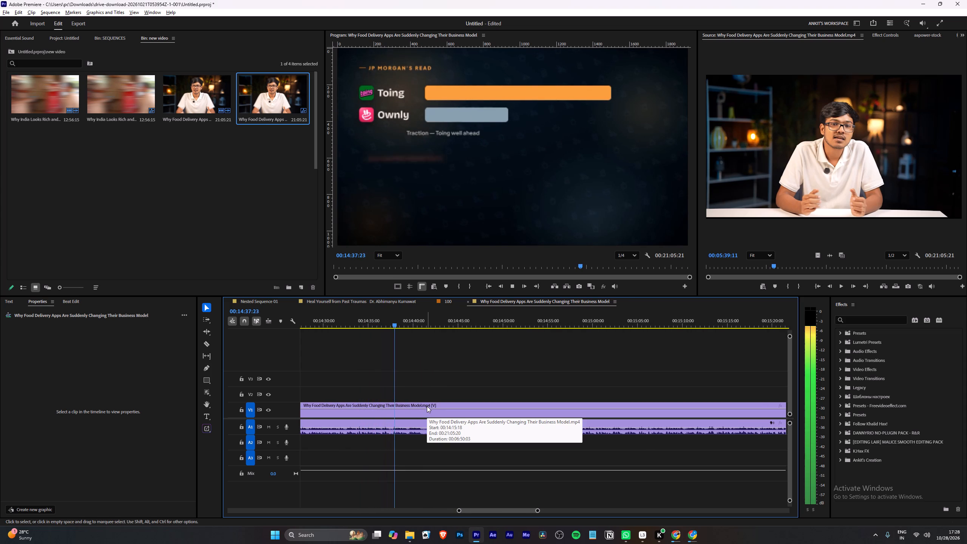
scroll(427, 406, "up", 2, "alt")
scroll(427, 406, "down", 2)
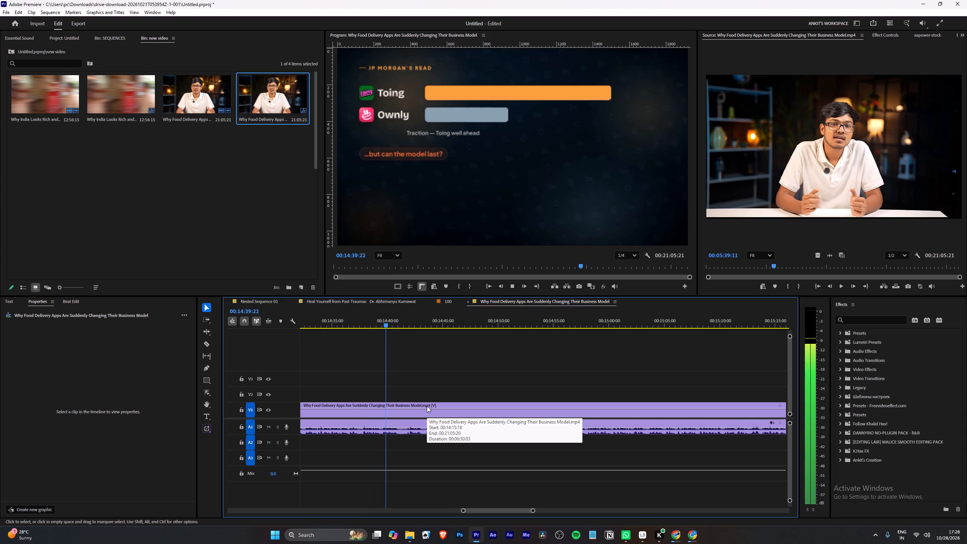
scroll(427, 406, "up", 2, "alt")
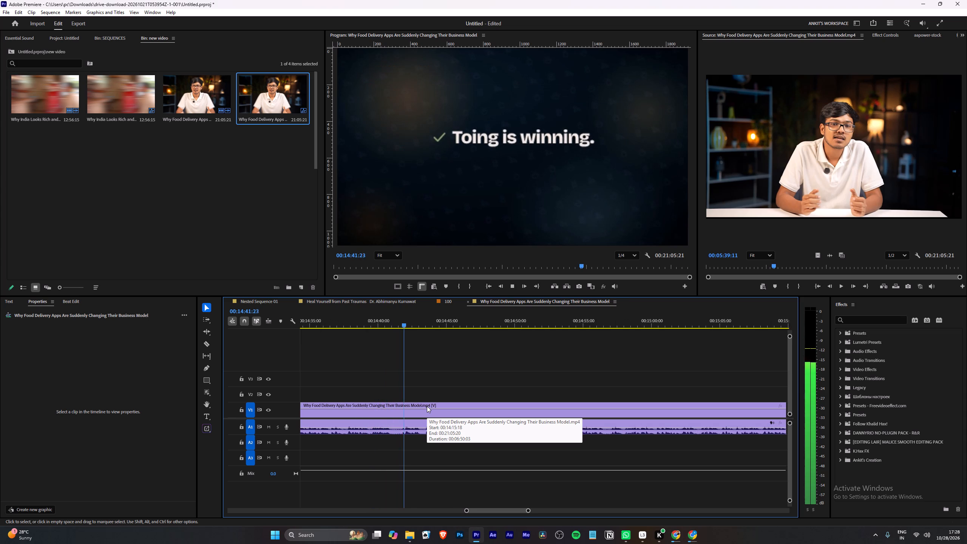
scroll(427, 406, "down", 3)
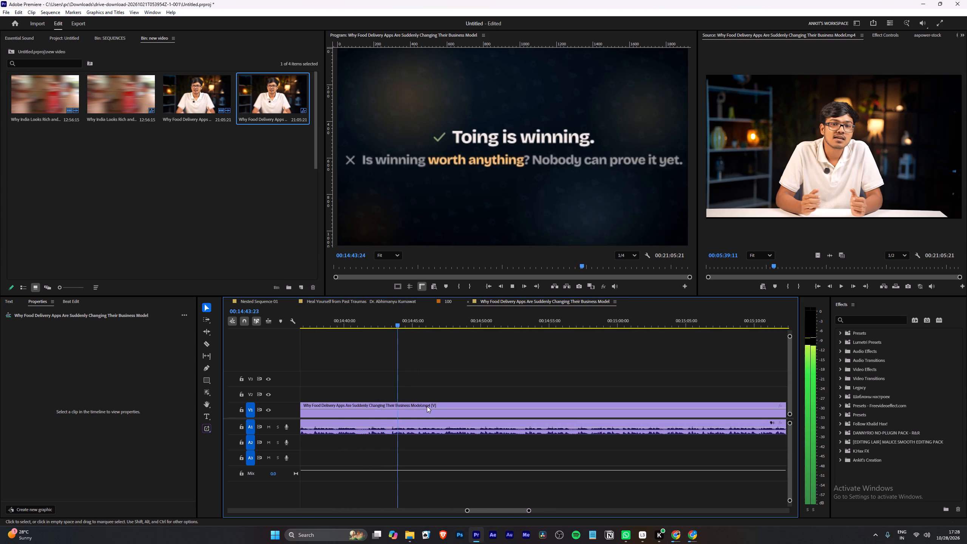
scroll(427, 406, "down", 4)
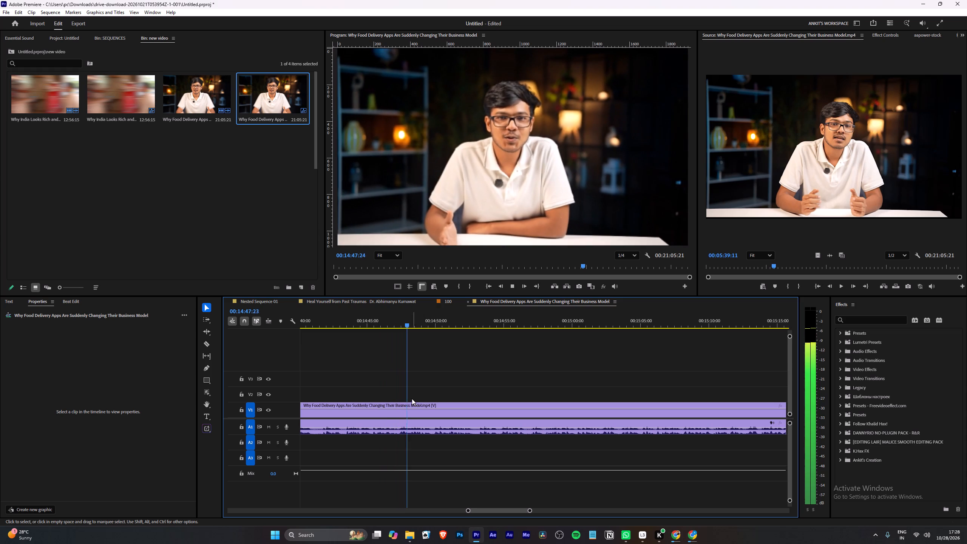
Cut the clip where the "Toing is winning" graphic ends and the speaker returns, at about 00:14:47.
scroll(395, 367, "up", 9, "alt")
left_click(386, 320)
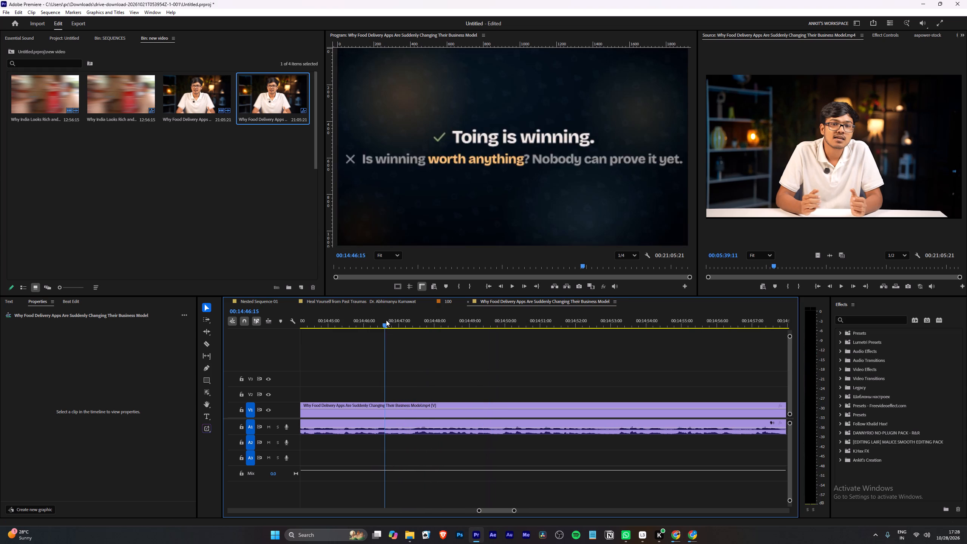
key("space")
key("space")
type("w")
key("space")
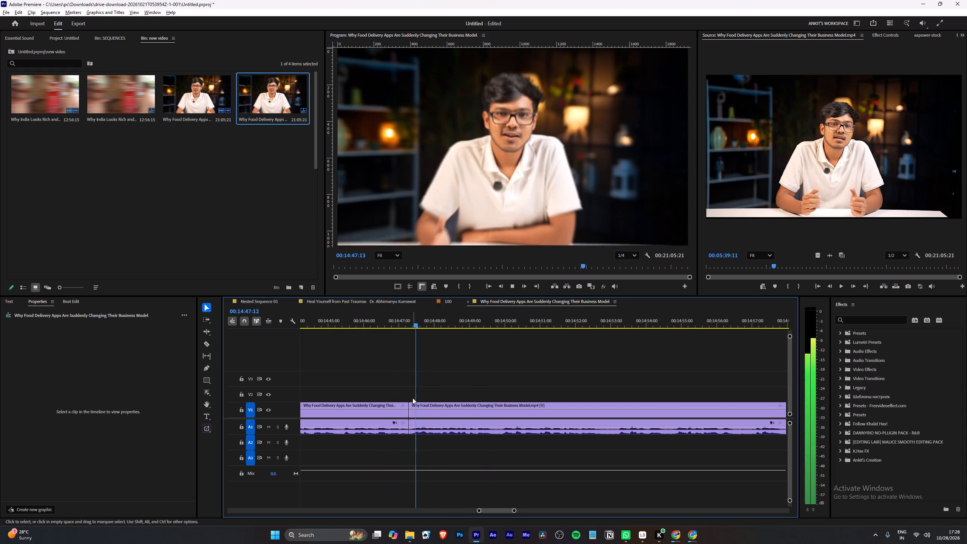
Give the Toing graphics segment between about 00:14:15 and 00:14:47 the green GFX label.
scroll(398, 417, "down", 4, "alt")
right_click(380, 417)
right_click(380, 417)
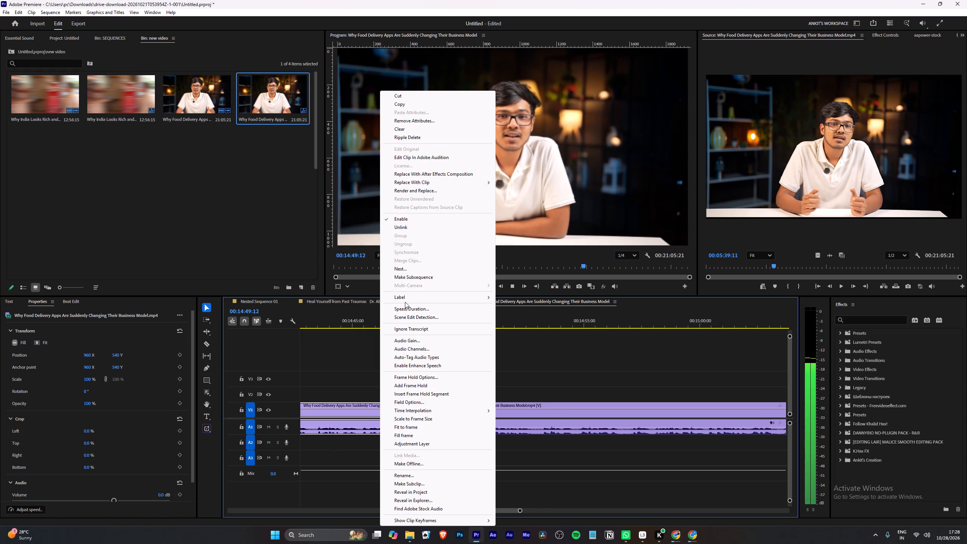
left_click(403, 295)
double_click(541, 325)
Watch the speaker passage from about 00:14:51 until the "Not clear what problem Toing solves" quote at about 00:15:03.
scroll(465, 369, "down", 4, "alt")
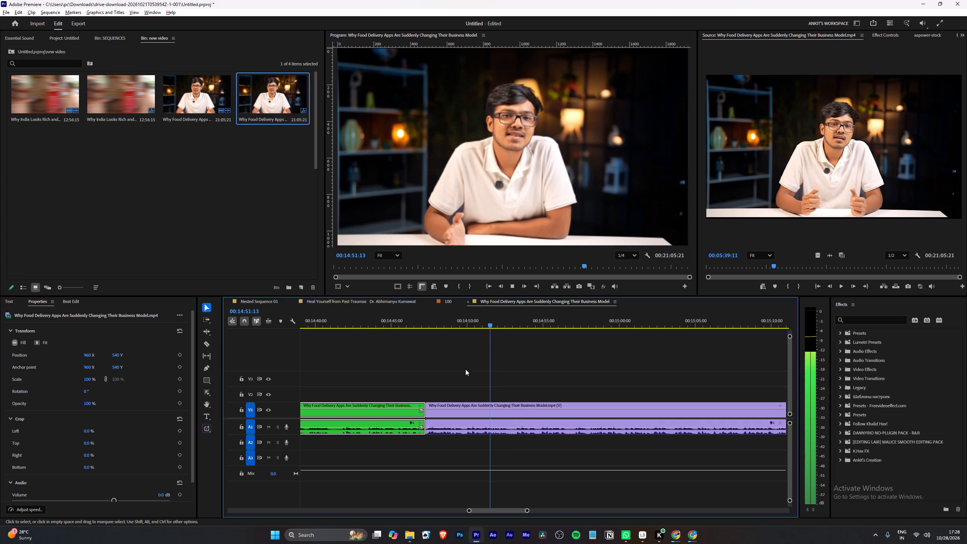
scroll(468, 372, "down", 3, "alt")
scroll(478, 378, "down", 4)
scroll(465, 380, "down", 6, "alt")
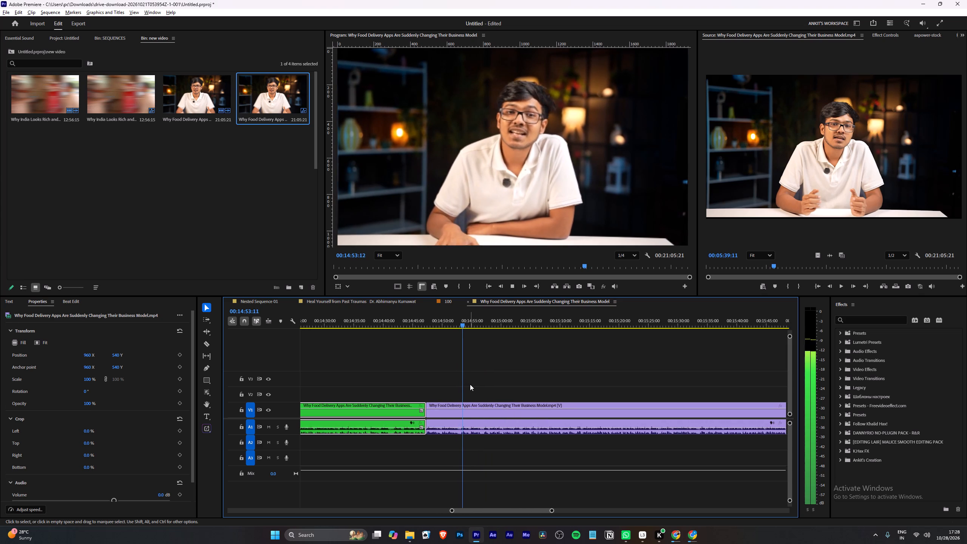
scroll(470, 384, "up", 5, "alt")
scroll(470, 384, "down", 7)
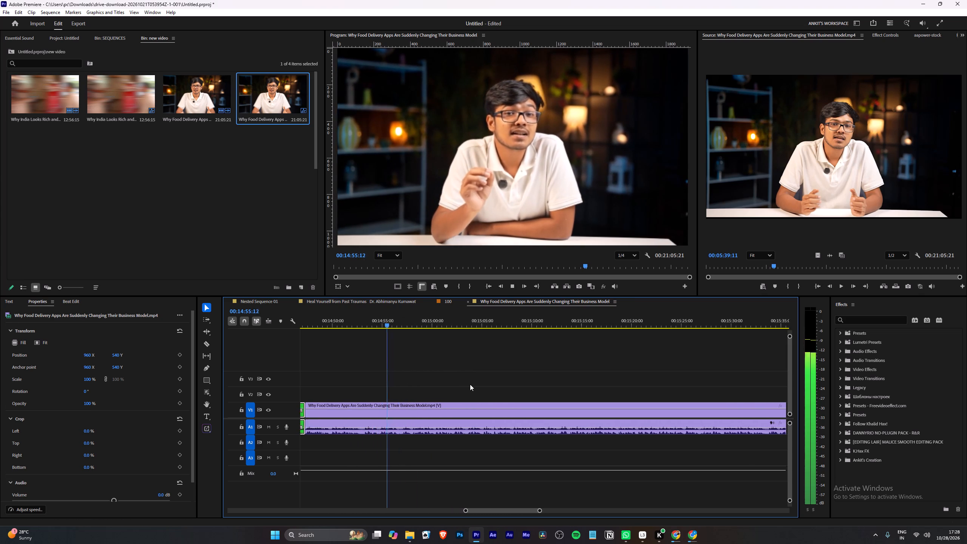
scroll(470, 384, "down", 2)
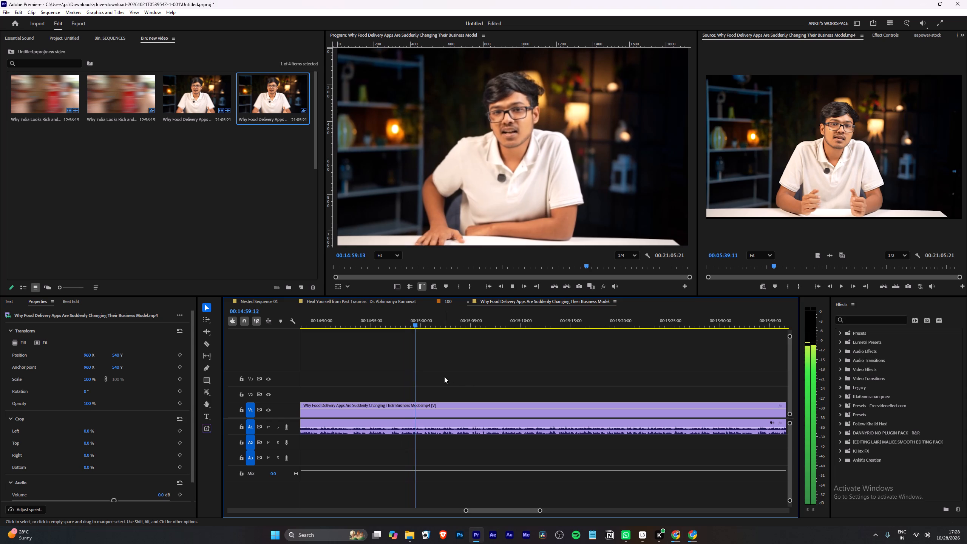
scroll(374, 380, "up", 4)
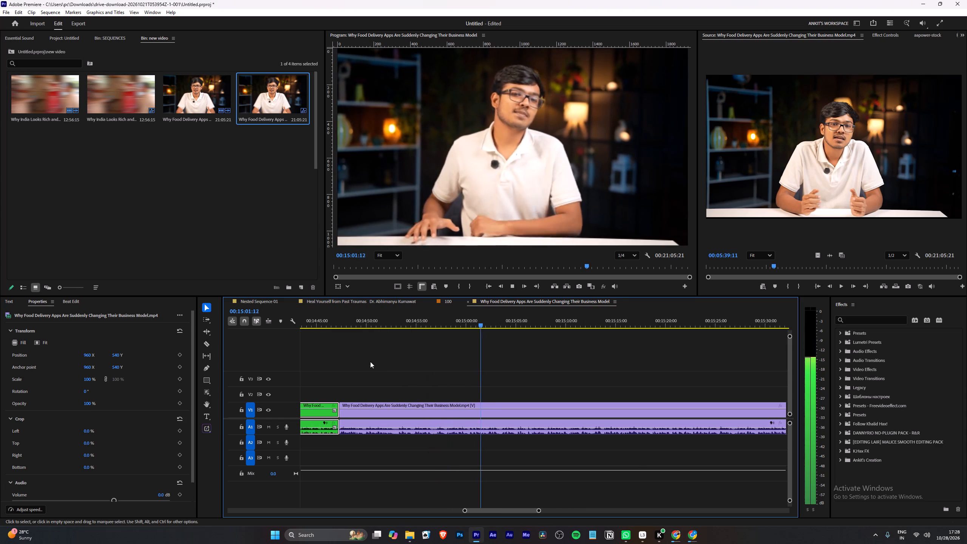
Go back to before the "Not clear what problem Toing solves" quote and cut the clip at about 00:14:57.
left_click(432, 324)
key("space")
scroll(452, 360, "up", 8, "alt")
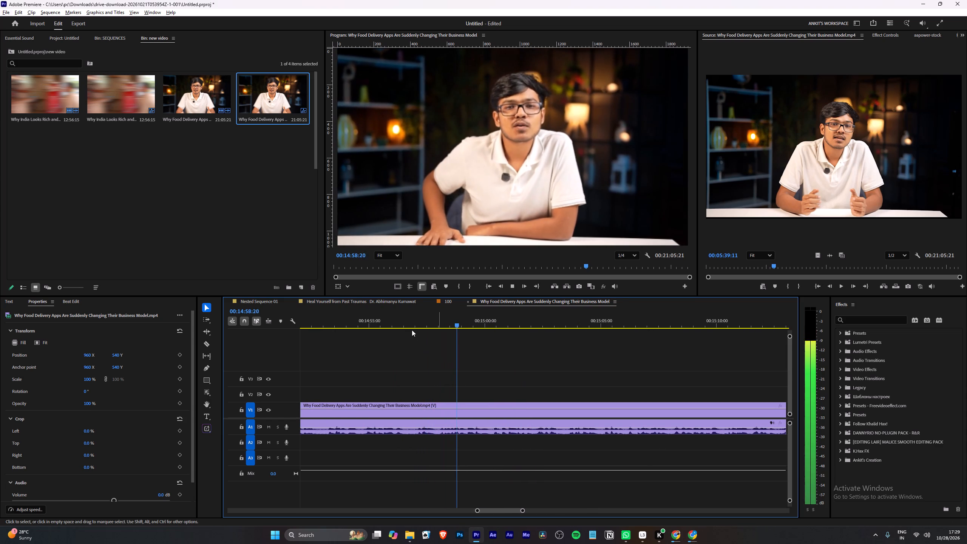
left_click(416, 328)
type("w")
key("space")
scroll(425, 368, "down", 5, "alt")
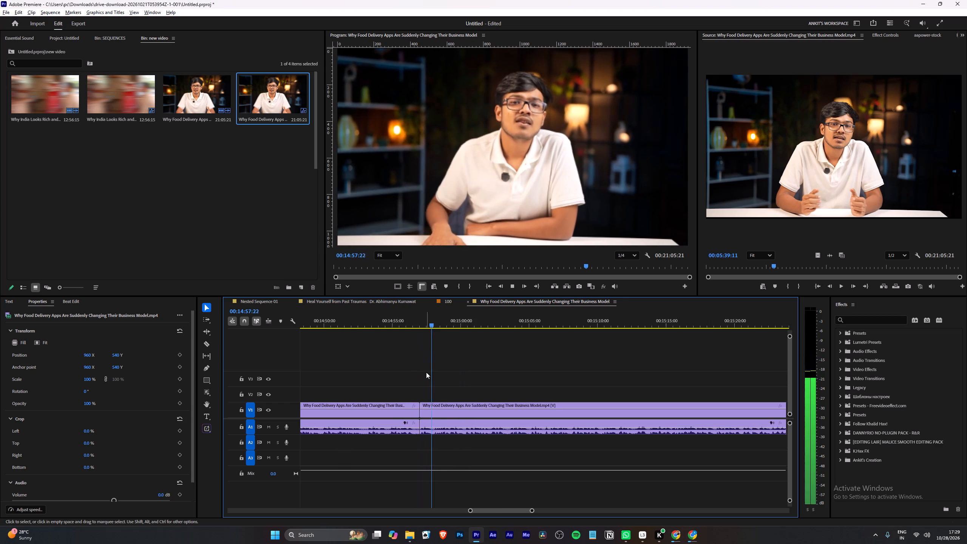
scroll(426, 372, "down", 5, "alt")
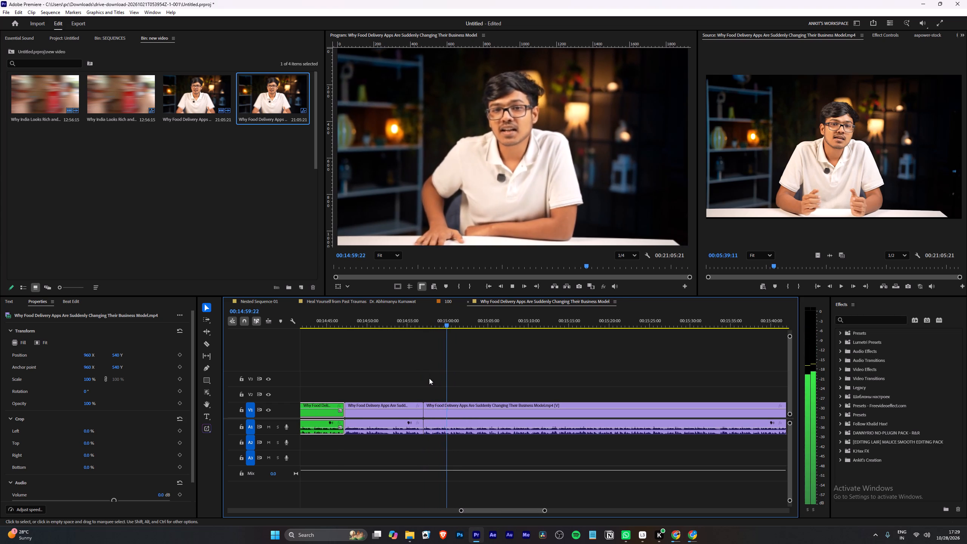
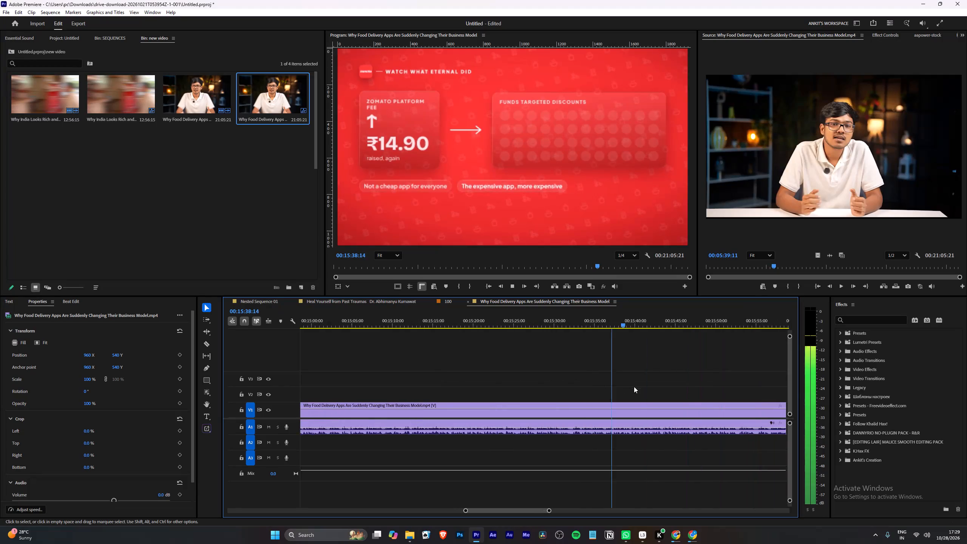
Review the Eternal graphics passage and cut the clip where the "Zomato Now" vending pods graphic ends, at about 00:15:54.
scroll(632, 394, "up", 10, "alt")
scroll(587, 392, "down", 6)
scroll(526, 393, "up", 2, "alt")
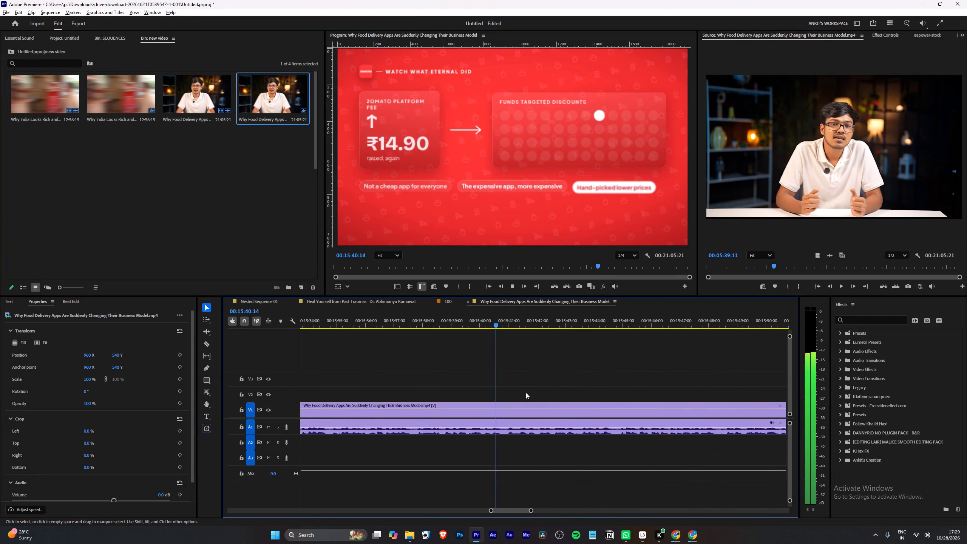
scroll(526, 393, "down", 5)
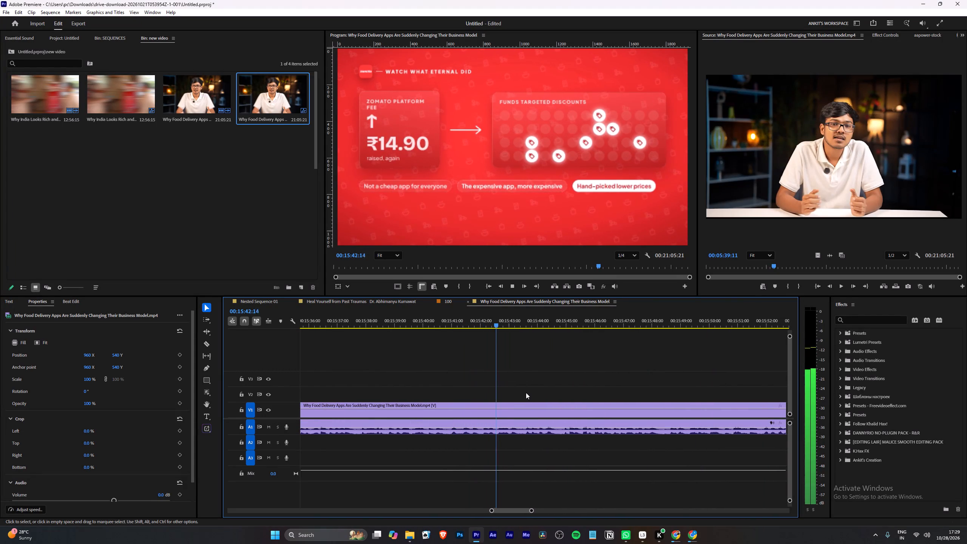
scroll(526, 393, "down", 3, "alt")
scroll(526, 393, "up", 3, "alt")
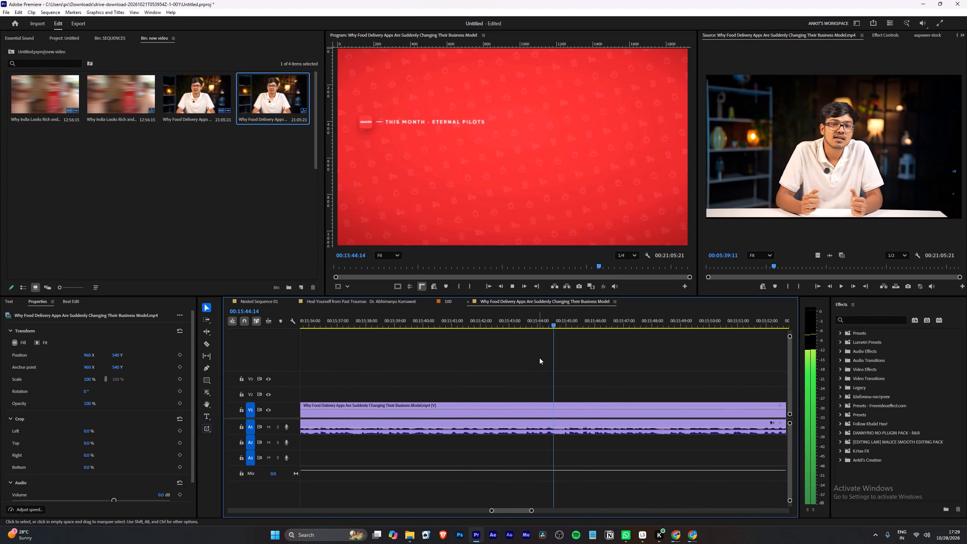
scroll(542, 367, "down", 2, "alt")
scroll(542, 367, "down", 7)
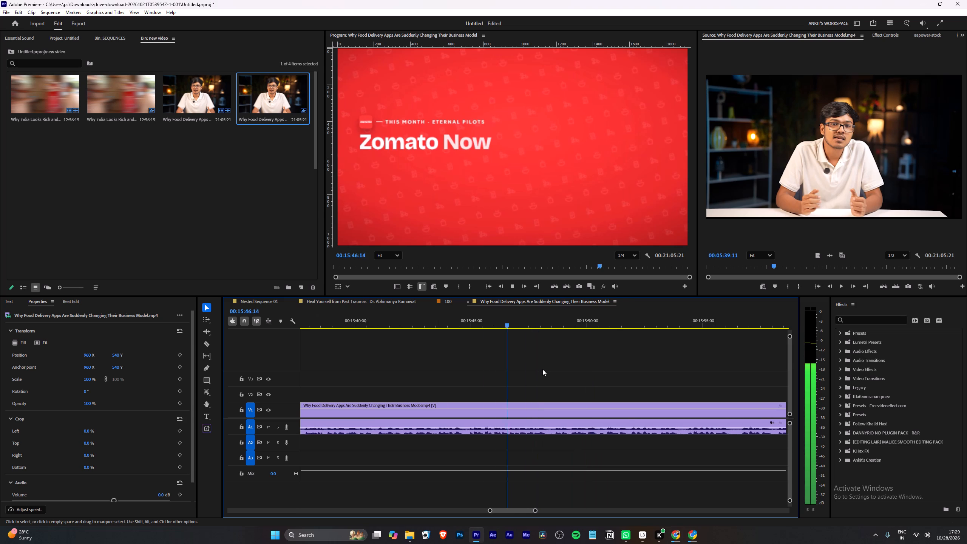
scroll(542, 369, "down", 3)
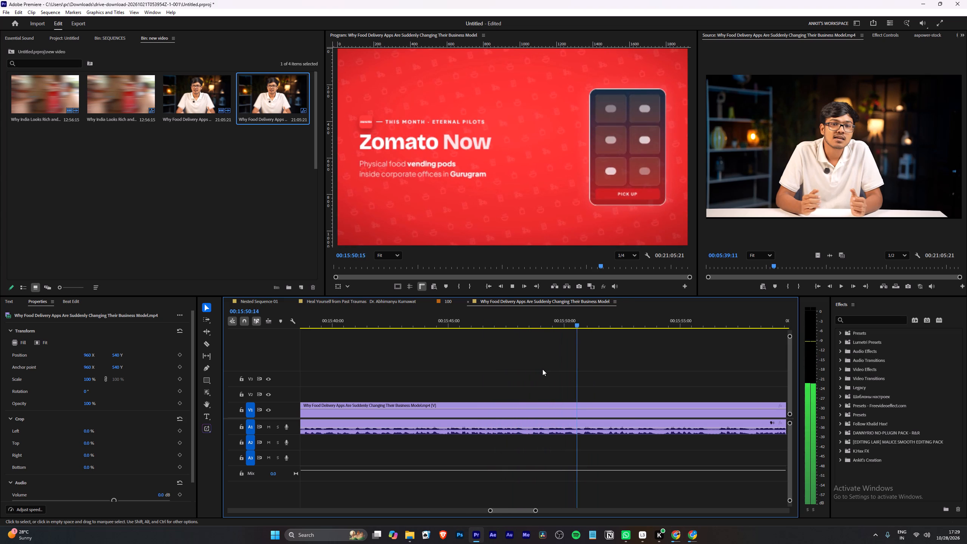
scroll(647, 382, "down", 5)
scroll(635, 388, "up", 3, "alt")
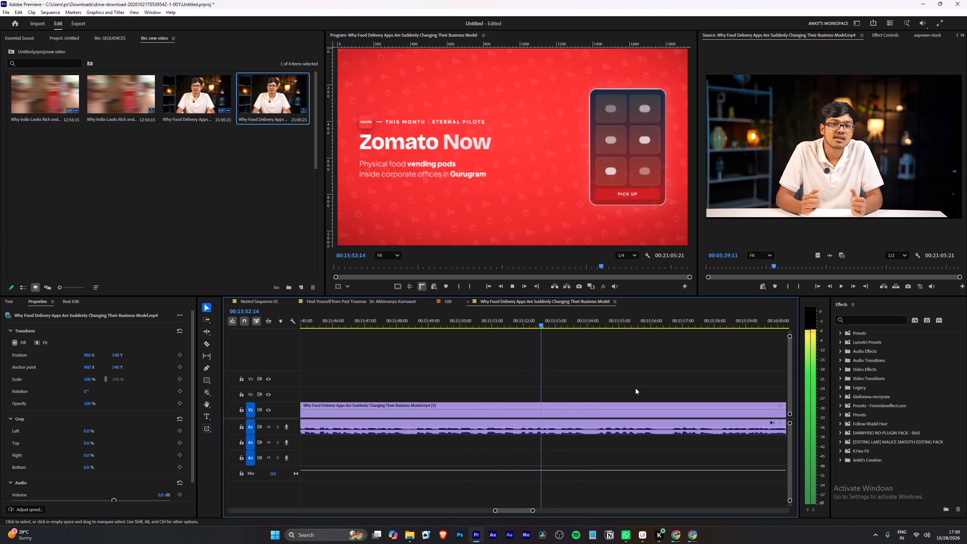
scroll(607, 389, "up", 1, "alt")
key("w")
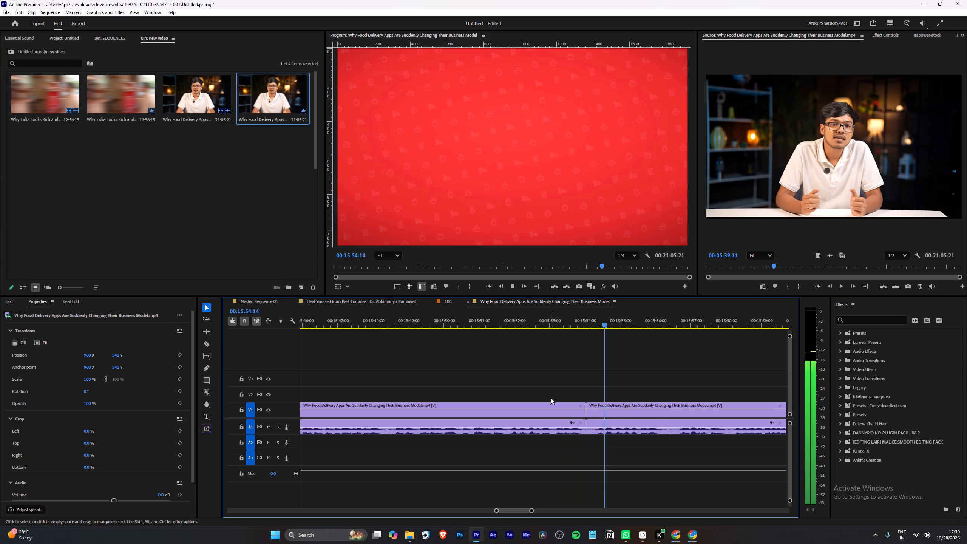
Give the segment ending at about 00:15:54 the green GFX label.
right_click(543, 417)
left_click(578, 295)
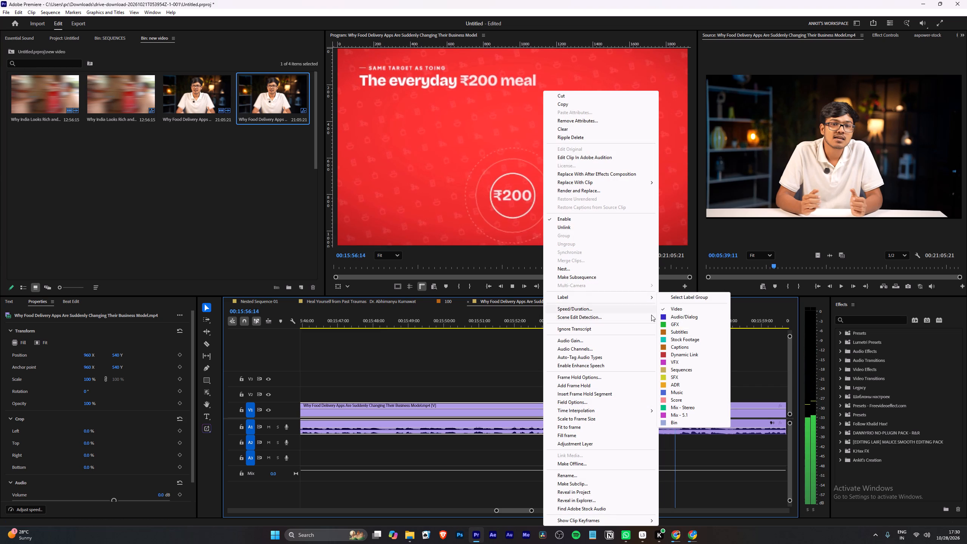
left_click(681, 327)
left_click(642, 359)
Watch the "The everyday ₹200 meal" graphics passage through the speaker's return until the "Flipkart enters food delivery" graphic at about 00:16:18.
scroll(582, 372, "down", 10, "alt")
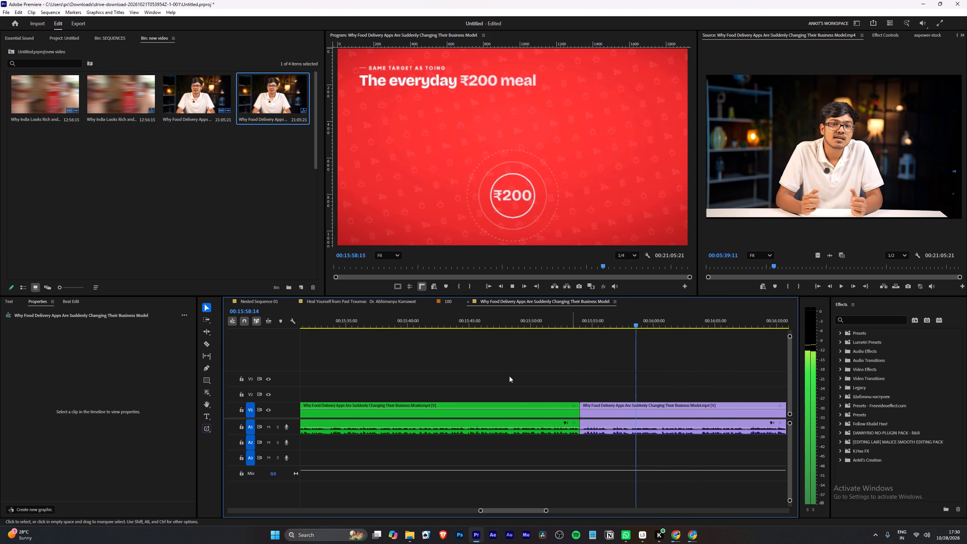
scroll(508, 378, "down", 5)
left_click(516, 380)
scroll(516, 380, "down", 5)
scroll(516, 380, "down", 8, "alt")
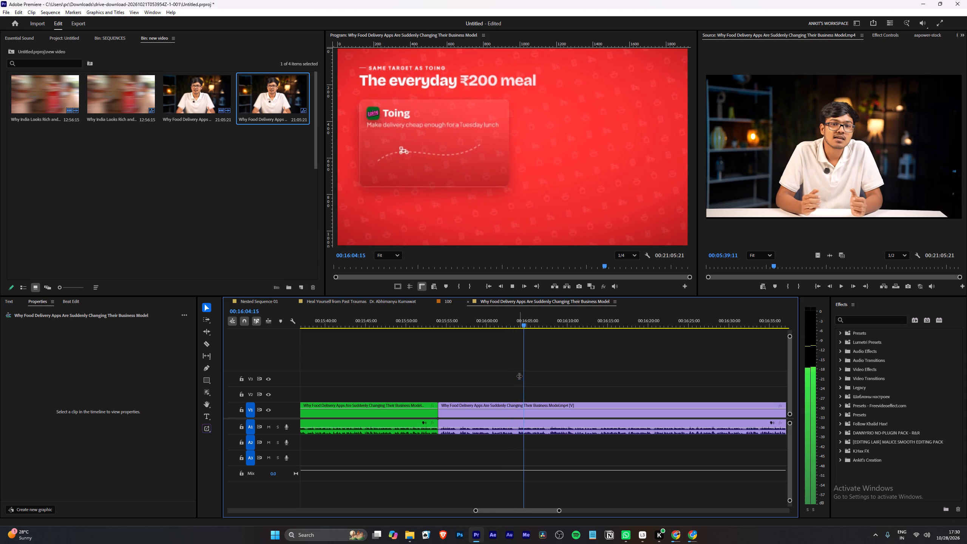
scroll(519, 376, "down", 4)
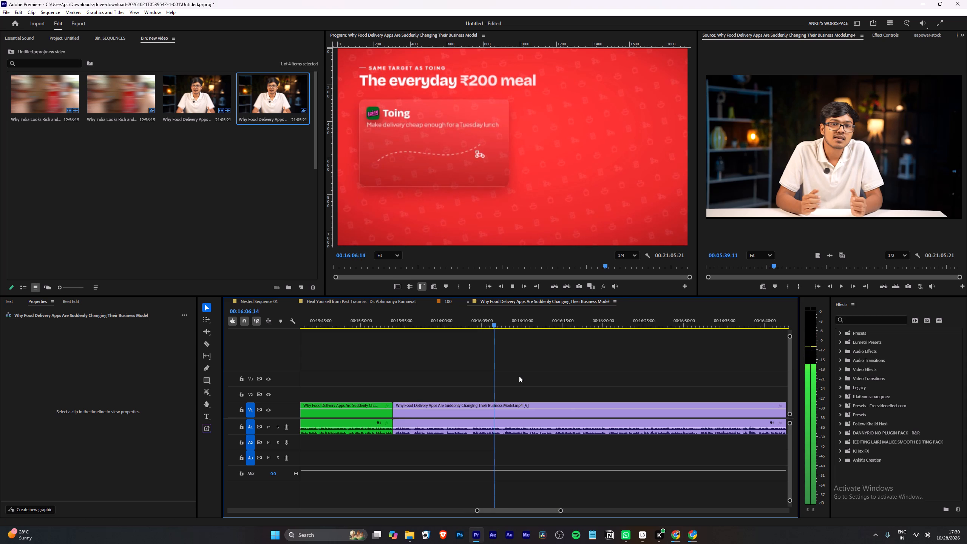
scroll(519, 376, "down", 8)
scroll(400, 374, "up", 4, "alt")
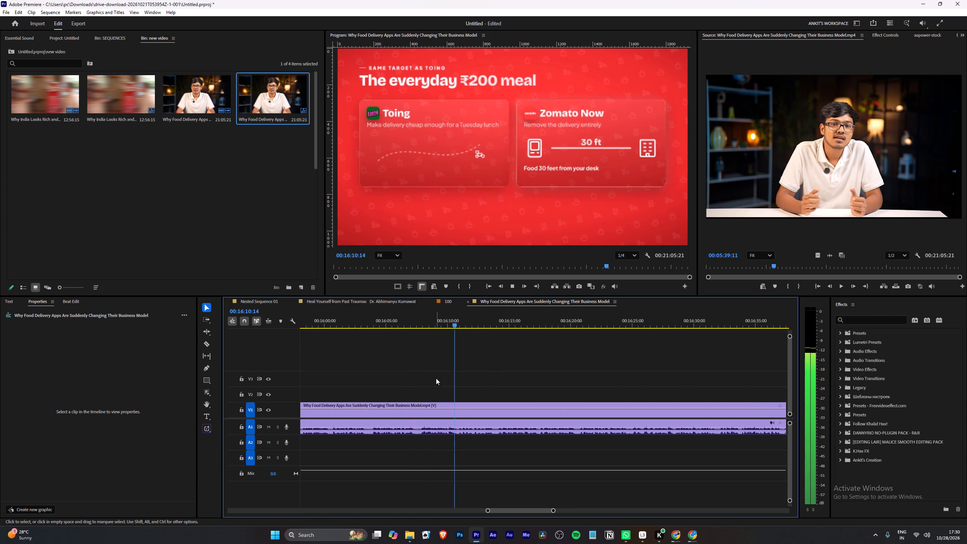
scroll(487, 390, "up", 3, "alt")
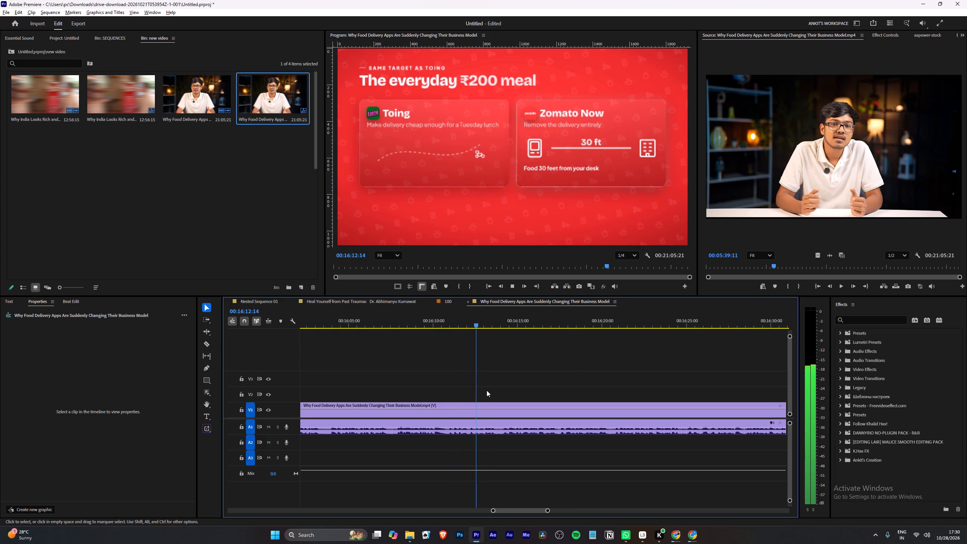
left_click(491, 381)
scroll(491, 381, "down", 5)
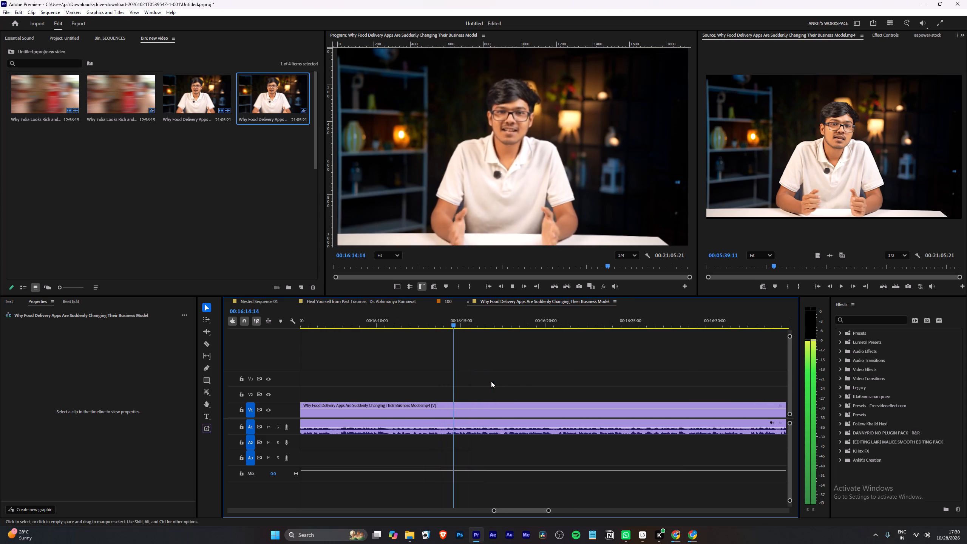
scroll(491, 381, "down", 7, "alt")
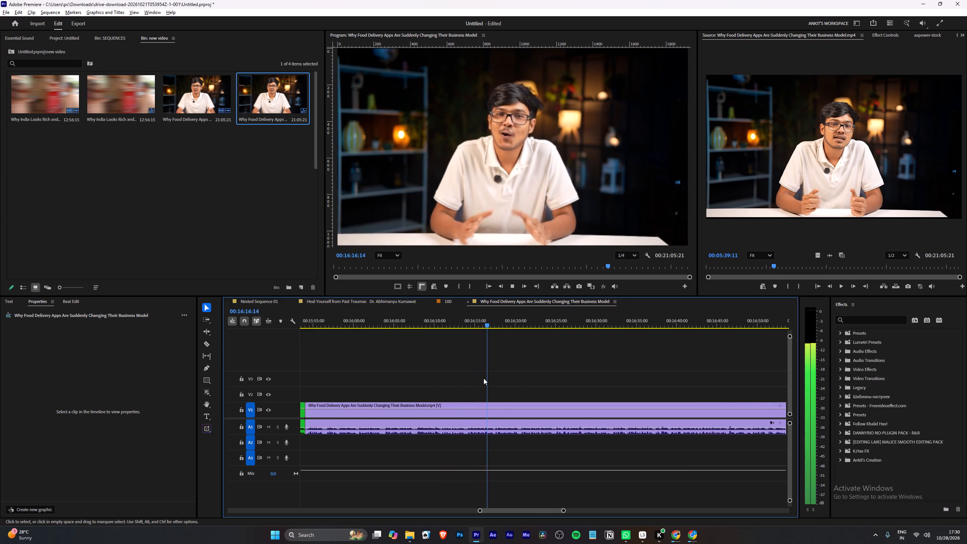
scroll(397, 370, "up", 4)
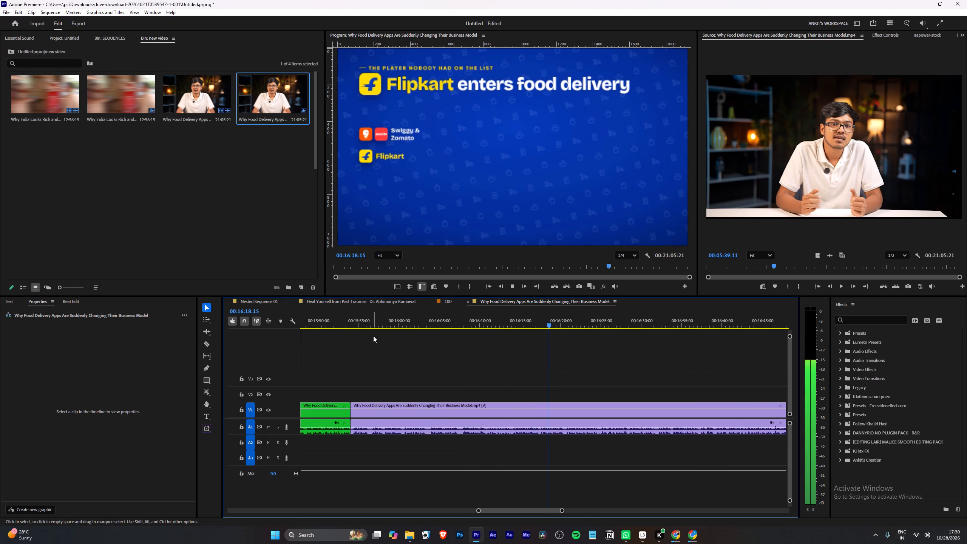
Go back to the opening of "The everyday ₹200 meal" graphic and cut the clip at about 00:15:57.
left_click(354, 318)
key("space")
scroll(359, 366, "up", 6, "alt")
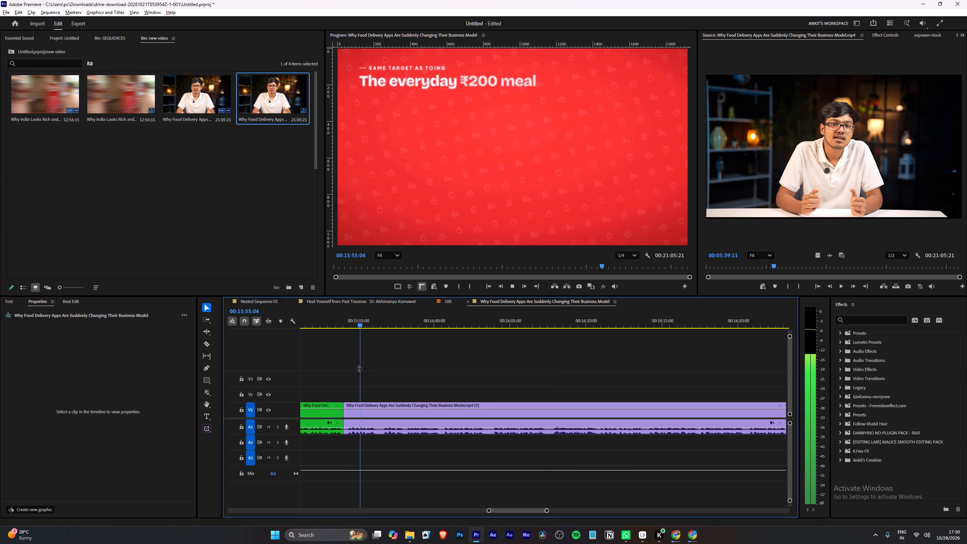
scroll(359, 368, "up", 2, "alt")
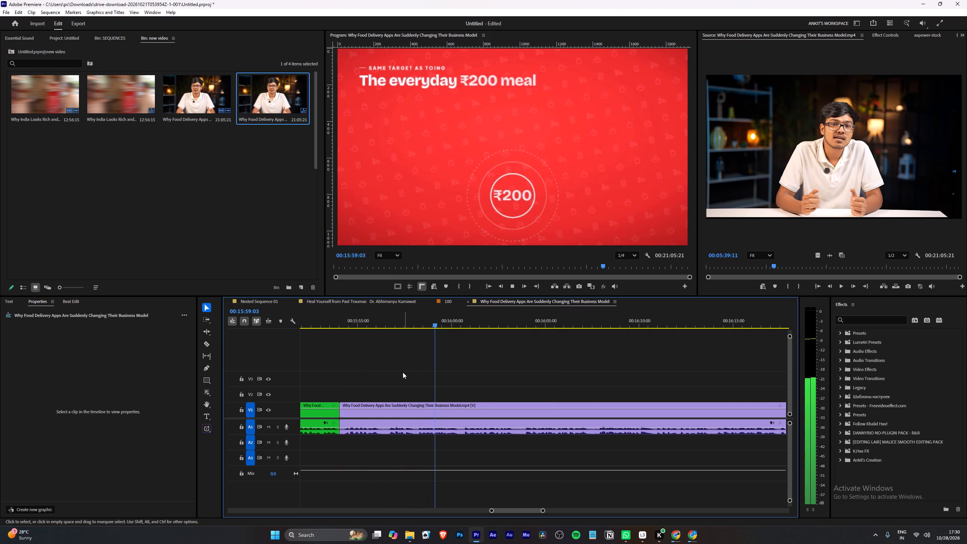
left_click_drag(382, 323, 388, 323)
type("w")
key("space")
Watch the Toing and Zomato Now comparison graphic from about 00:15:58 until the speaker returns at about 00:16:14.
scroll(391, 380, "down", 2, "alt")
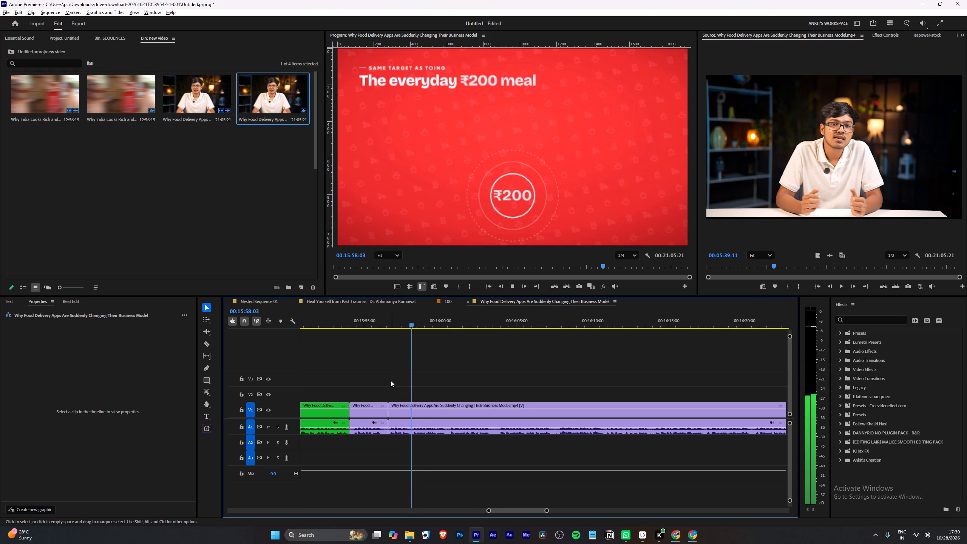
scroll(405, 380, "up", 2, "alt")
scroll(405, 380, "down", 1, "alt")
scroll(405, 380, "down", 5)
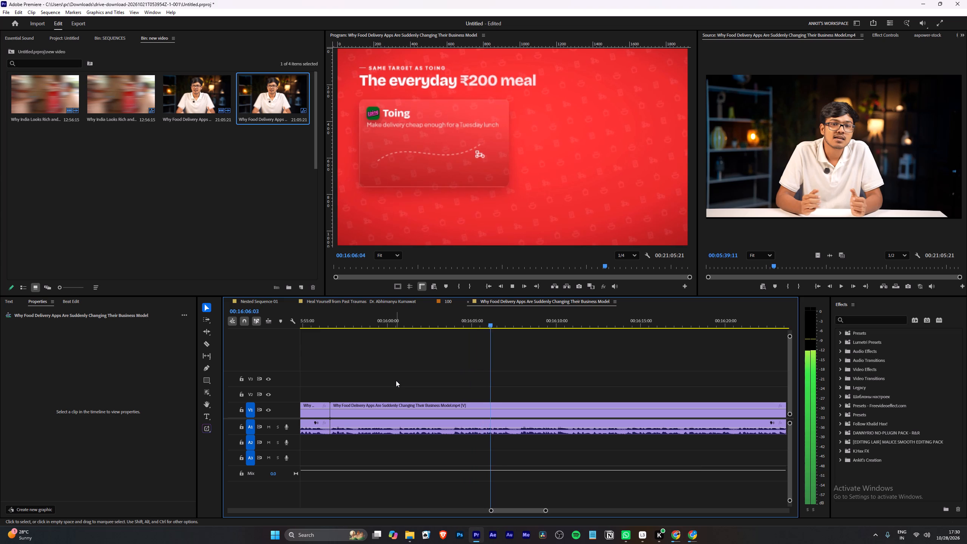
scroll(392, 382, "down", 2)
scroll(392, 382, "down", 2, "alt")
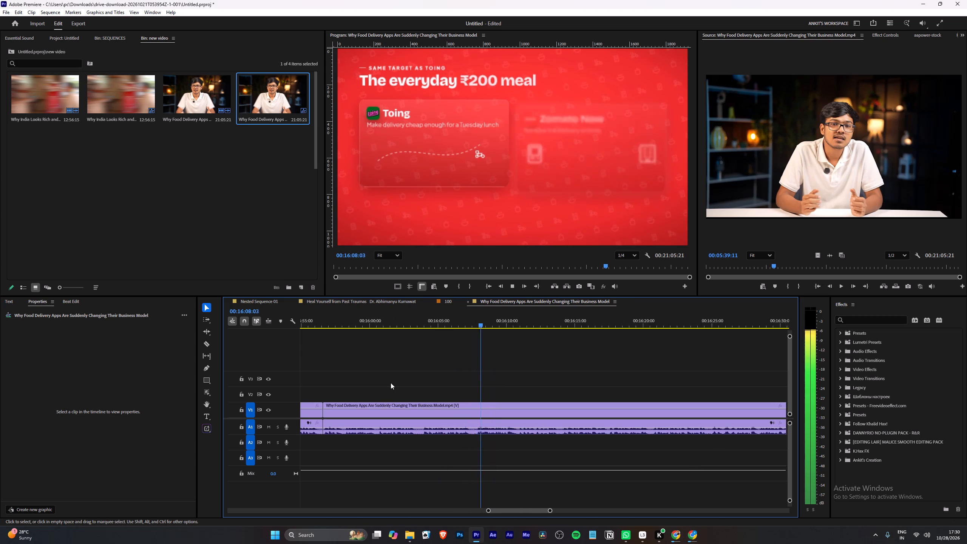
scroll(391, 383, "down", 3)
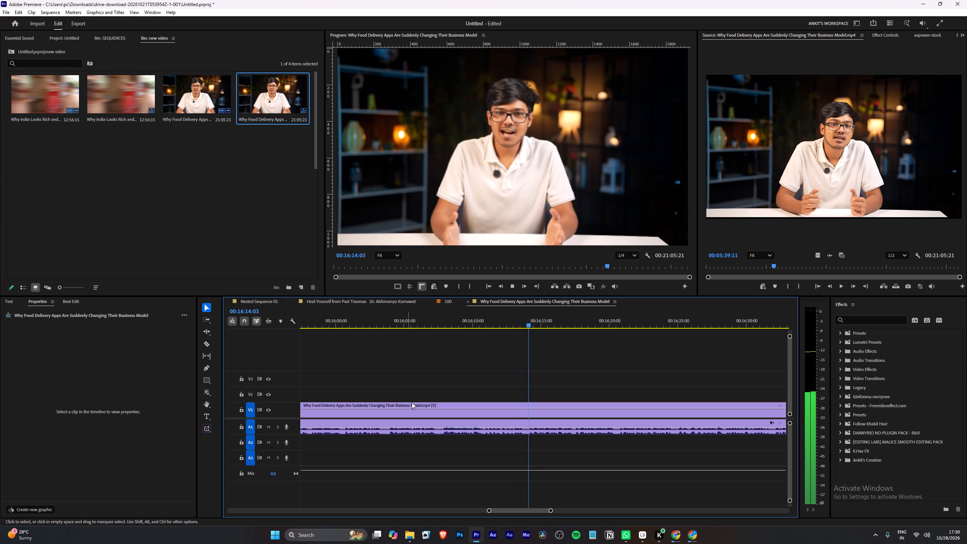
Cut the clip at the exact frame where the ₹200 meal graphic ends and the speaker returns, at 00:16:13:22.
scroll(587, 377, "up", 4, "alt")
scroll(475, 355, "up", 3, "alt")
left_click(477, 318)
key("space")
scroll(500, 365, "up", 3, "alt")
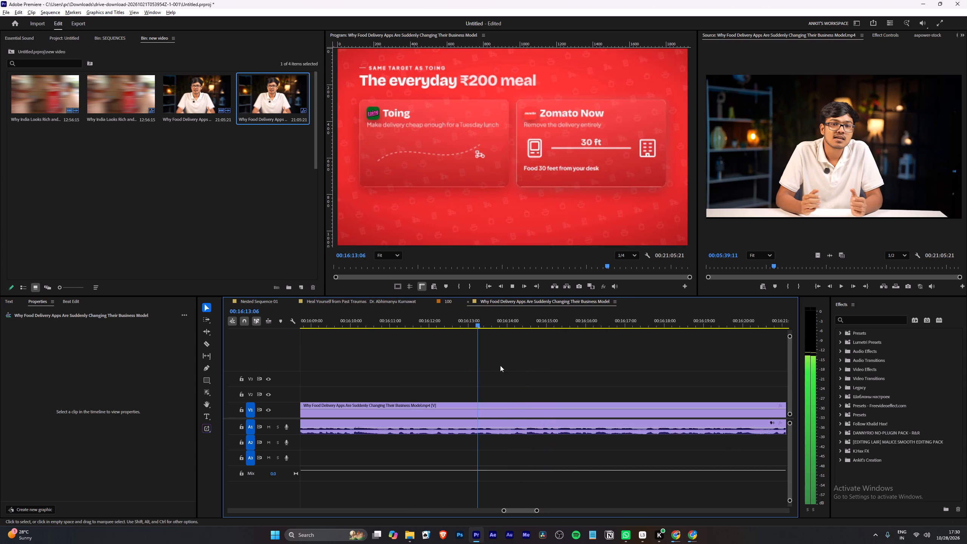
scroll(500, 365, "up", 1, "alt")
key("space")
key("space")
key("space")
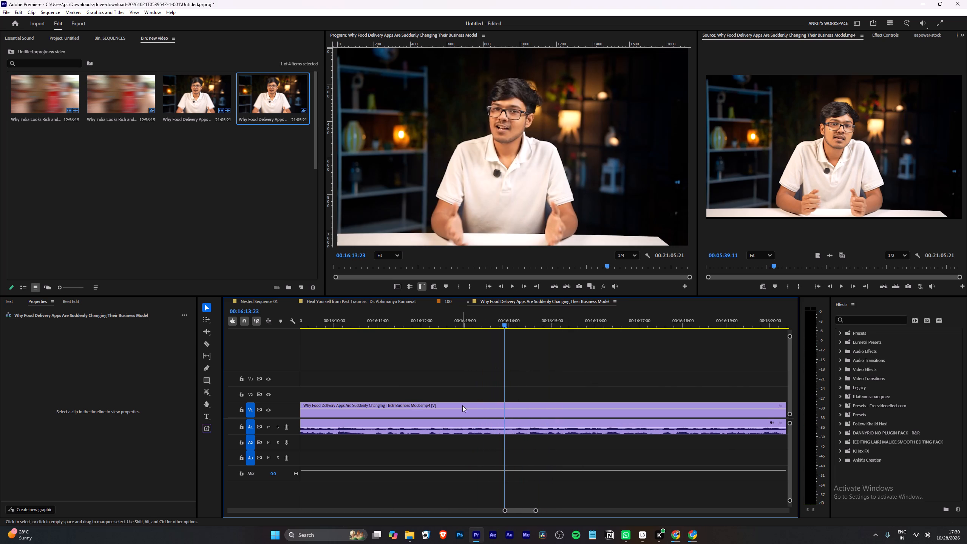
key("Left")
key("Left")
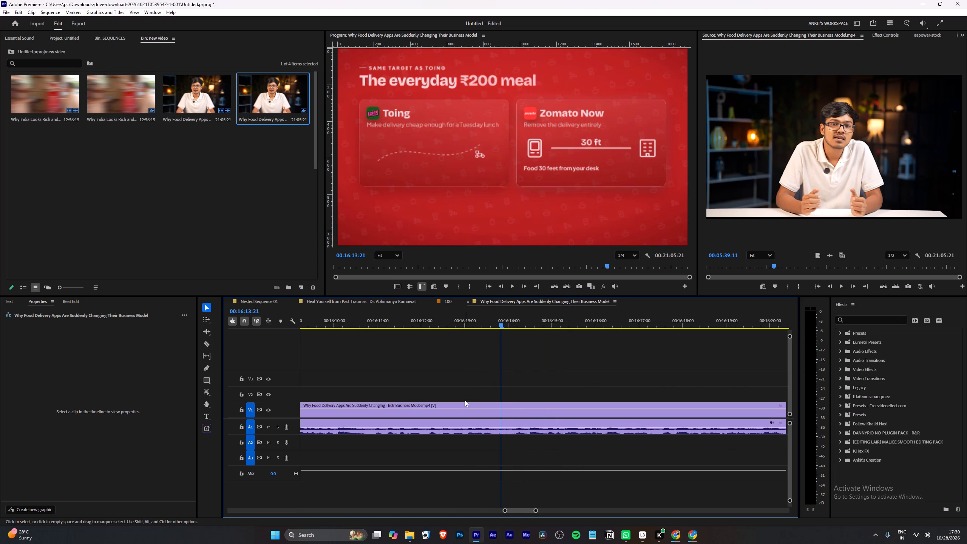
key("Right")
right_click(465, 405)
key("w")
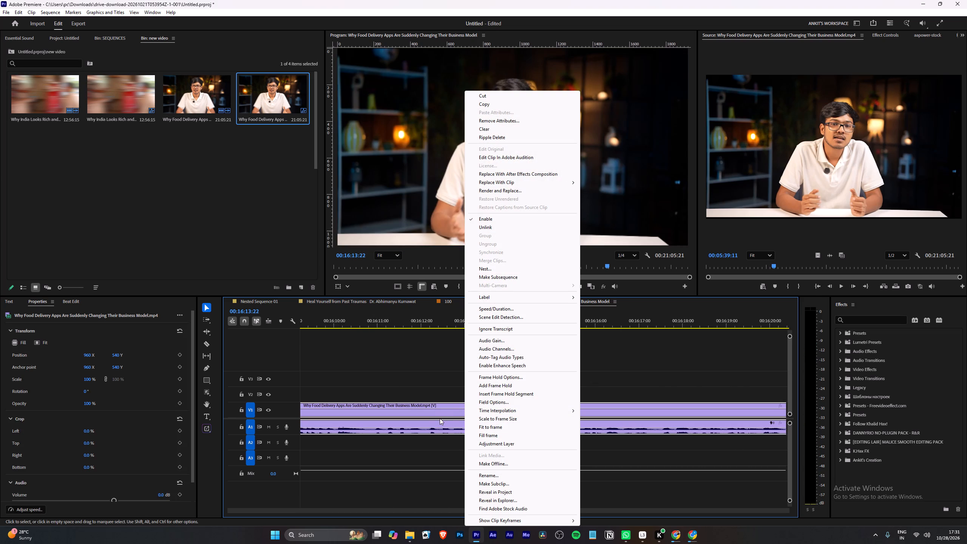
left_click(443, 408)
key("w")
key("space")
Give the ₹200 meal graphics segment between about 00:15:57 and 00:16:14 the green GFX label.
right_click(447, 411)
left_click(499, 291)
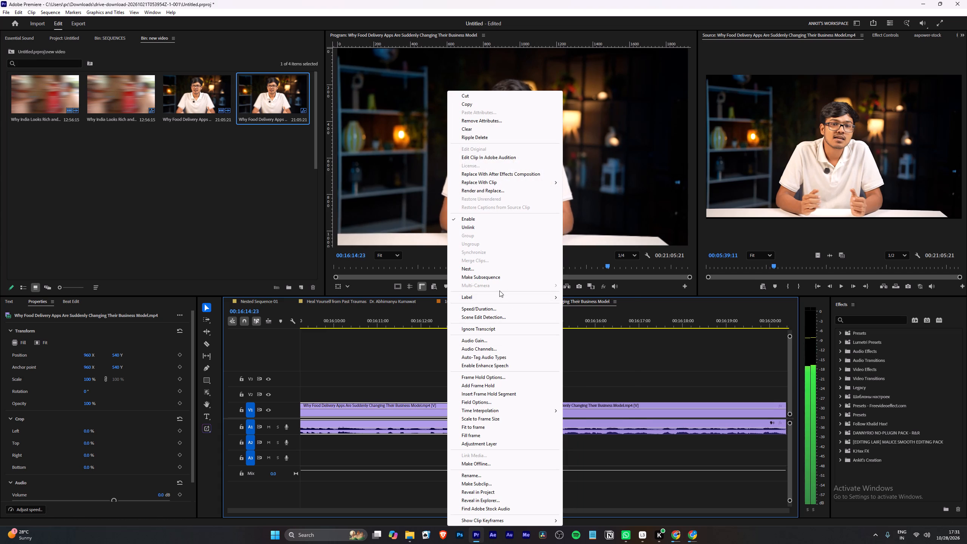
left_click(508, 298)
left_click(583, 321)
left_click(530, 375)
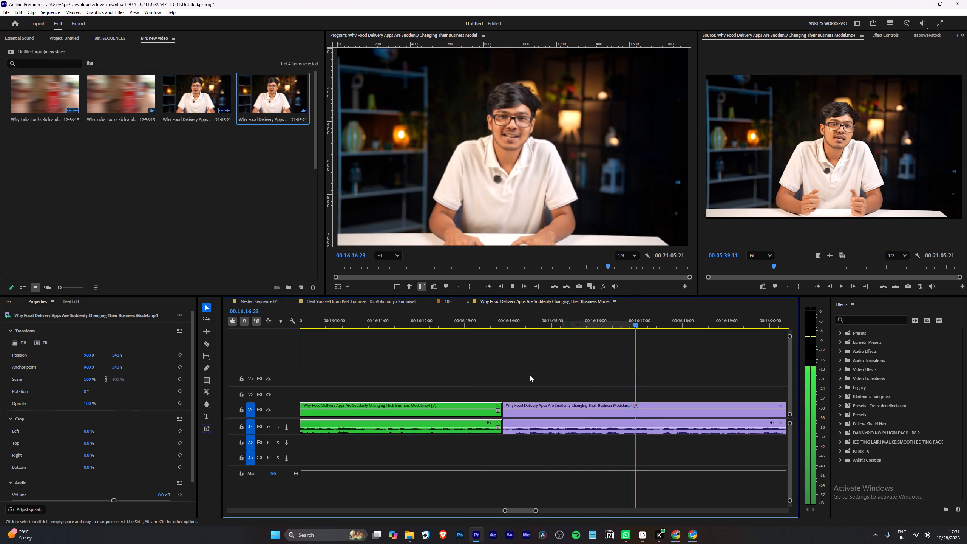
Cut the clip where the "The player nobody had on the list" Flipkart graphic begins, at about 00:16:17.
scroll(528, 378, "down", 15, "alt")
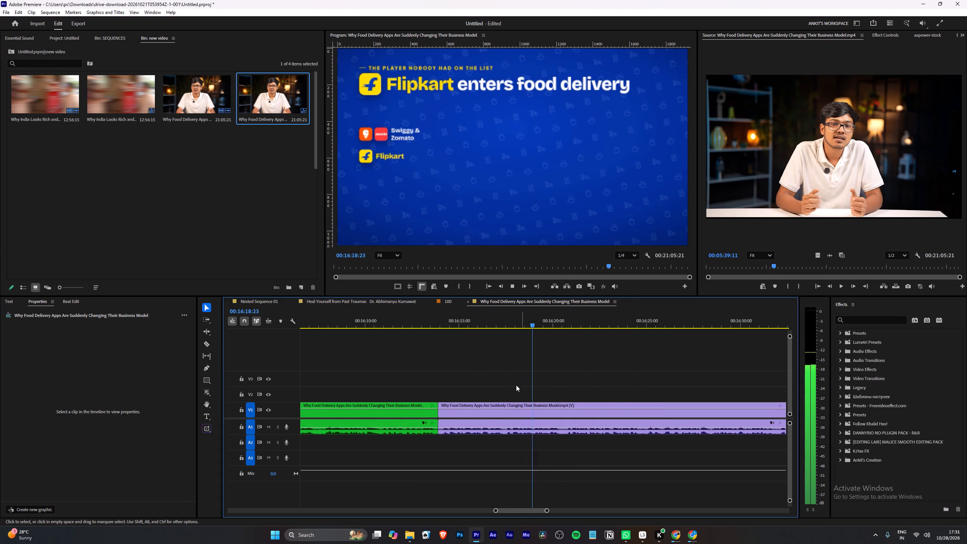
scroll(512, 391, "down", 4)
scroll(470, 378, "up", 5)
left_click(483, 320)
key("space")
scroll(499, 351, "up", 4, "alt")
key("space")
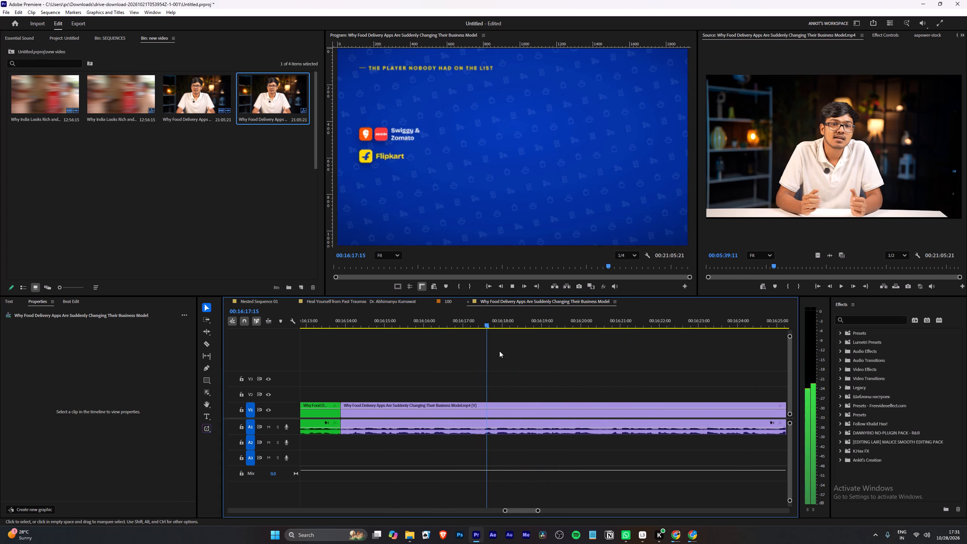
left_click(487, 322)
key("w")
key("space")
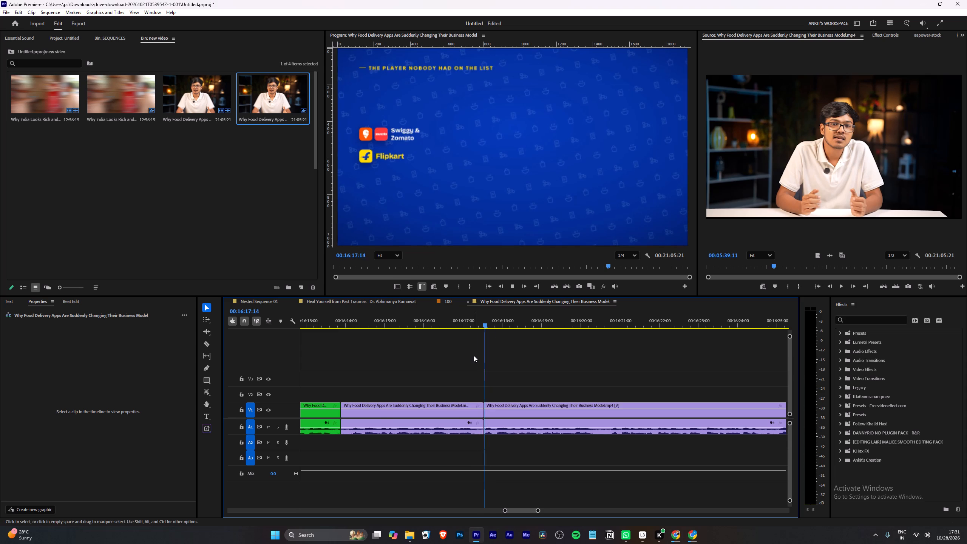
Watch the Flipkart and "Four players. Four directions." graphics passage from about 00:16:17 to about 00:16:58 to find where it ends.
scroll(471, 364, "down", 5, "alt")
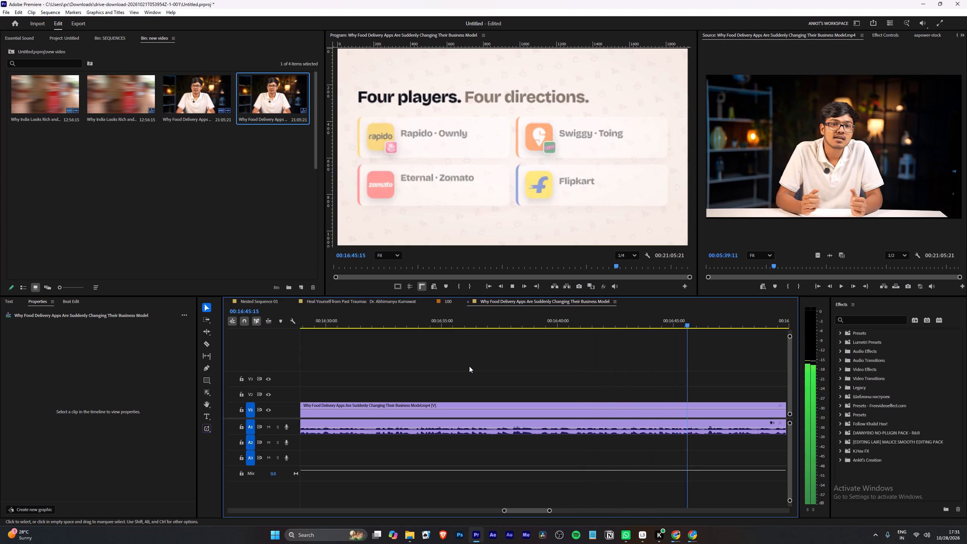
scroll(470, 370, "down", 12)
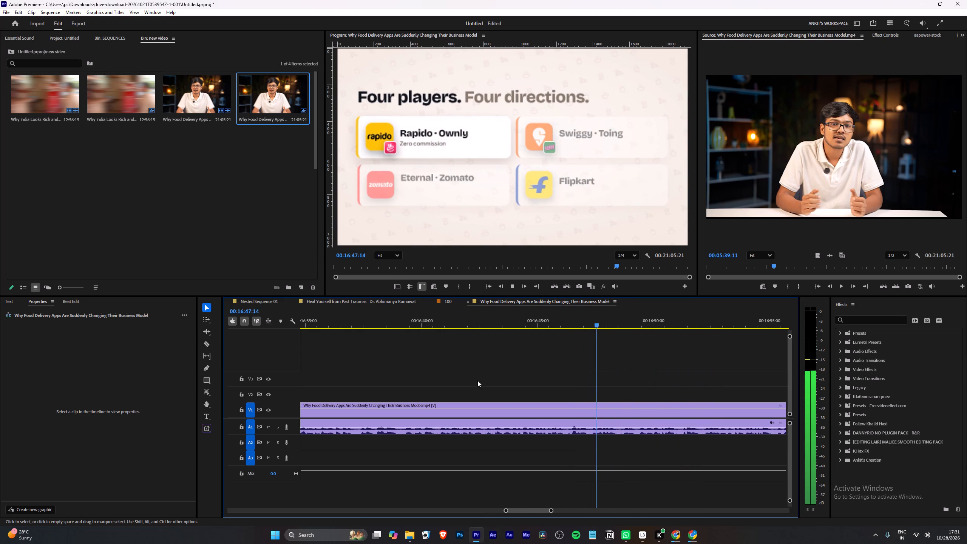
scroll(477, 380, "down", 5)
scroll(539, 377, "down", 10)
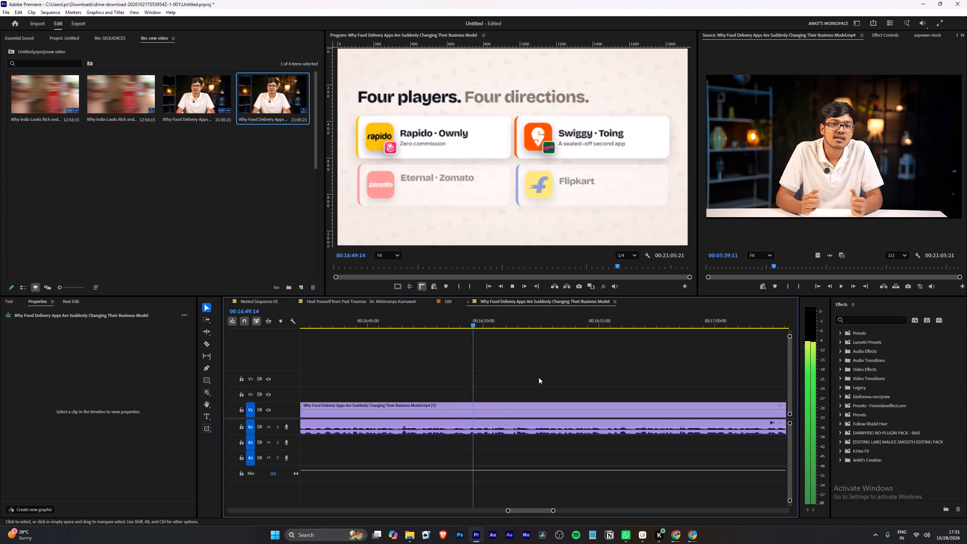
scroll(539, 377, "down", 11)
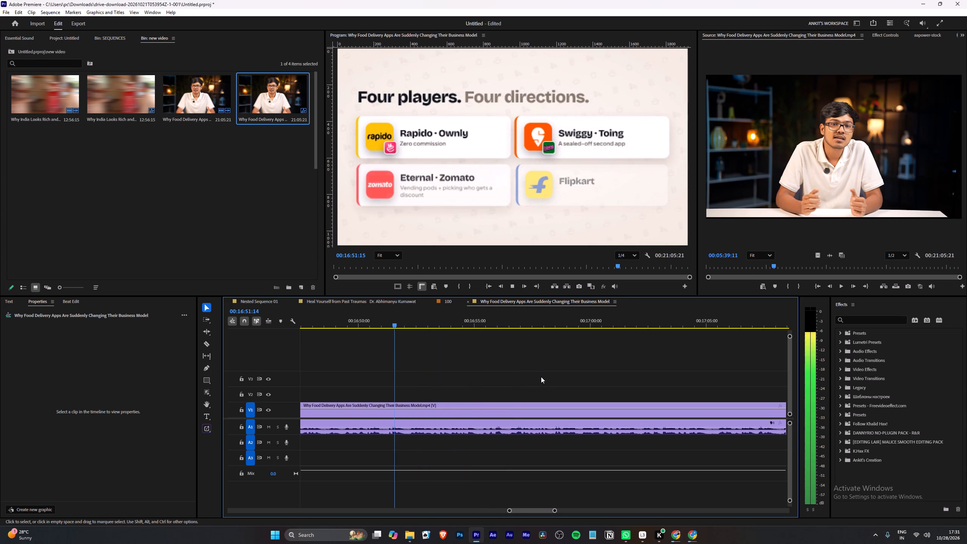
scroll(485, 368, "down", 5)
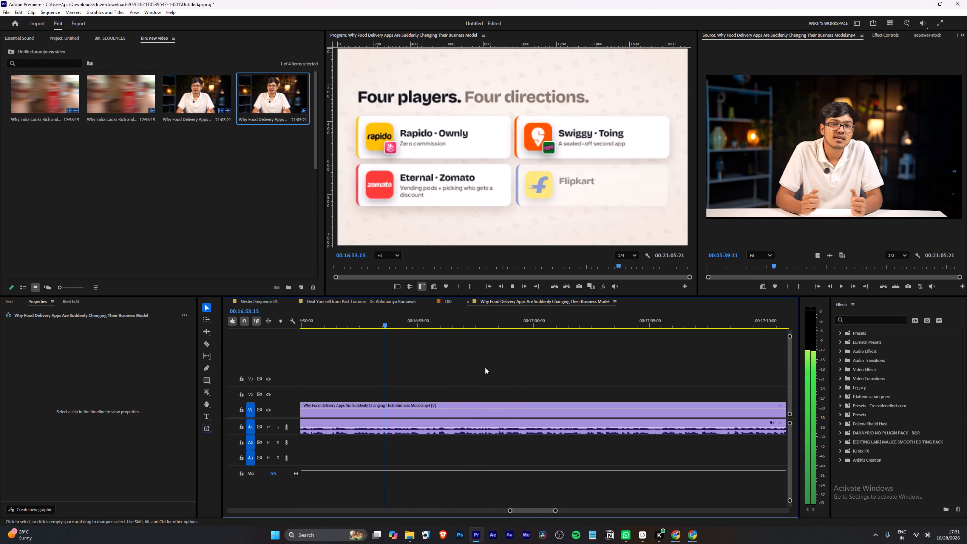
scroll(483, 367, "down", 4)
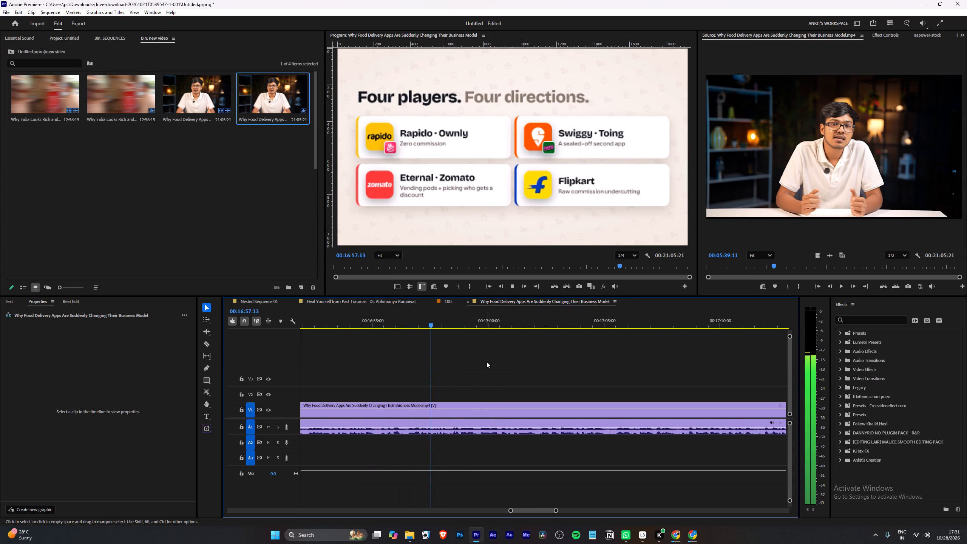
Cut the clip where the "Four players. Four directions." graphic ends and the speaker returns, at 00:16:58:08, and resume playback.
scroll(489, 355, "up", 4, "alt")
left_click_drag(414, 318, 428, 318)
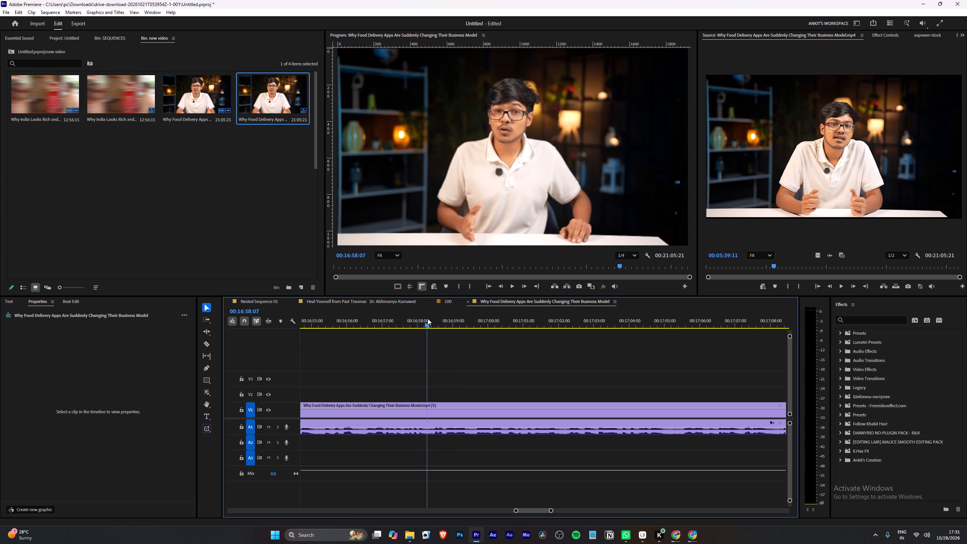
left_click_drag(428, 318, 429, 318)
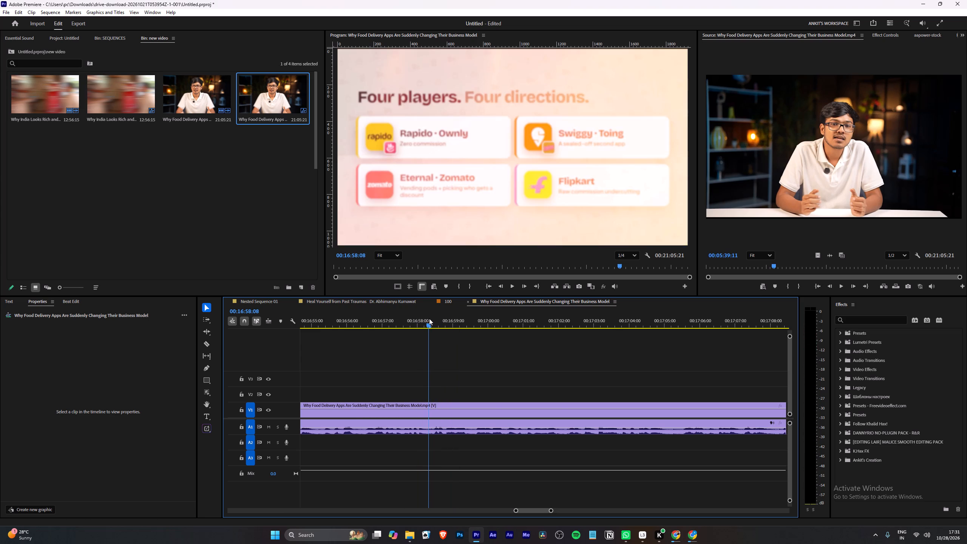
key("w")
key("space")
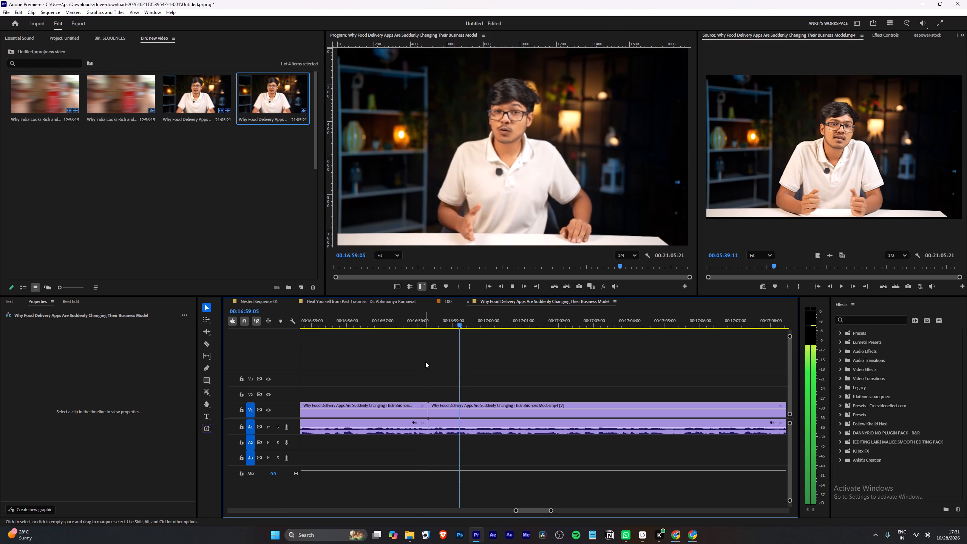
Give the Flipkart and four-players graphics segment between about 00:16:17 and 00:16:58 the green GFX label.
right_click(406, 402)
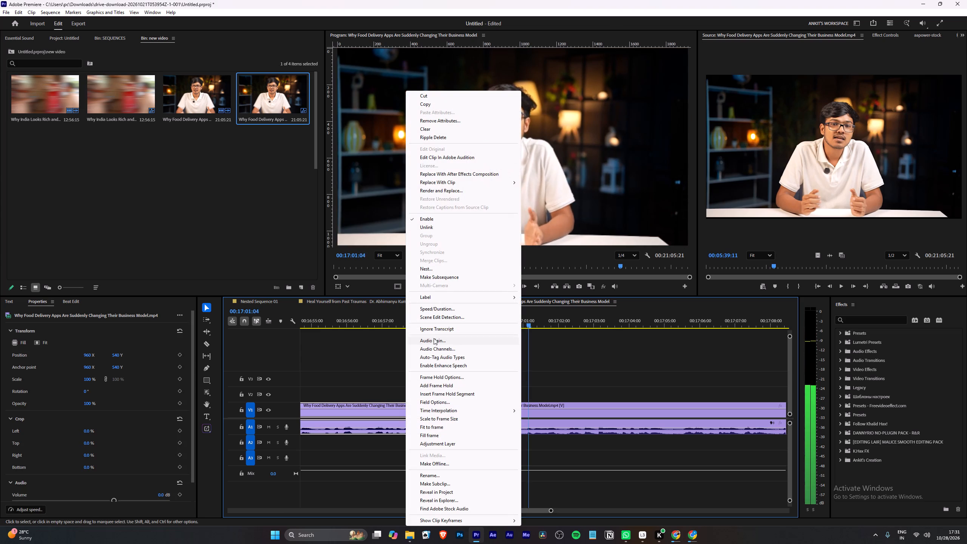
left_click(437, 297)
left_click(554, 321)
left_click(517, 344)
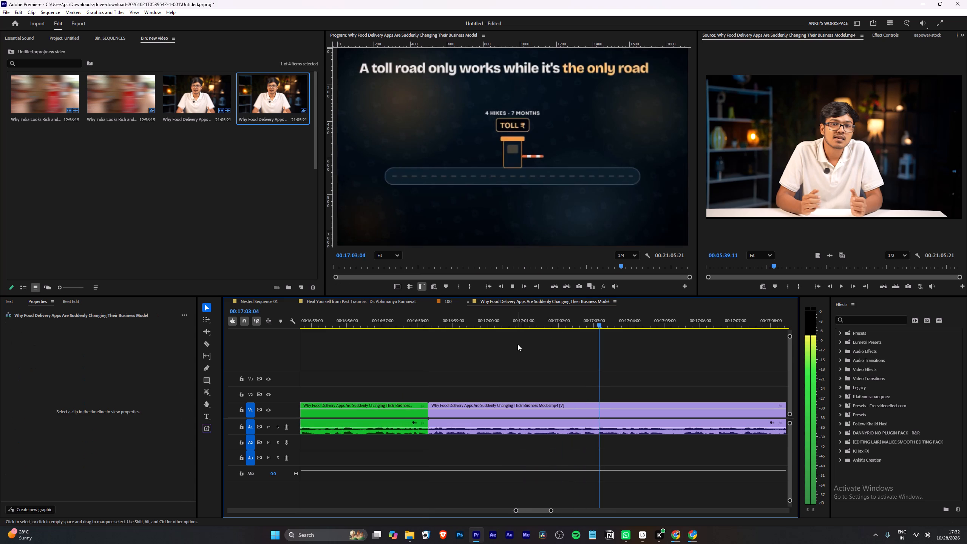
Watch the toll road and "Cheaper food delivery is coming" graphics from about 00:17:03 until the speaker returns by about 00:17:41.
scroll(503, 359, "down", 9)
scroll(502, 374, "down", 5, "alt")
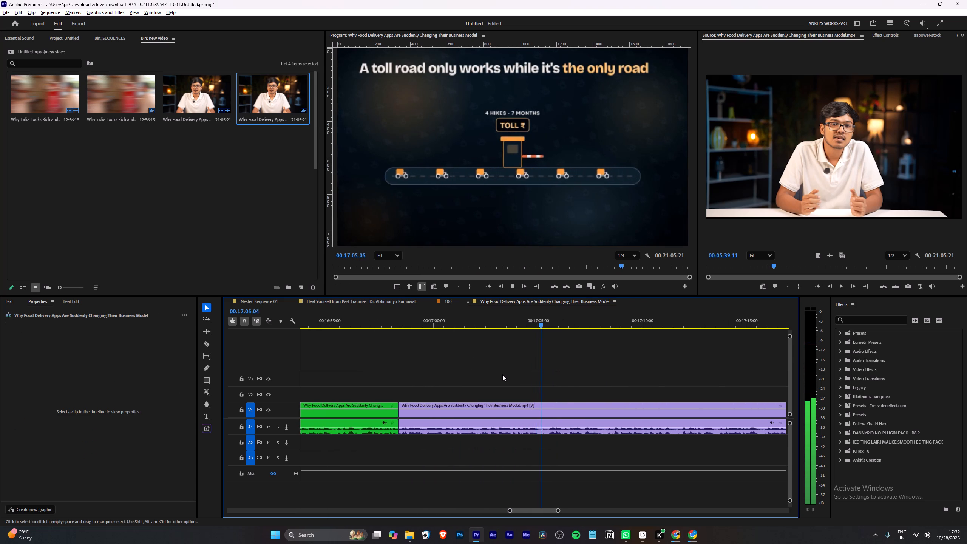
scroll(502, 374, "down", 5, "alt")
scroll(505, 380, "down", 5)
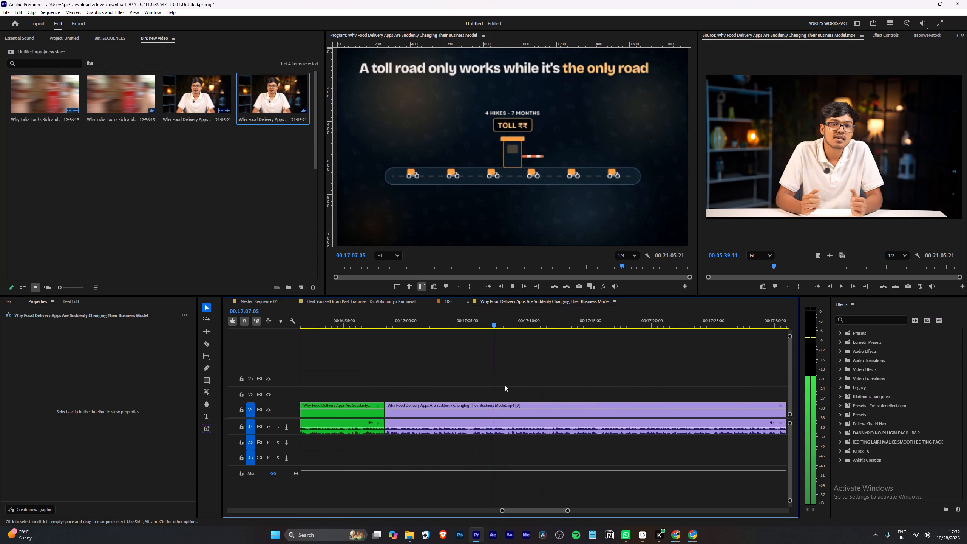
scroll(505, 373, "down", 5)
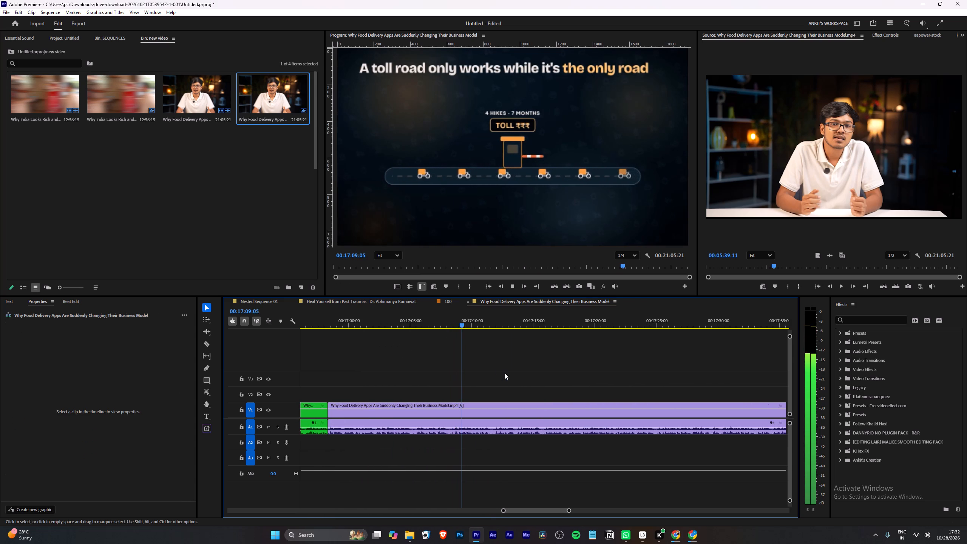
scroll(505, 372, "down", 5)
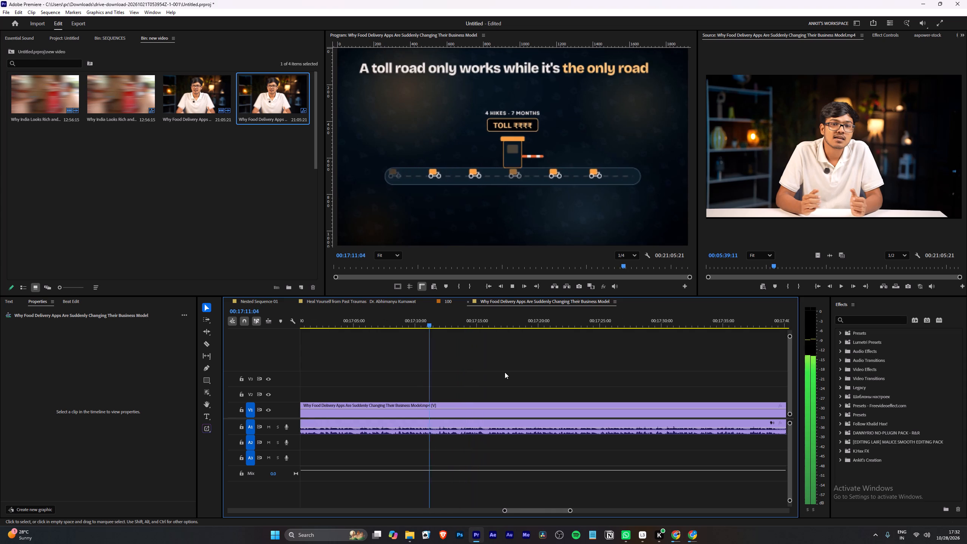
scroll(505, 370, "down", 5)
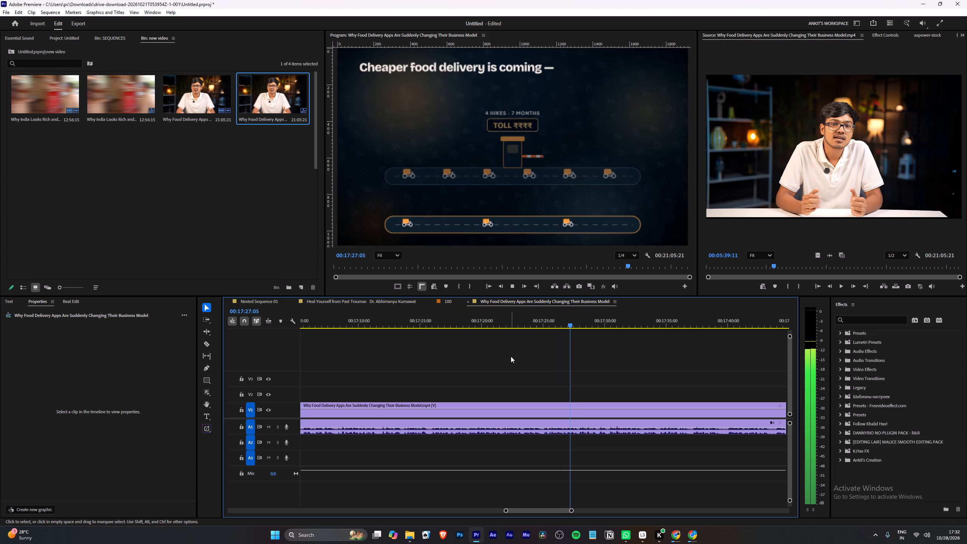
scroll(511, 356, "down", 13)
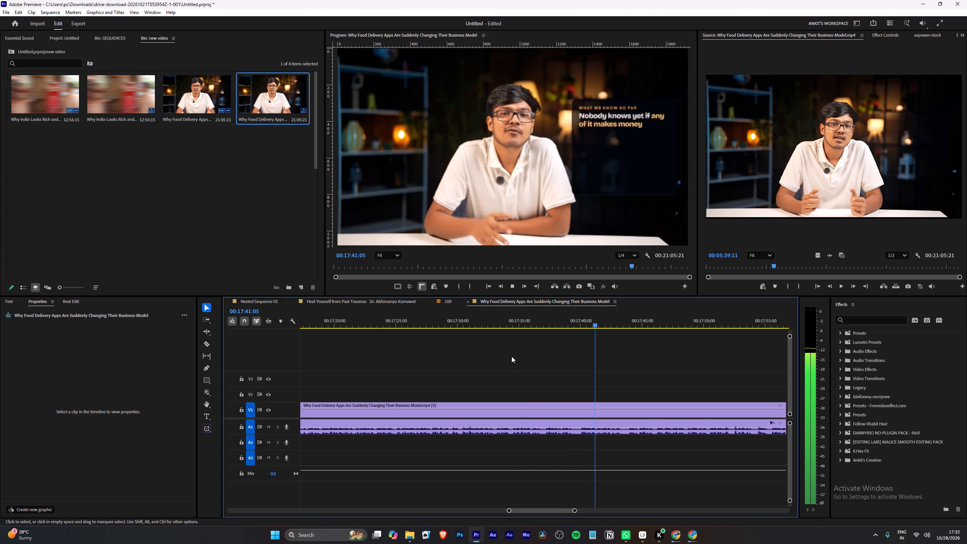
Watch the speaker with the "Nobody knows yet if any of it makes money" overlay from about 00:17:41 to 00:17:55.
scroll(513, 347, "down", 3, "alt")
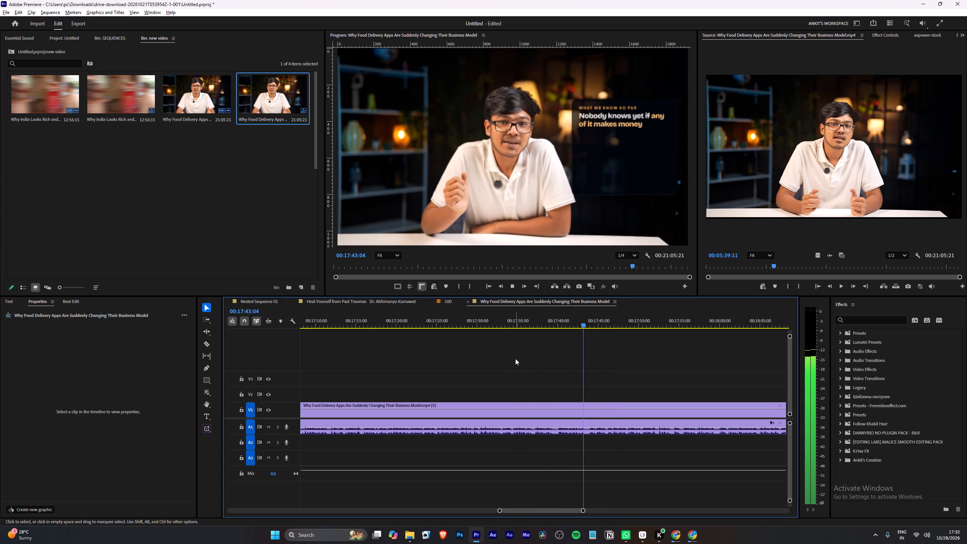
scroll(515, 359, "down", 20, "alt")
scroll(515, 359, "down", 10, "alt")
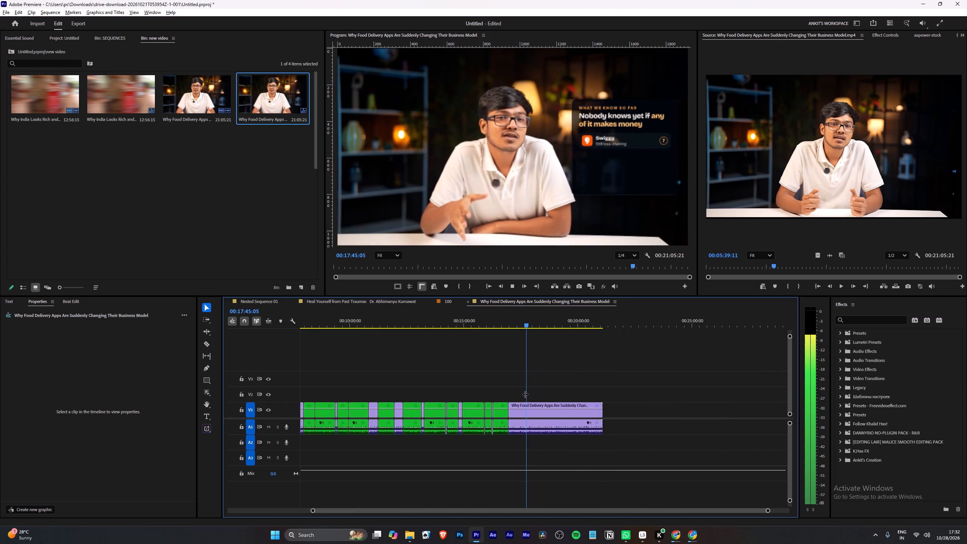
scroll(525, 394, "down", 4, "alt")
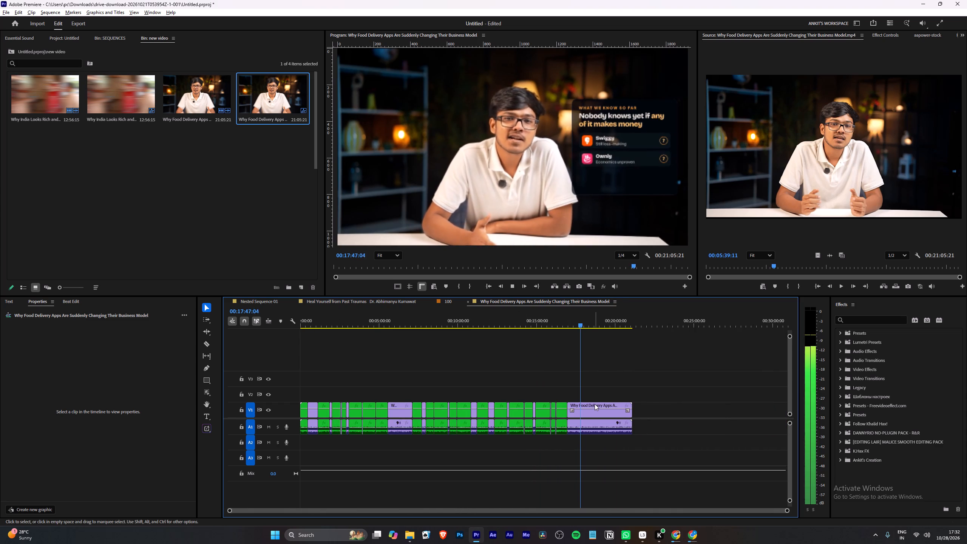
scroll(595, 402, "up", 13, "alt")
scroll(479, 402, "up", 8, "alt")
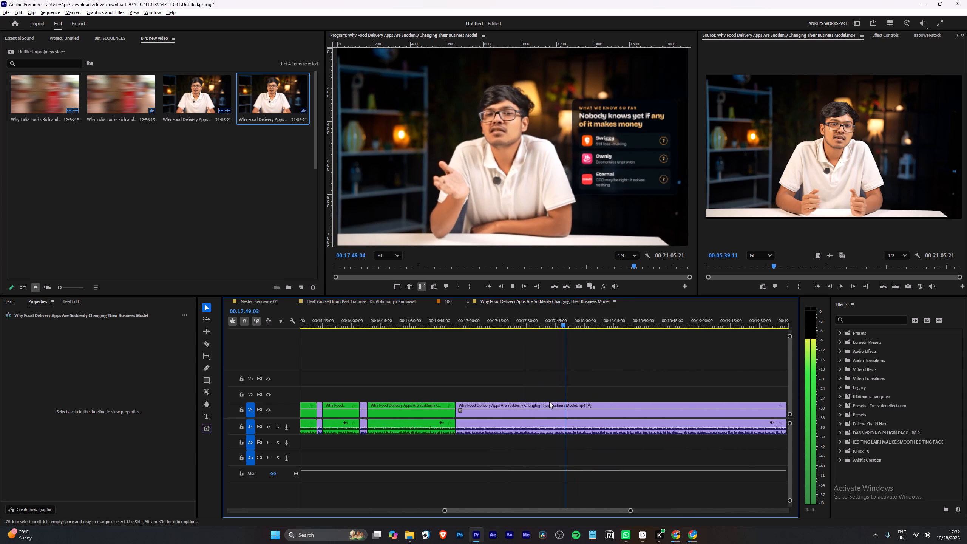
scroll(549, 402, "up", 1, "alt")
scroll(601, 397, "up", 9, "alt")
scroll(603, 396, "down", 5)
scroll(550, 393, "up", 1, "alt")
scroll(494, 401, "up", 4, "alt")
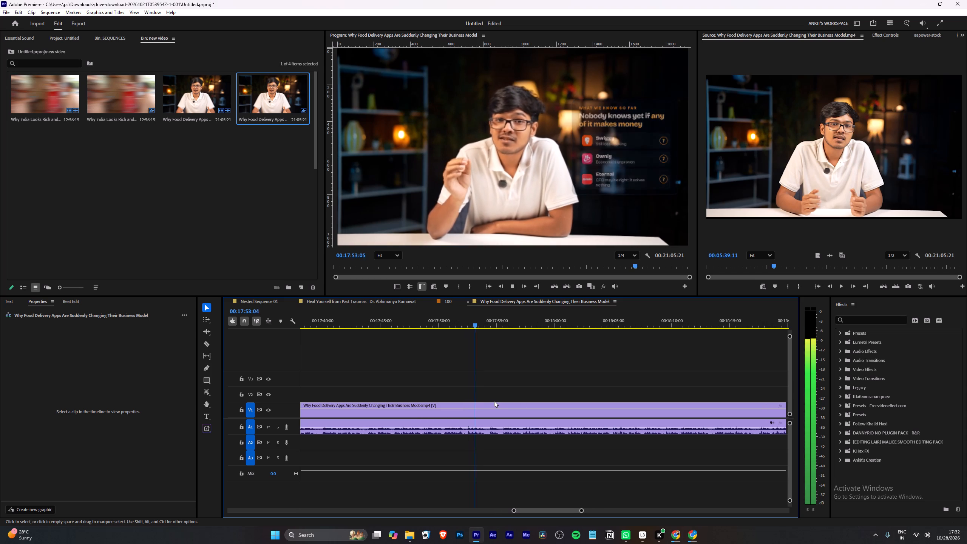
scroll(496, 399, "up", 2, "alt")
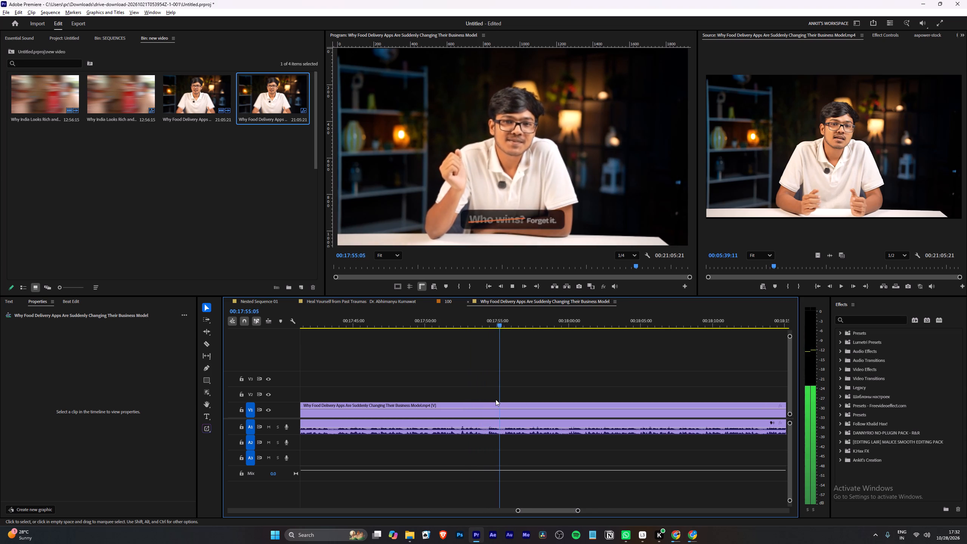
Watch the "What happens when a market matures" graphics from about 00:17:55 to the 20–25% commission part at about 00:18:13.
scroll(496, 399, "down", 3, "alt")
scroll(515, 396, "up", 3, "alt")
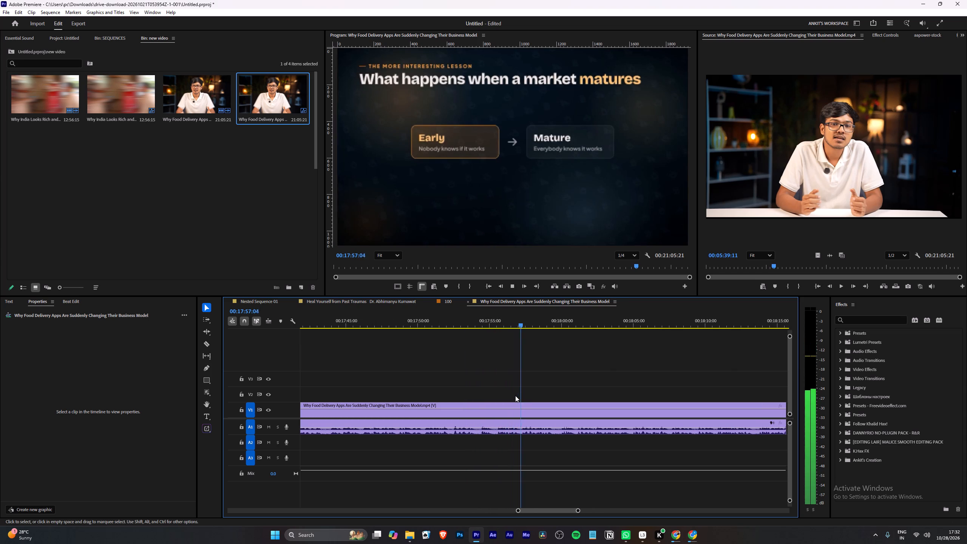
scroll(515, 396, "down", 4)
scroll(499, 396, "up", 4, "alt")
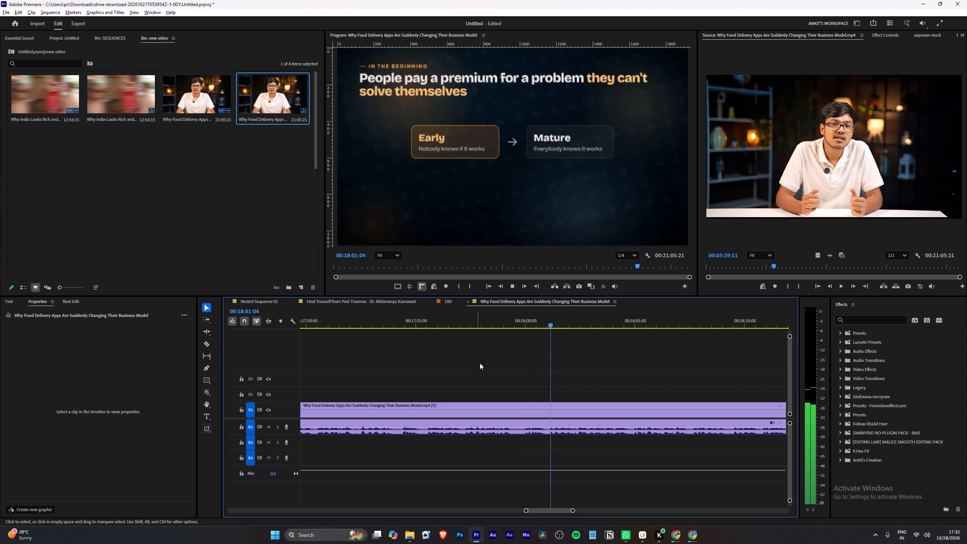
scroll(485, 372, "down", 8, "alt")
scroll(521, 373, "up", 3, "alt")
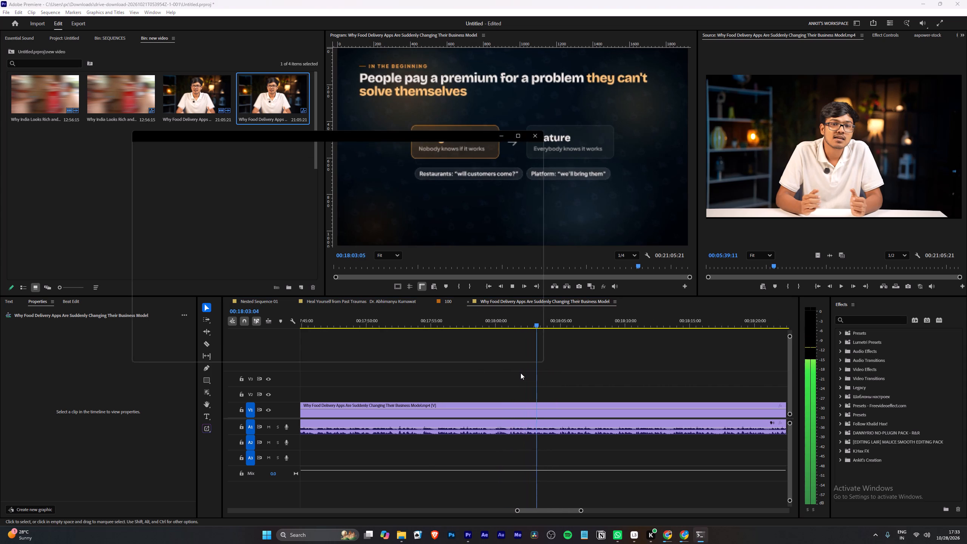
scroll(521, 373, "down", 4)
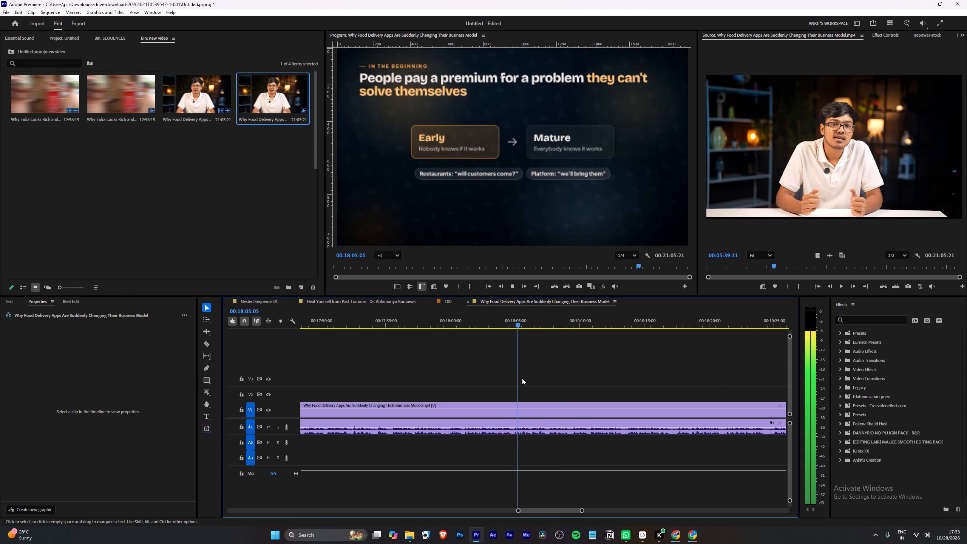
scroll(503, 380, "up", 2, "alt")
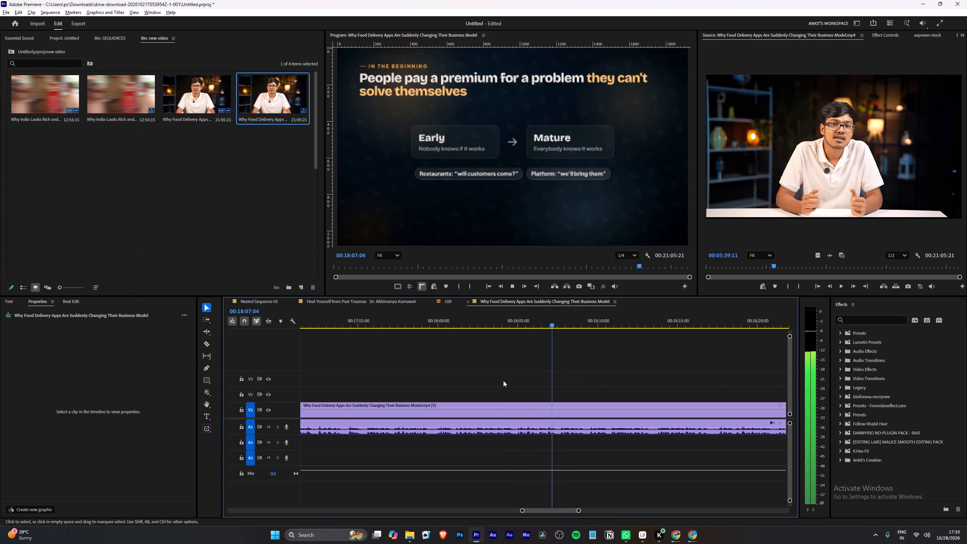
scroll(438, 360, "down", 6, "alt")
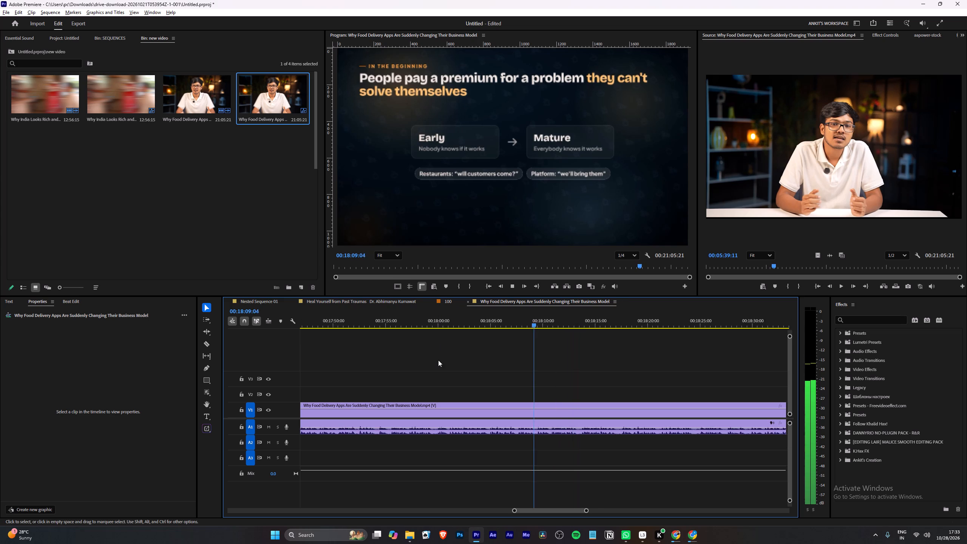
scroll(438, 360, "down", 3, "alt")
scroll(514, 356, "up", 4, "alt")
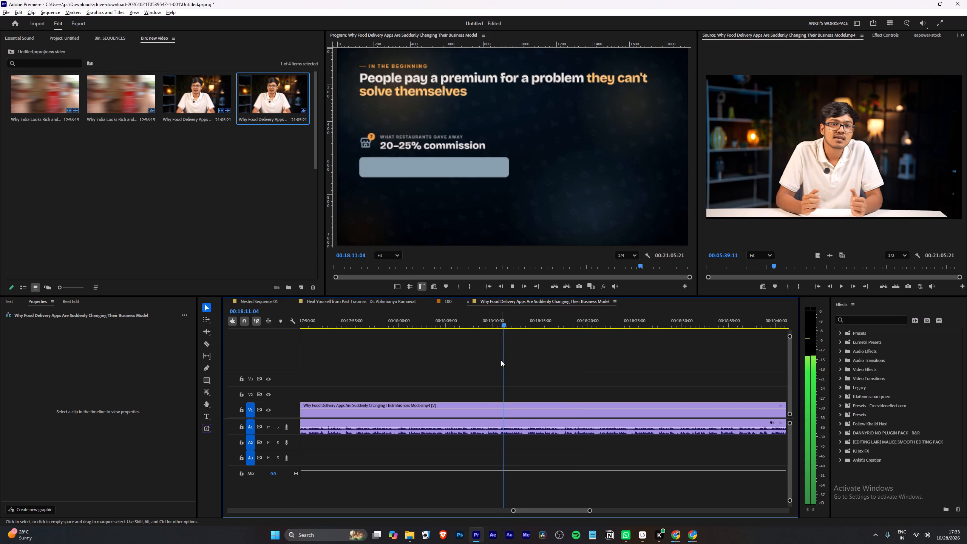
scroll(501, 360, "up", 1, "alt")
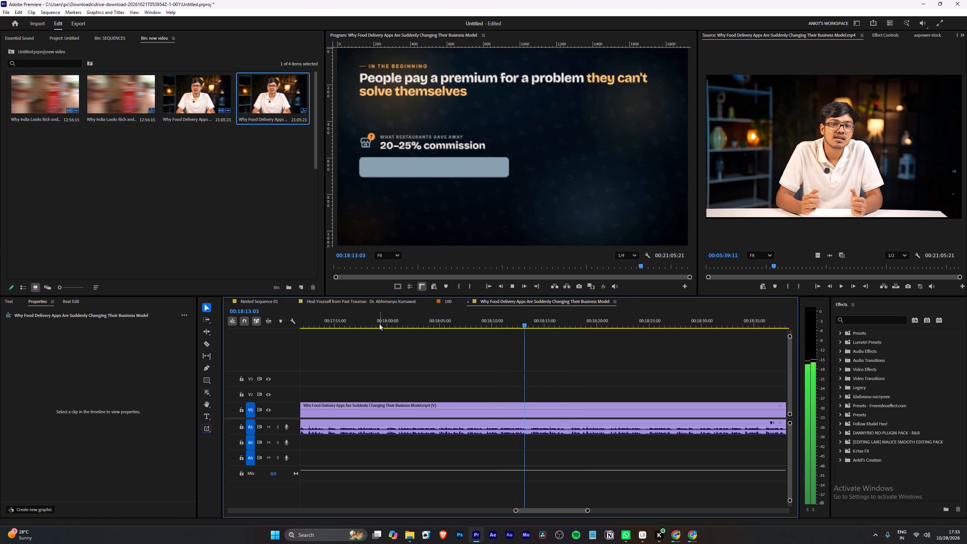
Return to the market maturity graphics and cut the clip at the "People pay a premium" heading, at 00:17:59:23, then resume playback.
left_click_drag(369, 324, 356, 328)
key("space")
scroll(364, 351, "up", 4, "alt")
scroll(364, 351, "up", 4)
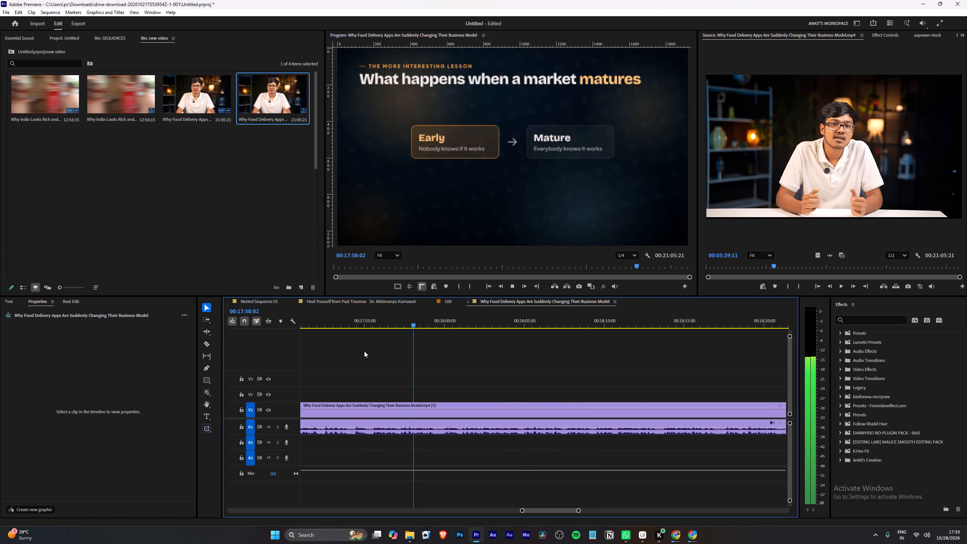
scroll(434, 350, "up", 3, "alt")
key("space")
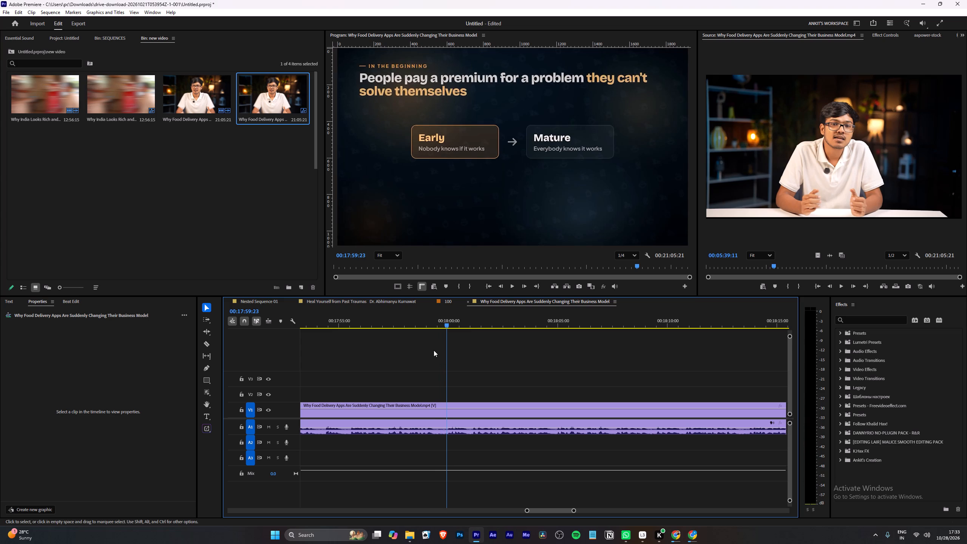
type("w")
key("space")
Watch the "People pay a premium" graphics from the new cut through the 20–25% commission part to find where the passage ends.
scroll(437, 371, "down", 12, "alt")
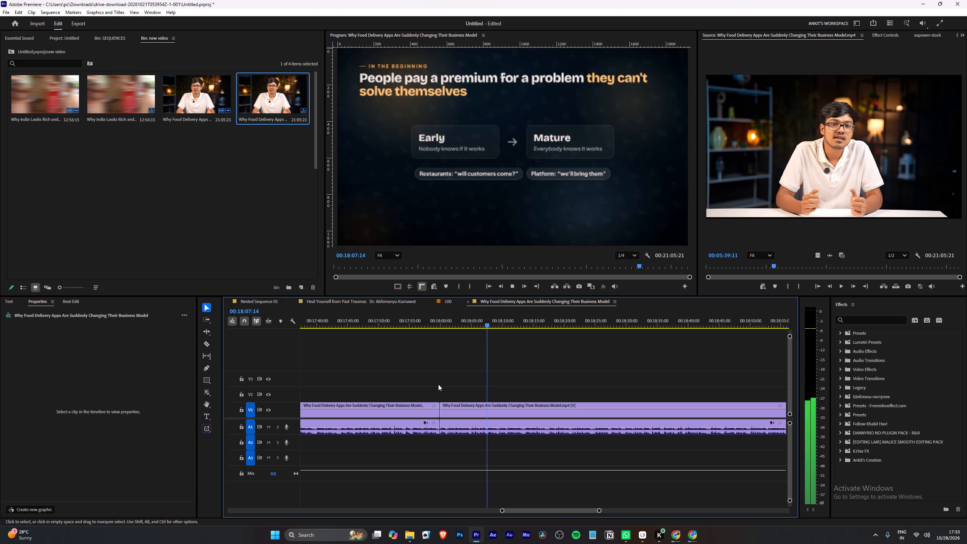
scroll(455, 395, "down", 6)
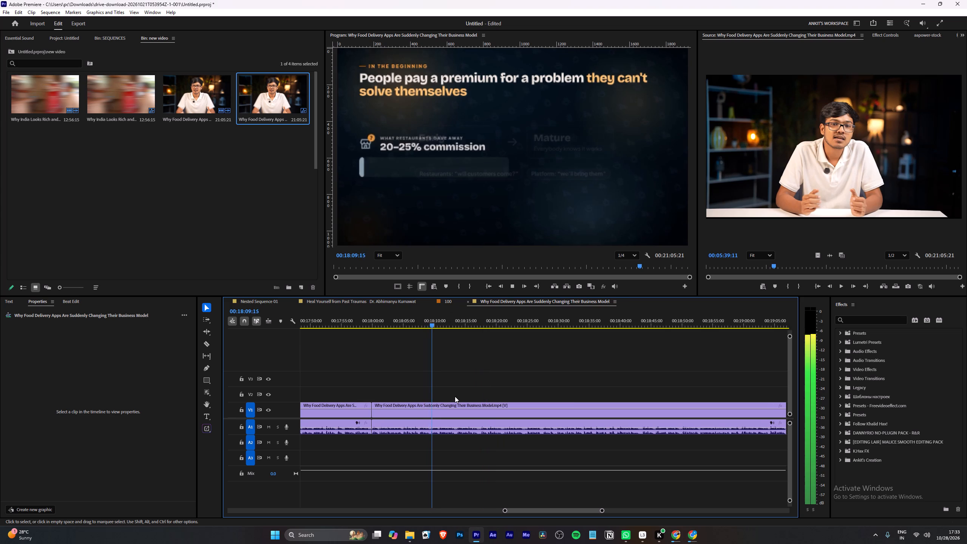
scroll(480, 385, "down", 3)
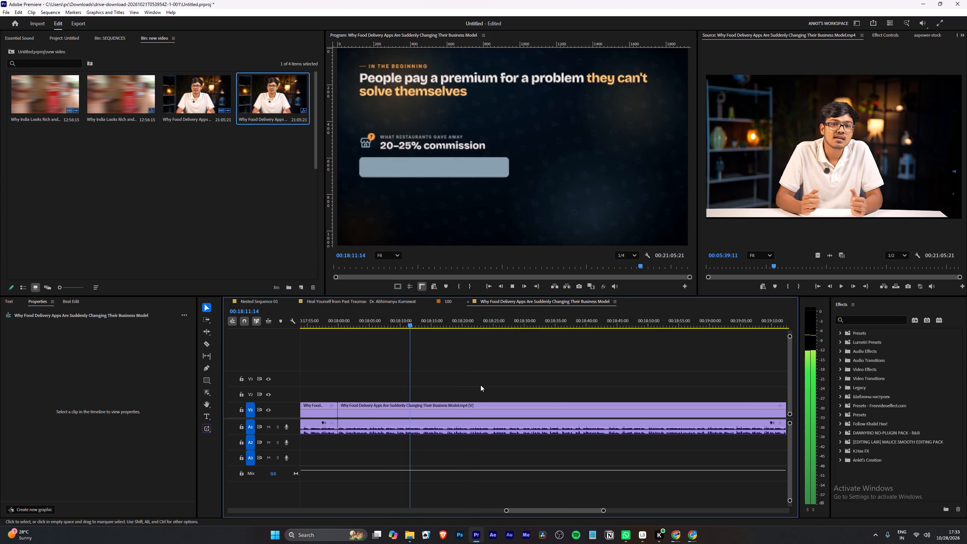
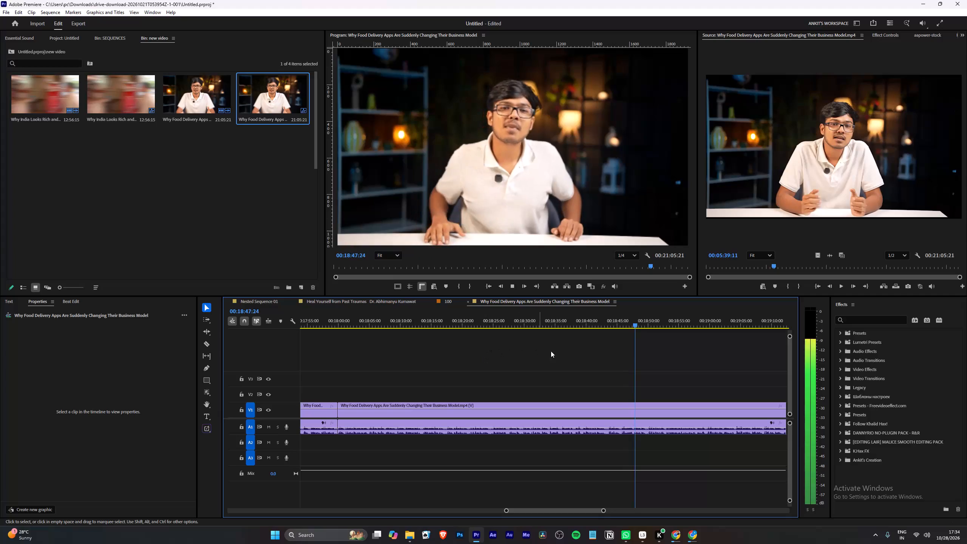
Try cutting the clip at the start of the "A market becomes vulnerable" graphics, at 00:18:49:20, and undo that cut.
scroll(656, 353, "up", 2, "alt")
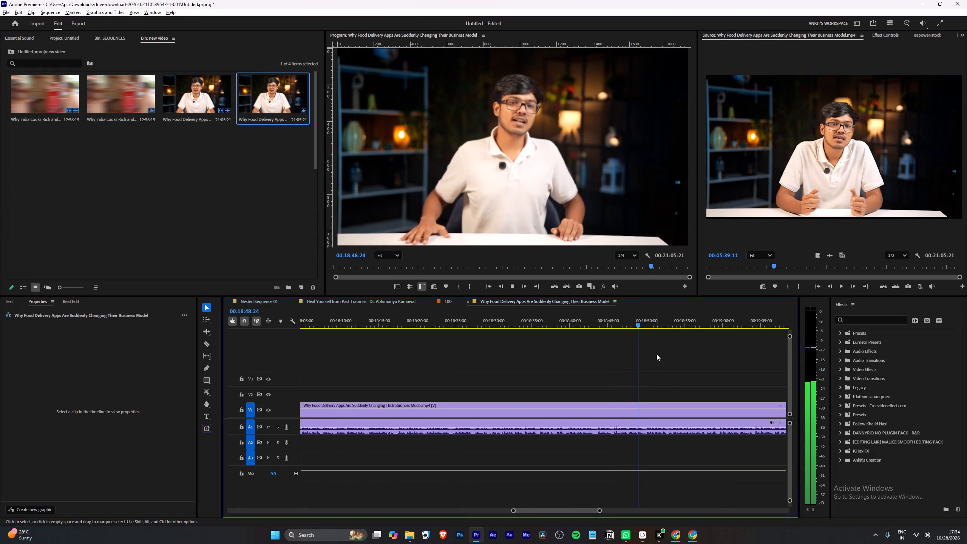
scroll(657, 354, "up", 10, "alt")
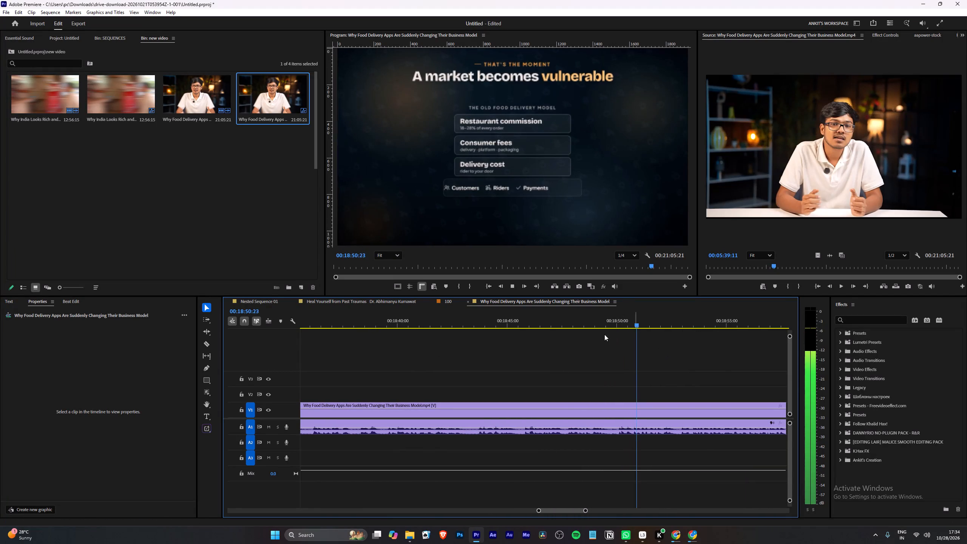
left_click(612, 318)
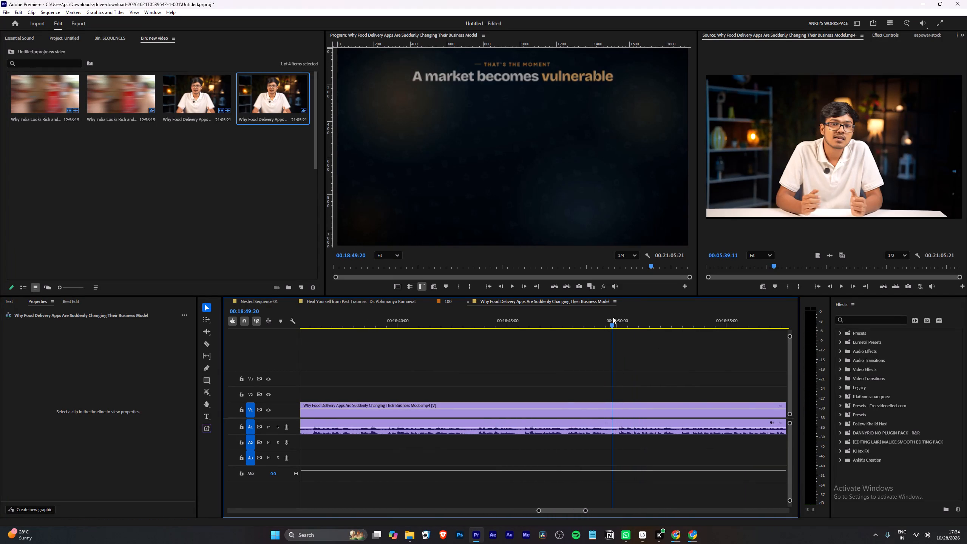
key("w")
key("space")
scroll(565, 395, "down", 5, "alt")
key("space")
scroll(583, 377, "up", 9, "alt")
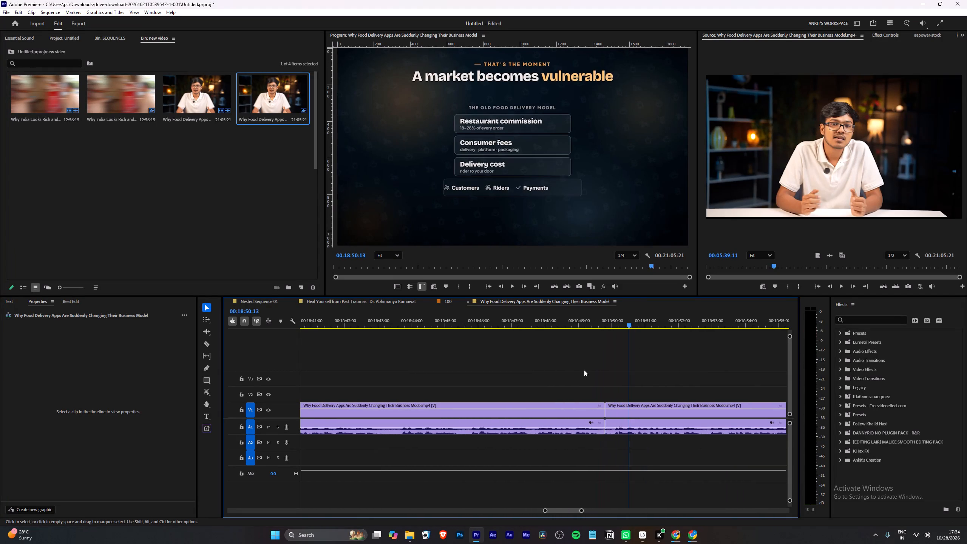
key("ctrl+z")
Cut the clip at 00:18:49:18, on the black frame just before "A market becomes vulnerable" fades in, and resume playback.
key("Left")
key("Left")
key("Left")
key("Left")
key("Left")
key("Left")
key("Left")
key("Left")
key("Left")
key("Left")
key("Left")
key("Left")
key("Left")
key("Left")
key("Left")
key("Left")
key("Left")
key("Left")
key("Left")
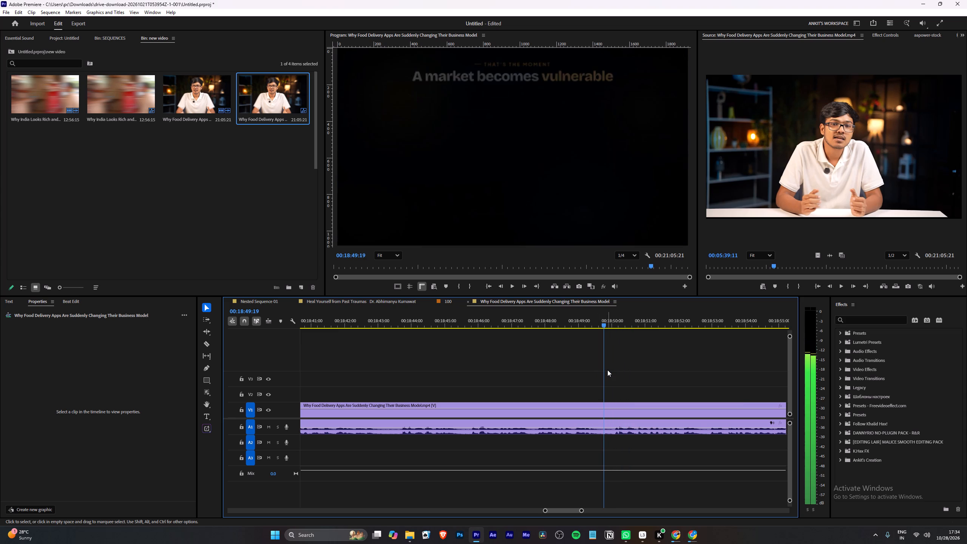
key("Right")
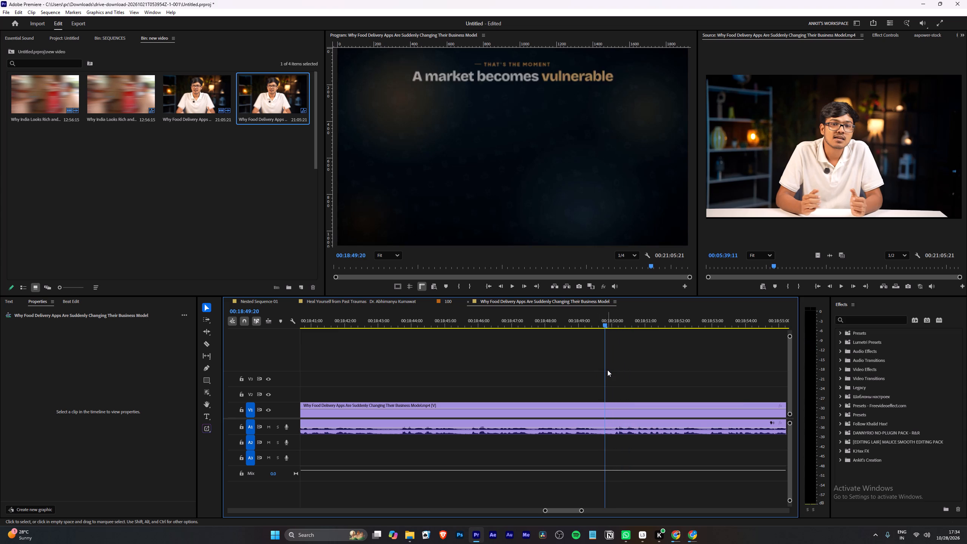
key("Left")
key("Left")
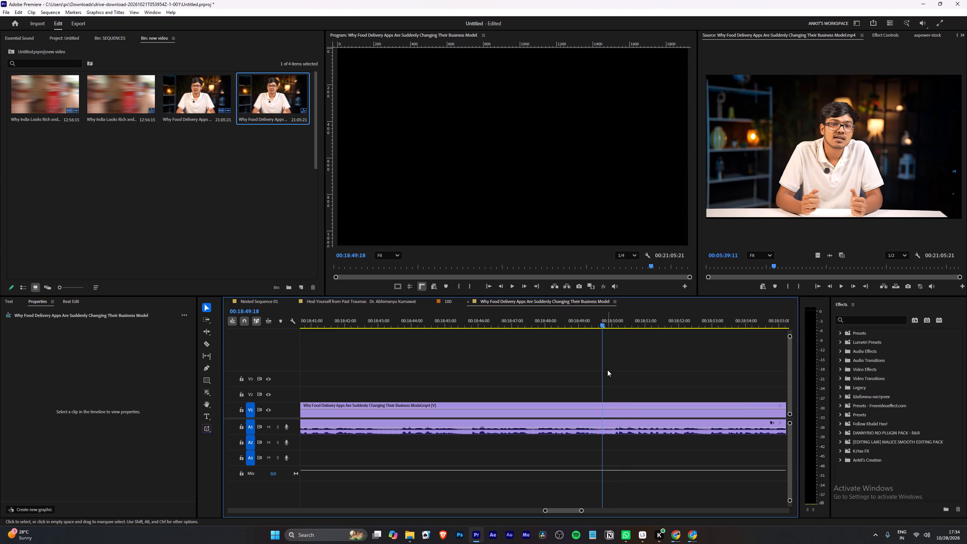
type("w")
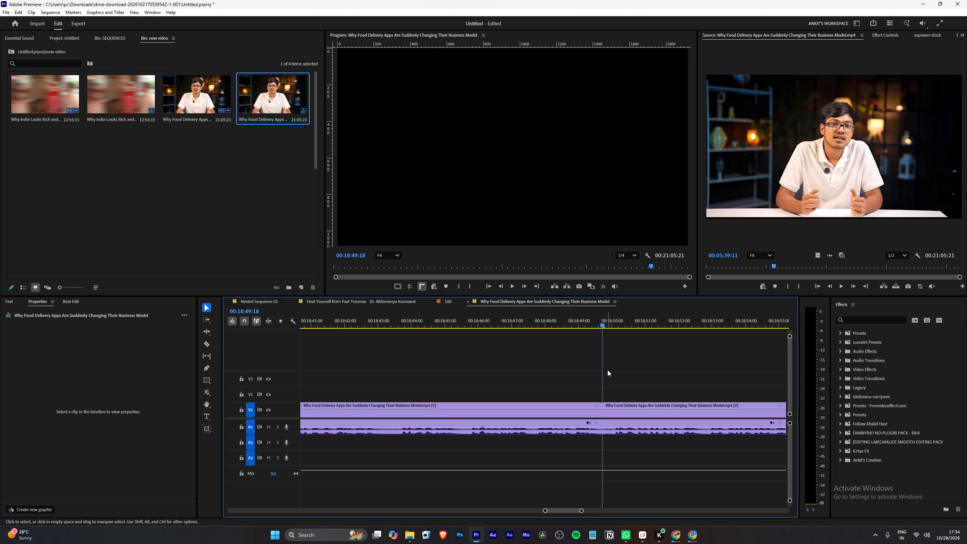
key("space")
Give the clip that ends at the 00:18:49:18 cut the green GFX label.
right_click(558, 415)
left_click(592, 300)
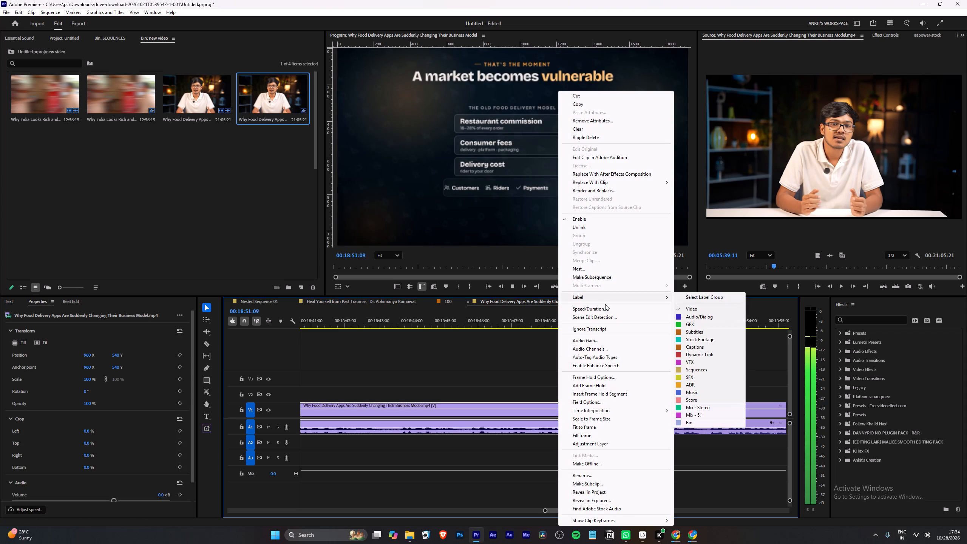
left_click(695, 325)
left_click(560, 377)
Watch the graphics from "A market becomes vulnerable" to "What part of the old model no longer needs to exist?" at about 00:19:01.
scroll(561, 389, "down", 11, "alt")
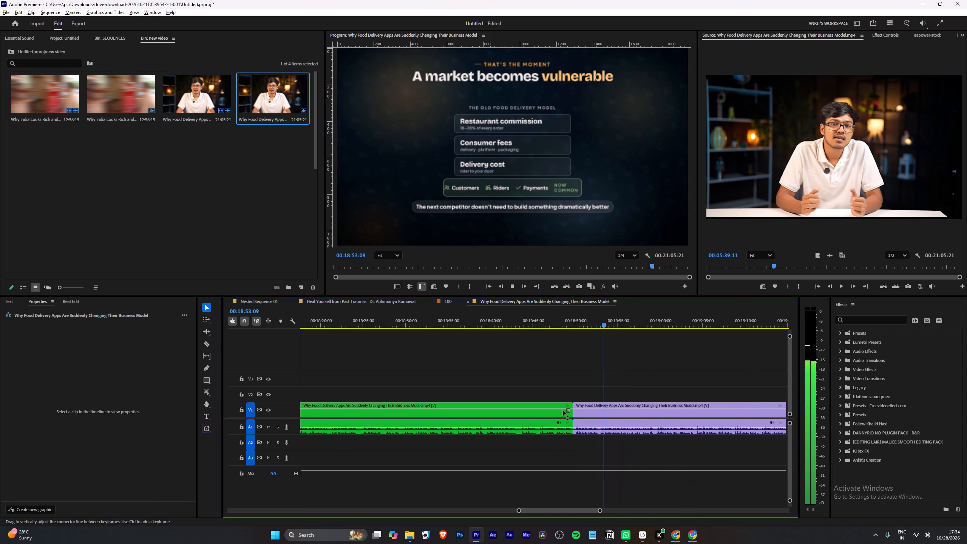
scroll(563, 410, "down", 10, "alt")
scroll(622, 422, "up", 2, "alt")
scroll(571, 399, "down", 4)
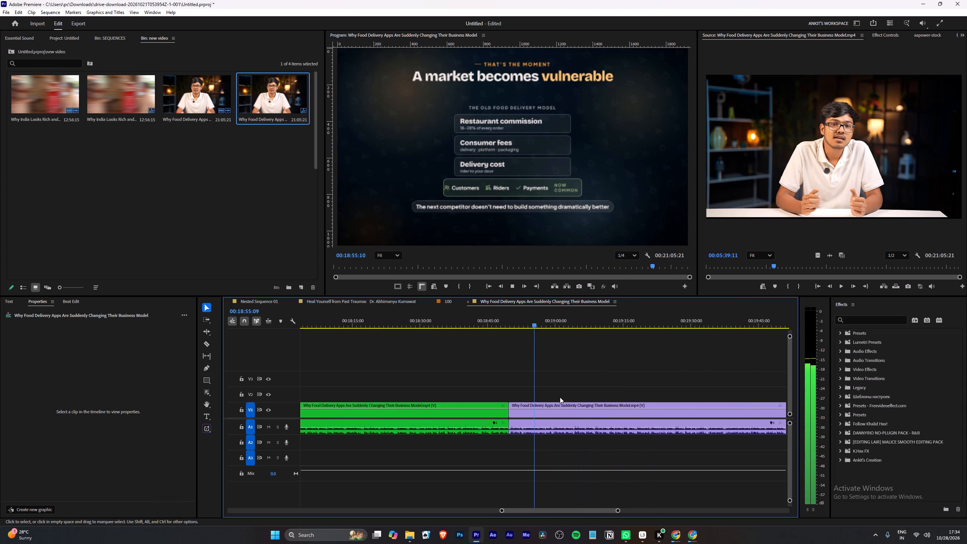
scroll(503, 409, "down", 5)
scroll(445, 419, "down", 16, "alt")
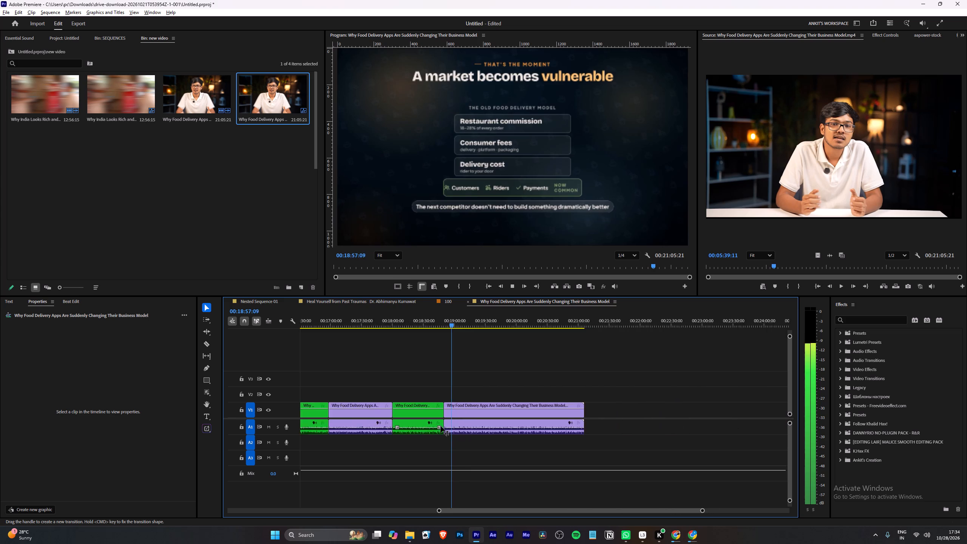
scroll(440, 426, "down", 3, "alt")
scroll(419, 418, "up", 20, "alt")
scroll(419, 418, "up", 4, "alt")
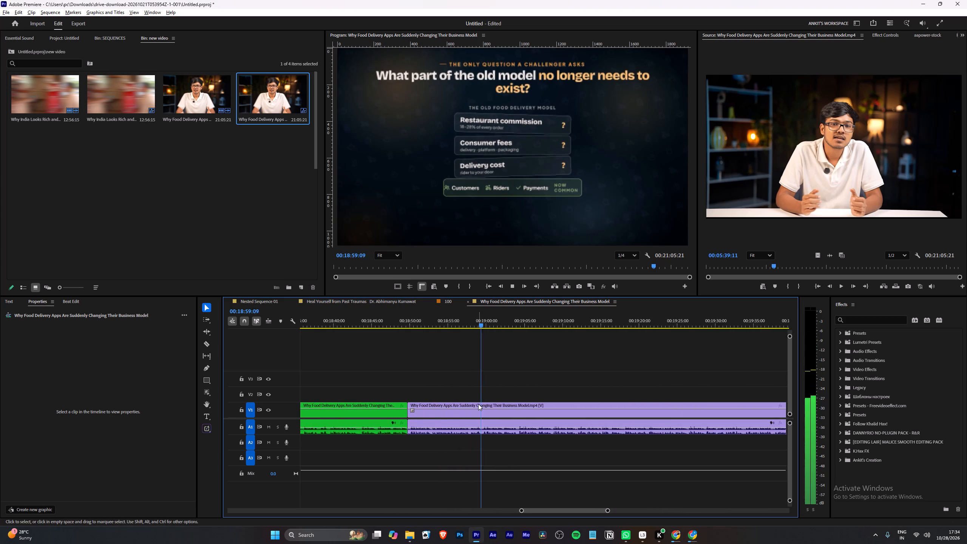
scroll(479, 405, "up", 2, "alt")
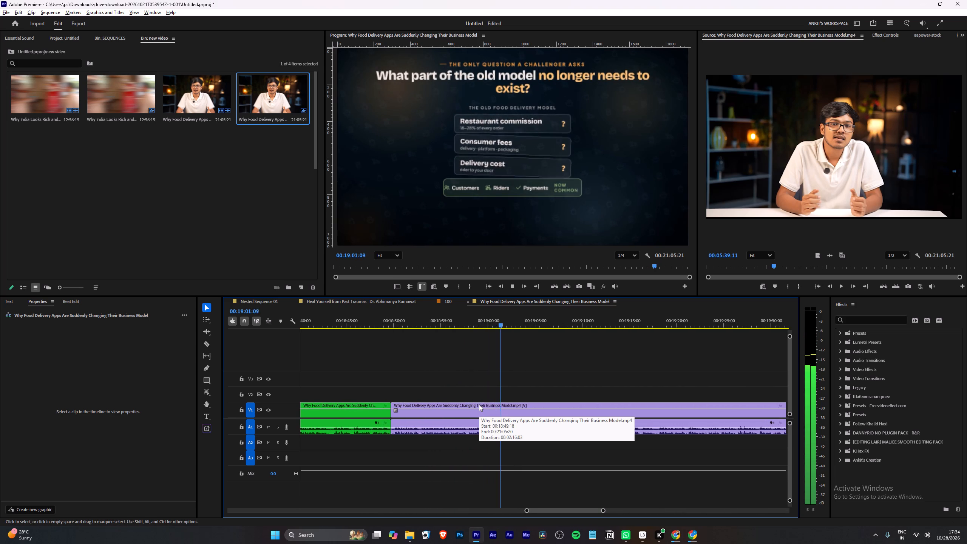
scroll(479, 405, "up", 1, "alt")
Return to the "A market becomes vulnerable" graphics, cut the clip again shortly after 00:18:50, and resume playback.
left_click(387, 325)
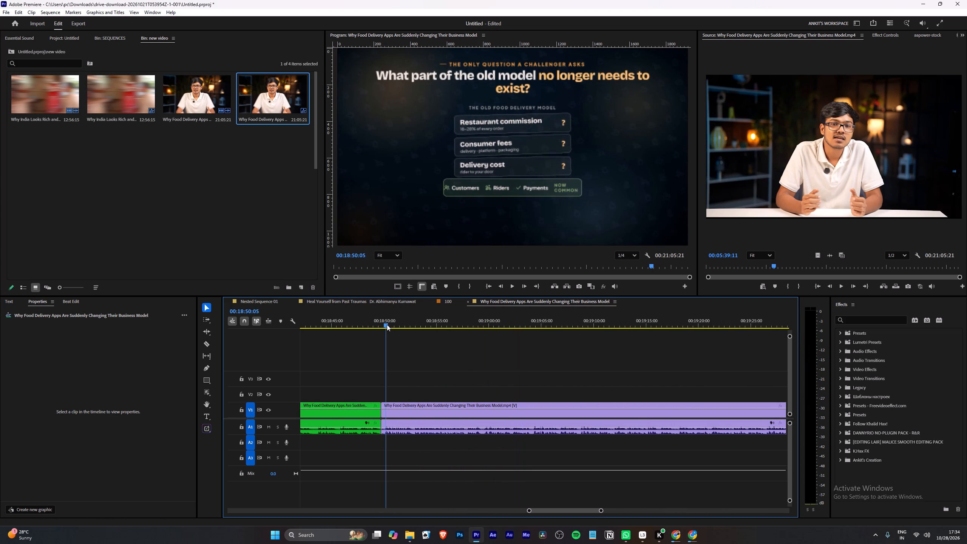
key("space")
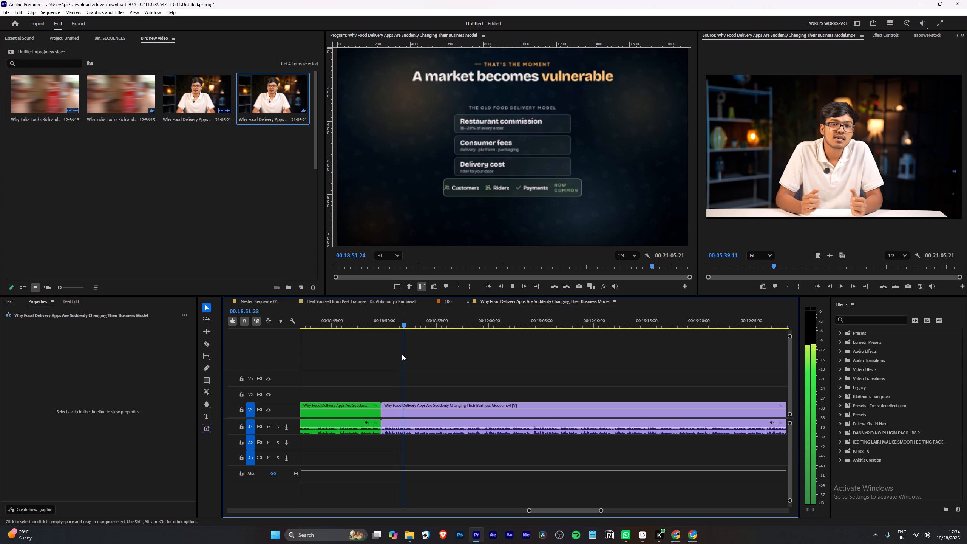
scroll(392, 357, "up", 12, "alt")
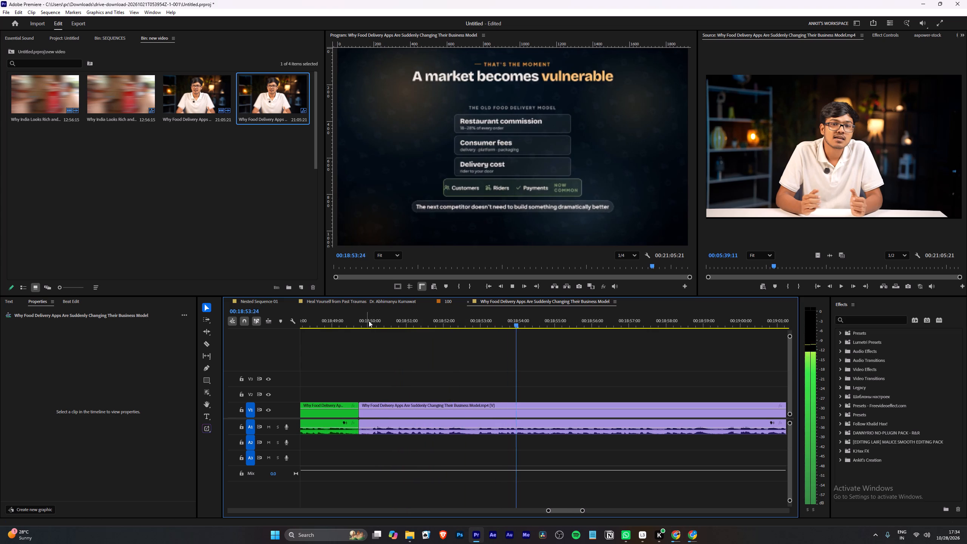
left_click_drag(373, 320, 386, 320)
type("w")
key("space")
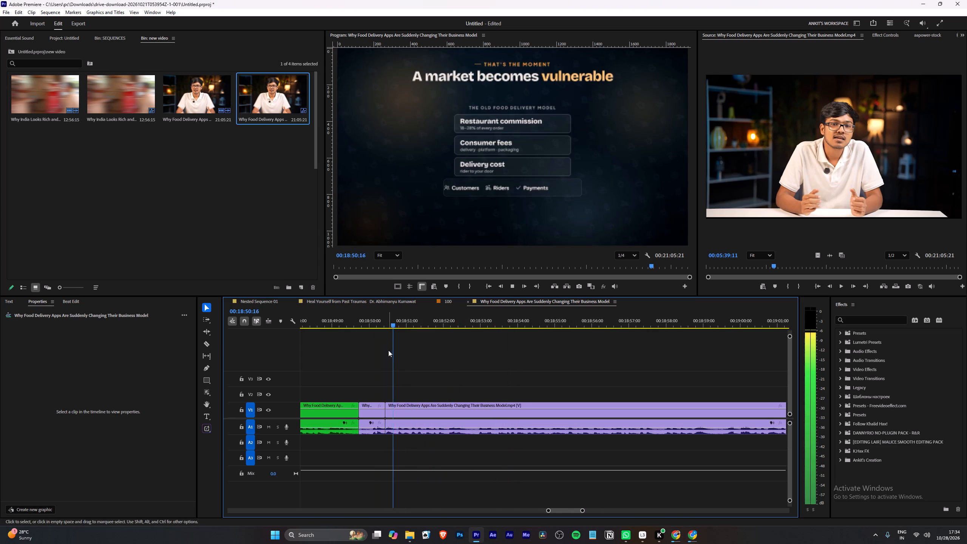
Watch the graphics from the new cut through the "What part of the old model no longer needs to exist?" section to about 00:19:14.
scroll(400, 371, "down", 5, "alt")
scroll(400, 374, "down", 5)
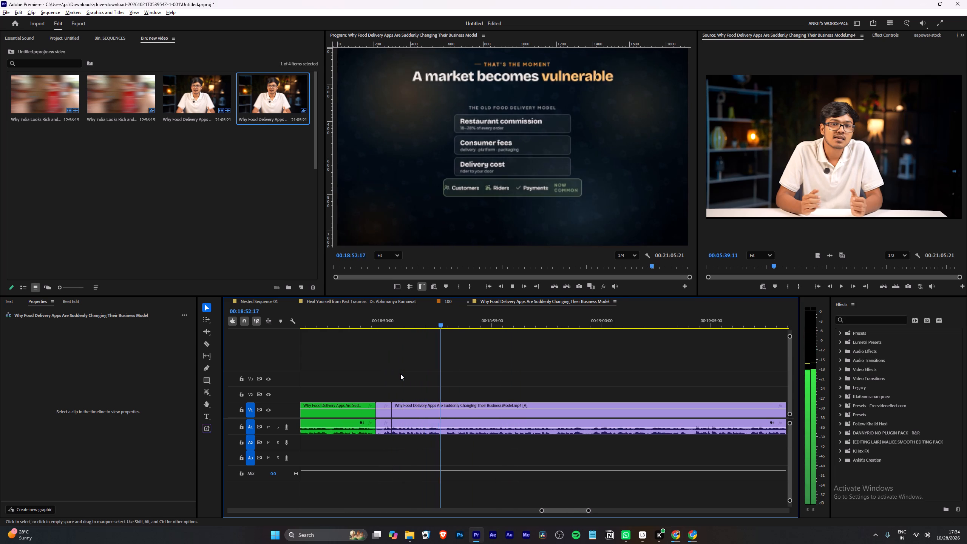
scroll(400, 374, "down", 5, "alt")
left_click(423, 360)
scroll(423, 360, "down", 5)
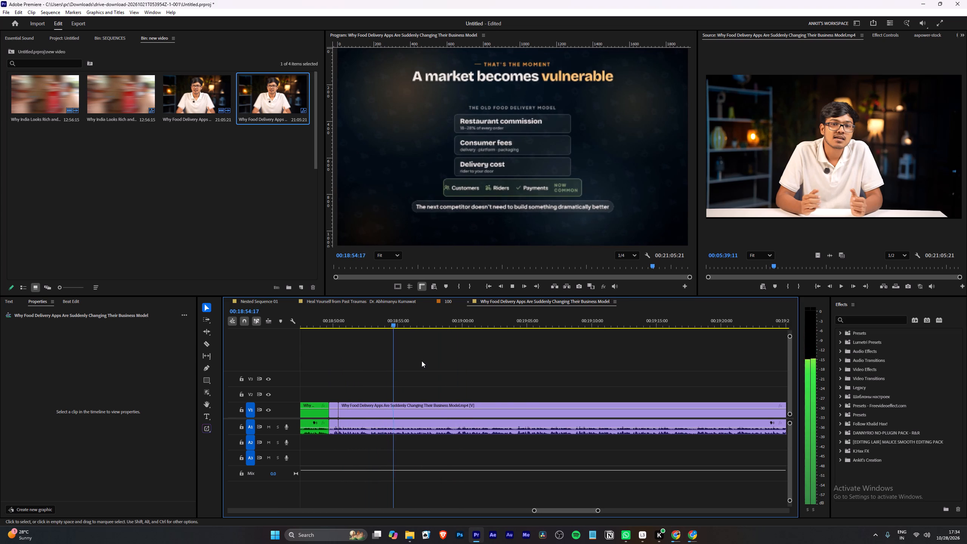
scroll(422, 361, "down", 4)
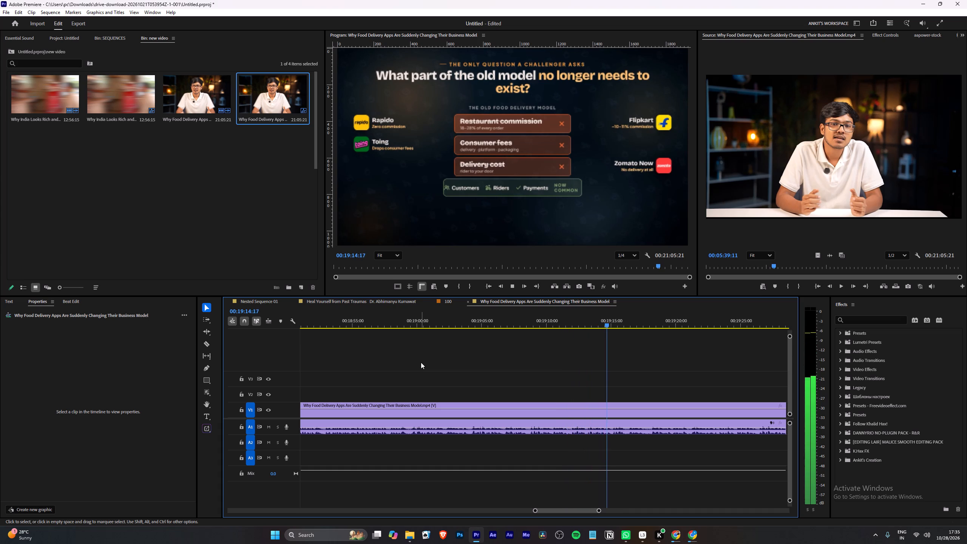
Watch from "Different products. Same underlying move." through the speaker shot to the "Far beyond food delivery" heading at about 00:19:30.
scroll(432, 362, "down", 7, "alt")
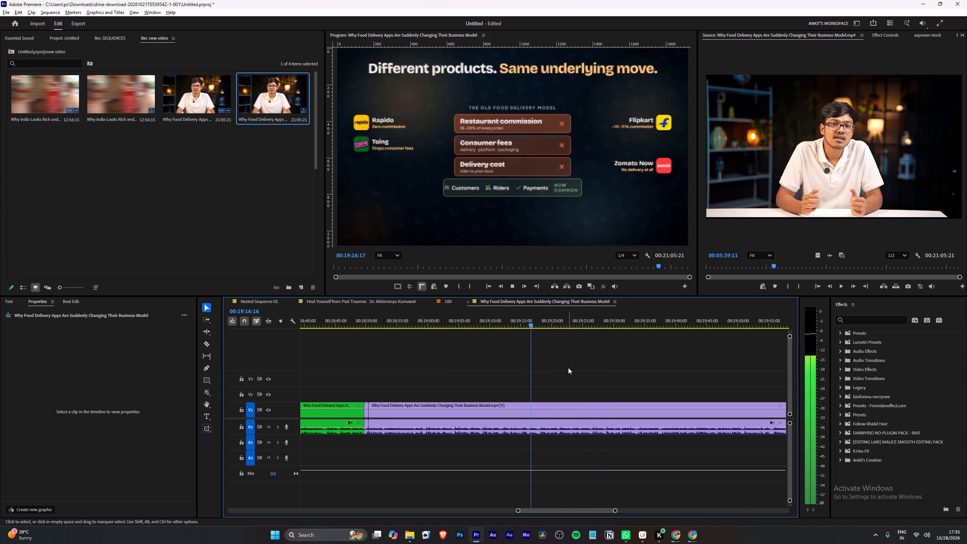
scroll(561, 366, "up", 2, "alt")
scroll(561, 366, "down", 3)
scroll(514, 369, "up", 4, "alt")
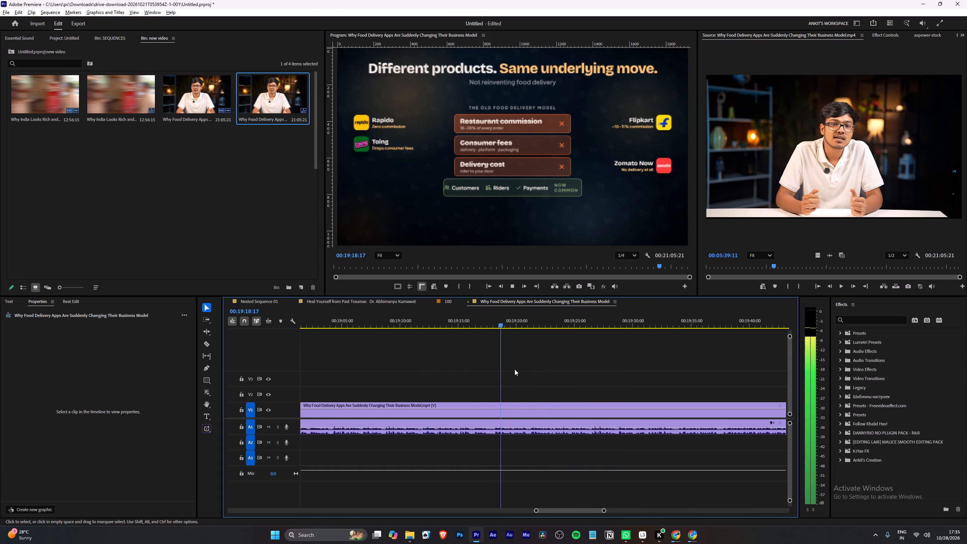
scroll(558, 377, "up", 2, "alt")
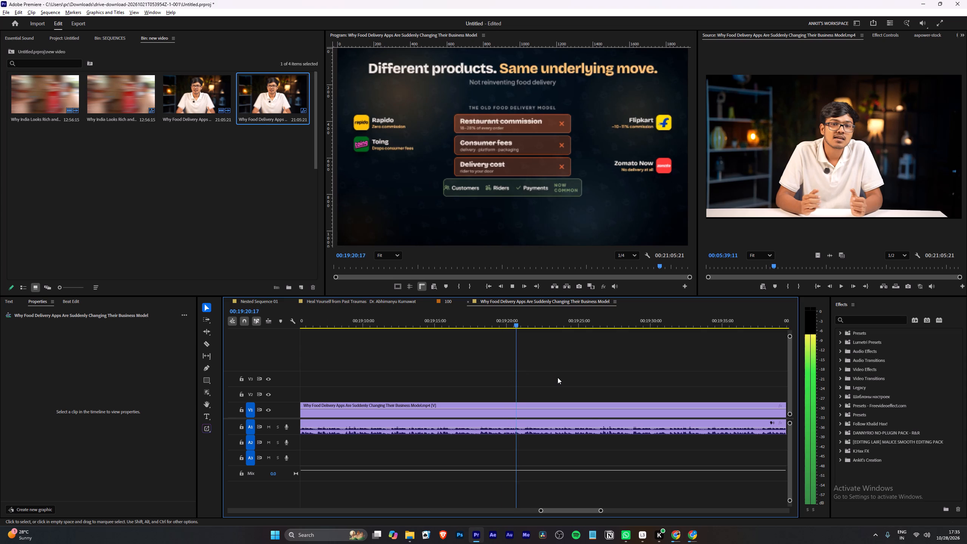
scroll(558, 377, "down", 4)
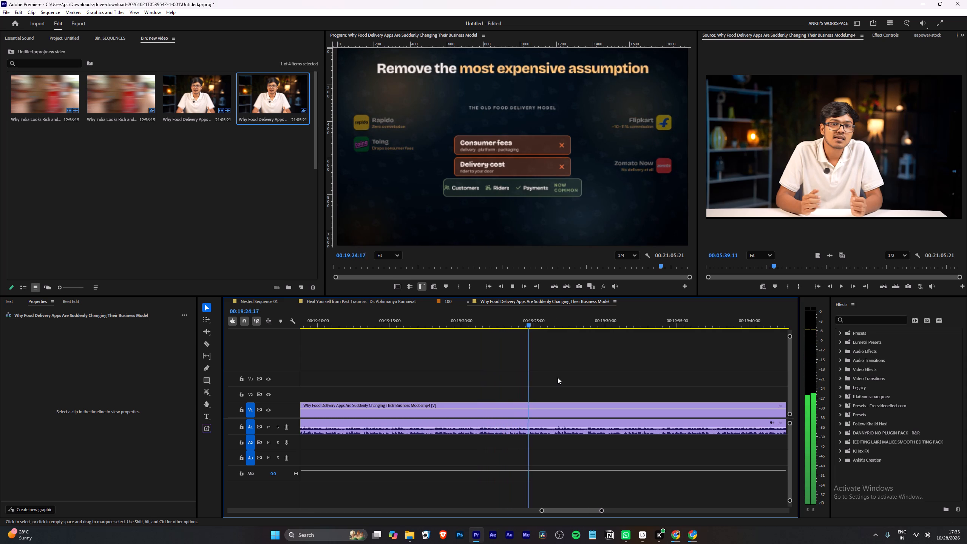
scroll(558, 377, "up", 3, "alt")
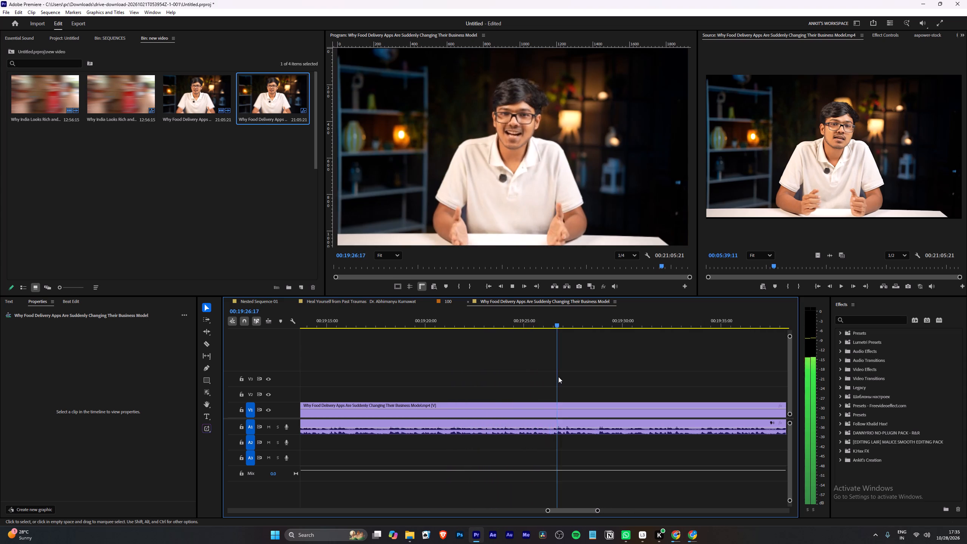
scroll(558, 377, "down", 13)
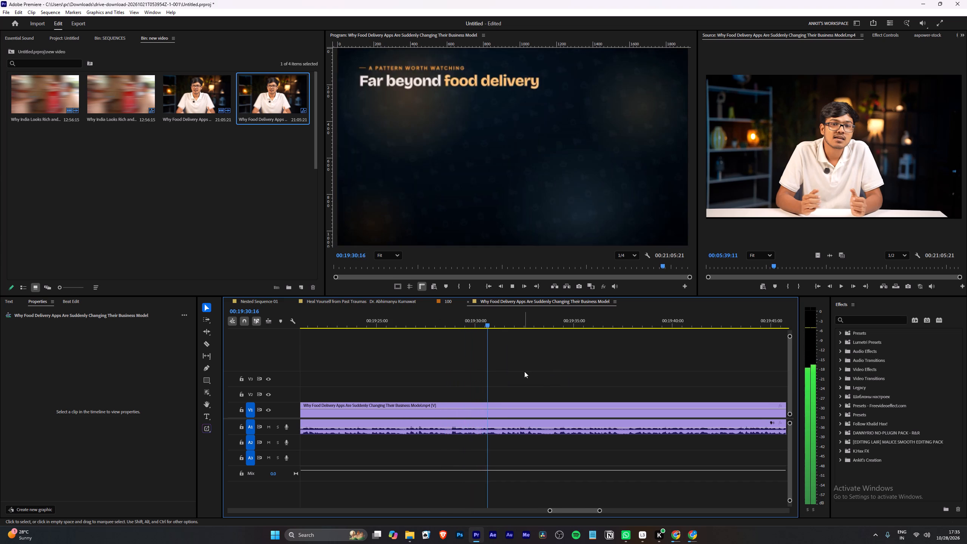
Cut the clip at 00:19:30:05, where the speaker shot changes to the "Far beyond food delivery" graphics, and resume playback.
scroll(524, 371, "up", 7, "alt")
left_click_drag(428, 321, 437, 318)
key("Left")
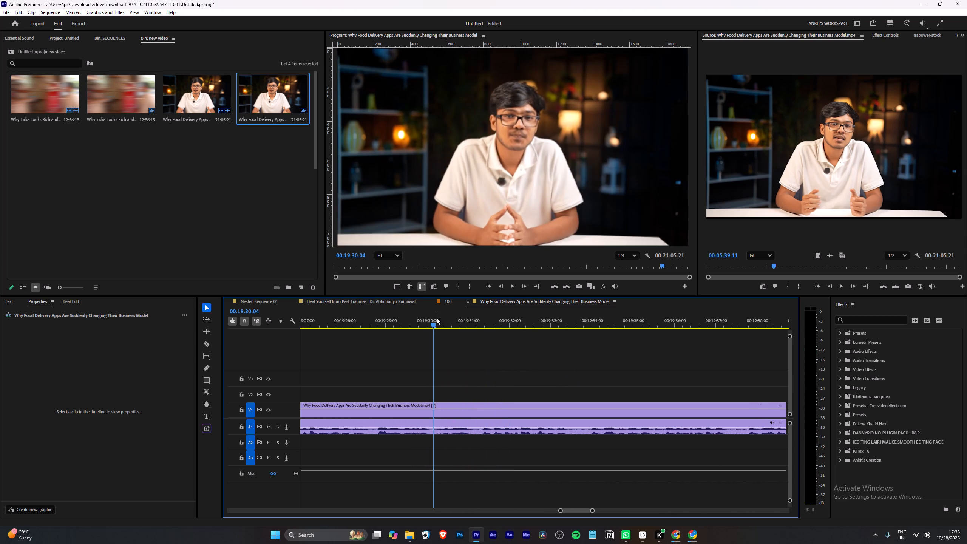
key("Right")
type("w")
key("space")
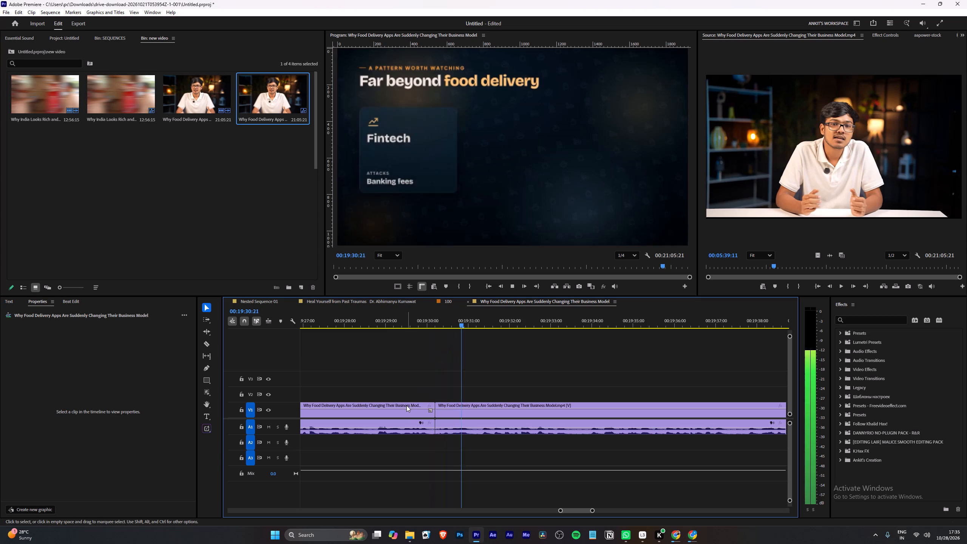
Give the clip that ends at the 00:19:30:05 cut the green GFX label.
right_click(405, 407)
left_click(434, 301)
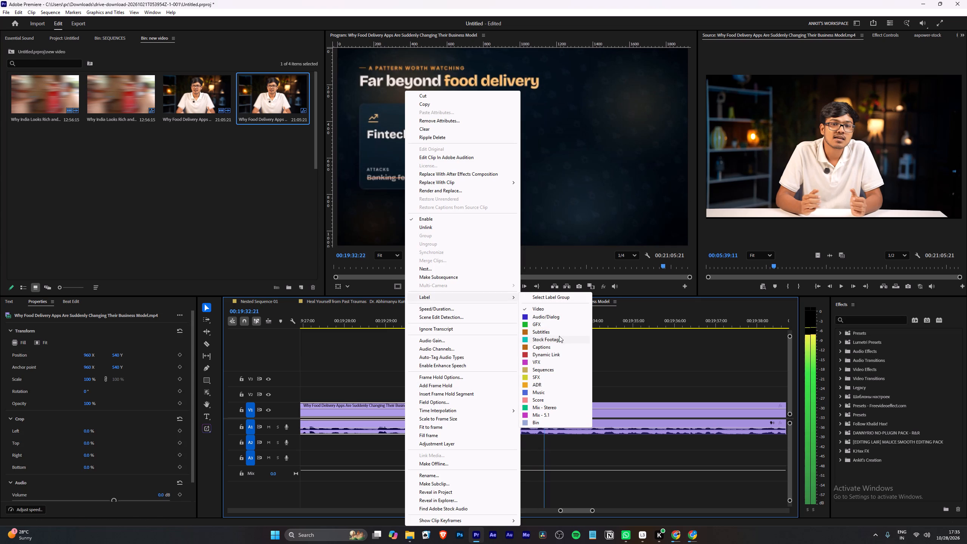
left_click(551, 326)
left_click(514, 362)
Watch from the "Far beyond food delivery" Fintech, SaaS and AI cards to the "Looked finished" graphics at about 00:20:14.
scroll(461, 380, "down", 15, "alt")
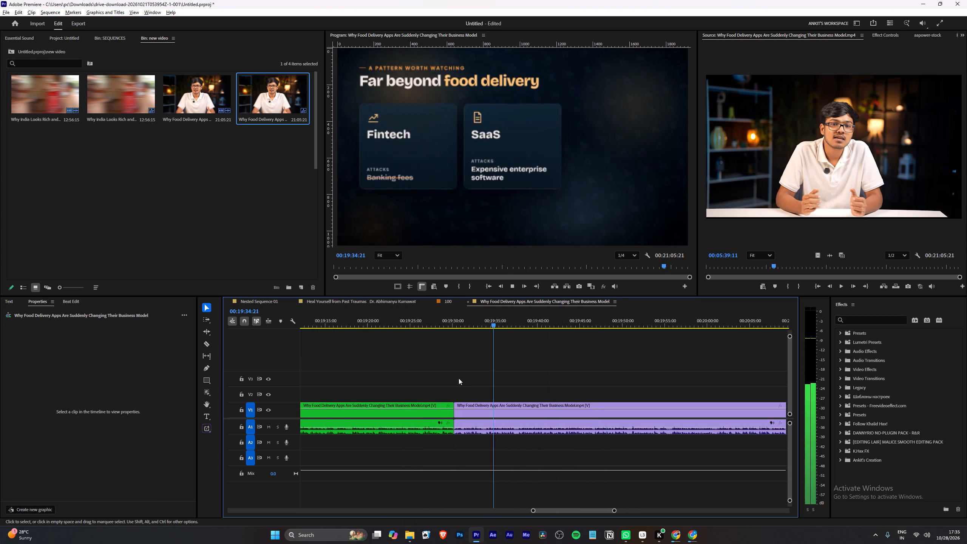
scroll(459, 378, "down", 5, "alt")
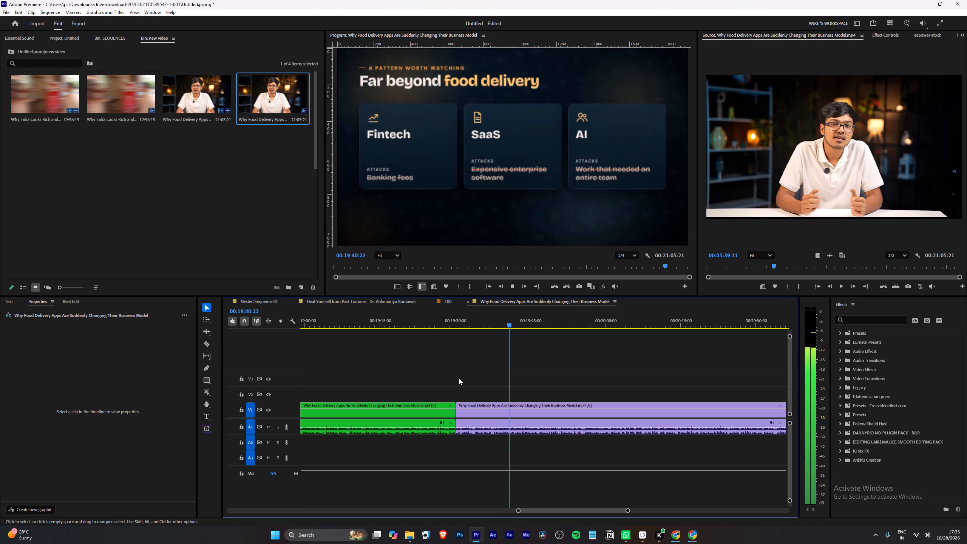
scroll(468, 385, "down", 8)
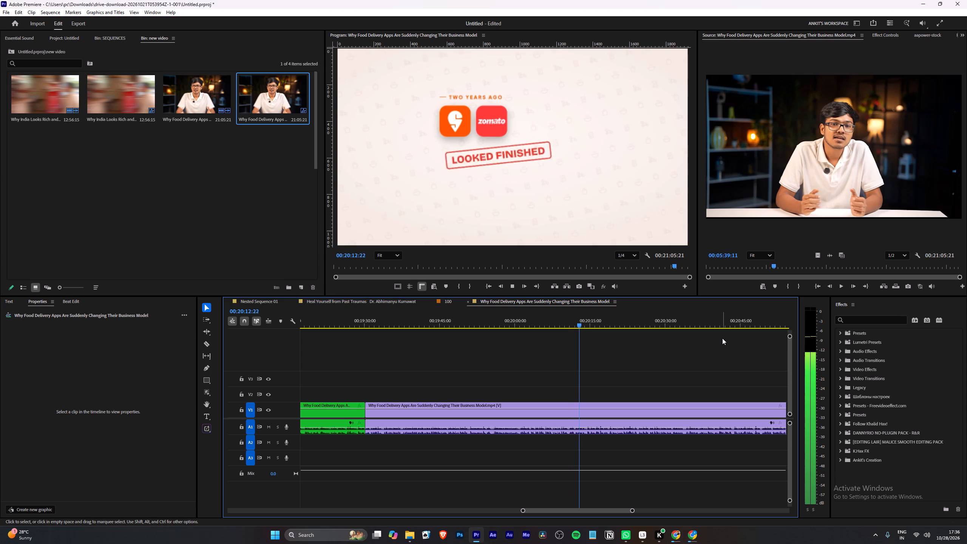
scroll(735, 334, "down", 5)
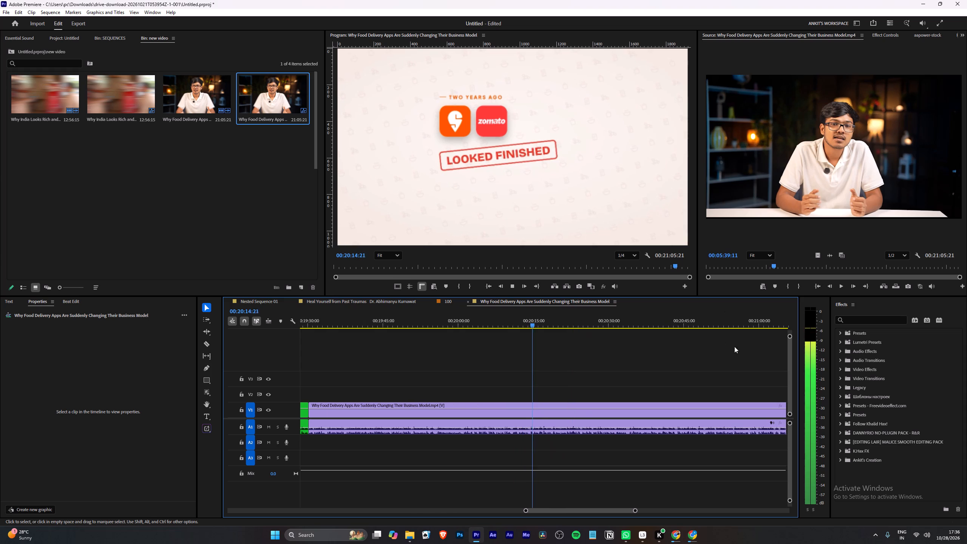
Cut the clip at 00:20:10:23, where the "What everyone has accepted for too long" graphics change to "Two years ago".
scroll(553, 374, "up", 4, "alt")
left_click(472, 329)
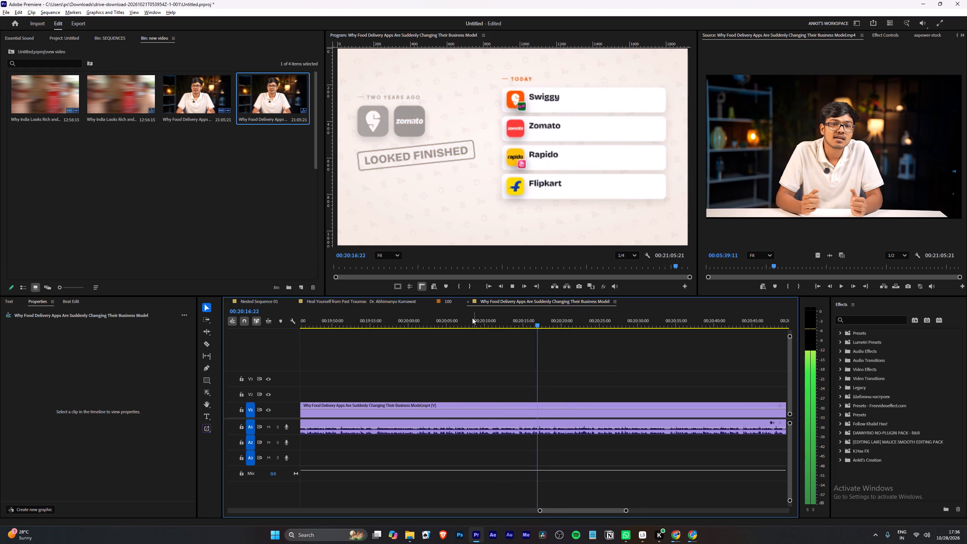
left_click(467, 319)
scroll(495, 350, "up", 9, "alt")
scroll(449, 375, "up", 4, "alt")
key("space")
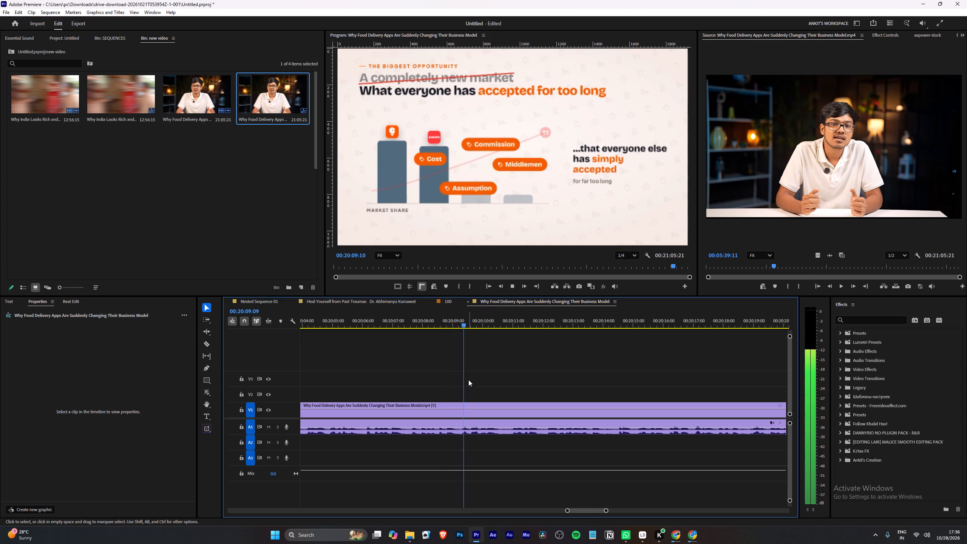
key("w")
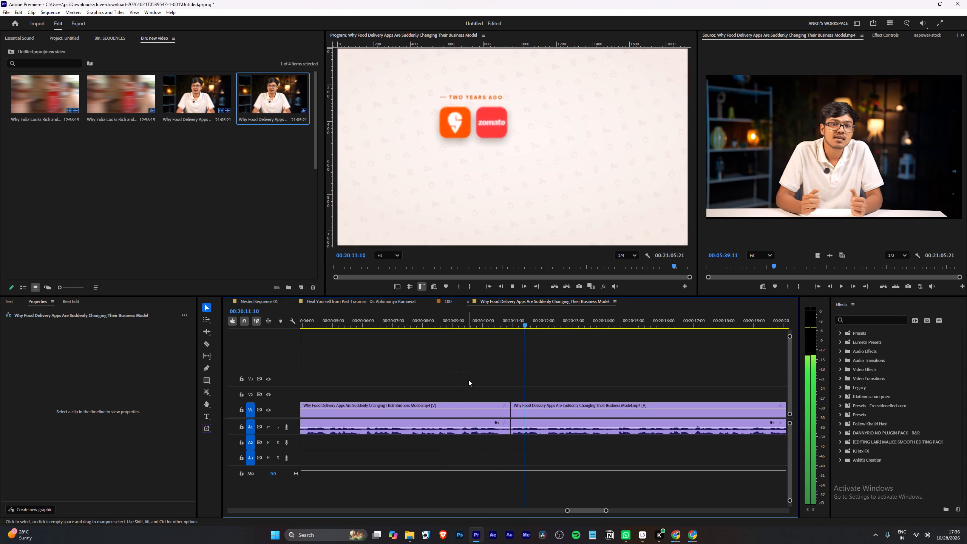
Watch from the "Two years ago" graphics through the "The number to watch" overlays to the speaker close-up at about 00:20:47.
scroll(468, 380, "down", 10, "alt")
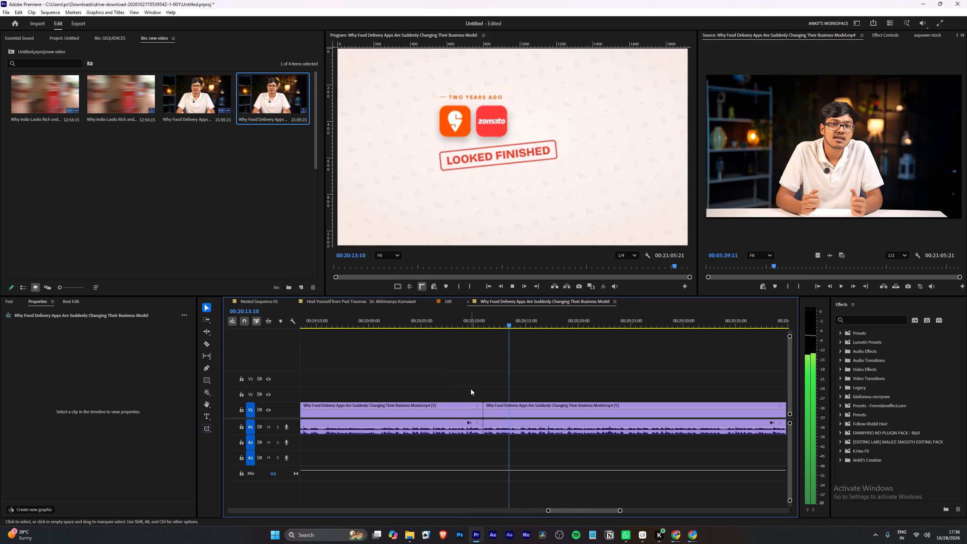
scroll(471, 389, "down", 5)
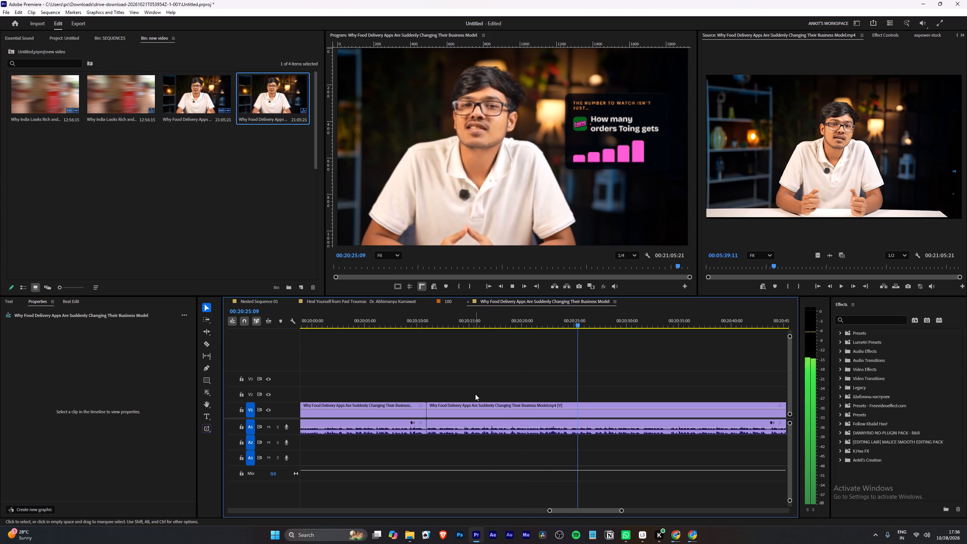
scroll(475, 394, "down", 9)
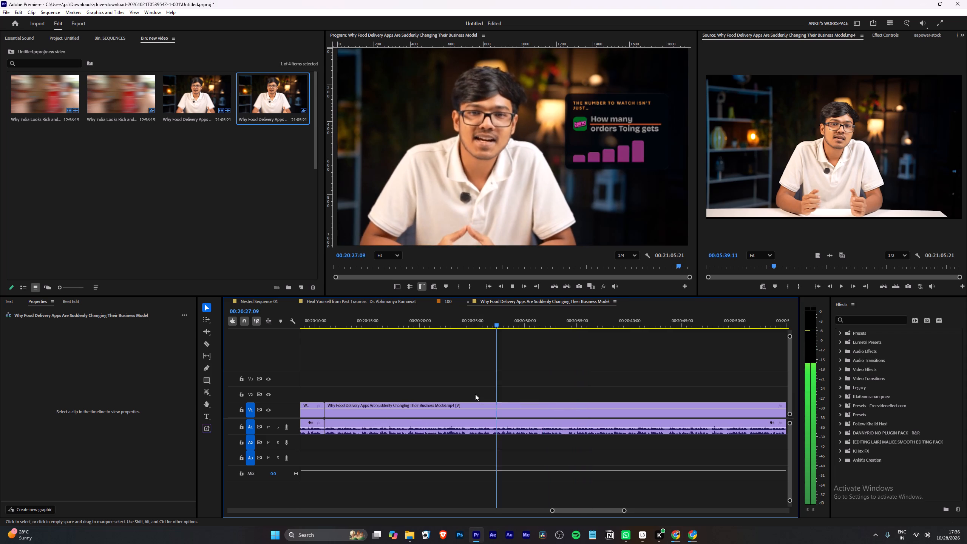
scroll(475, 394, "down", 6)
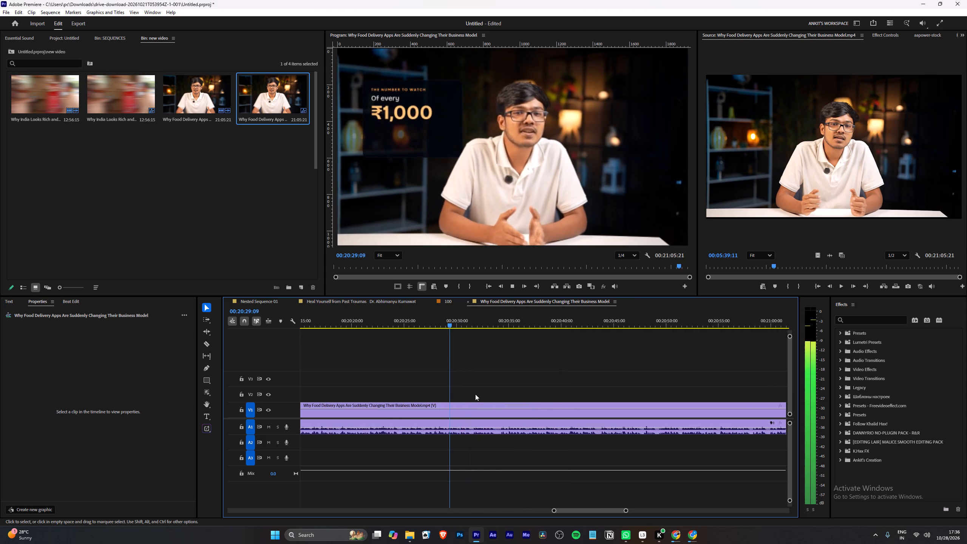
scroll(475, 394, "down", 1)
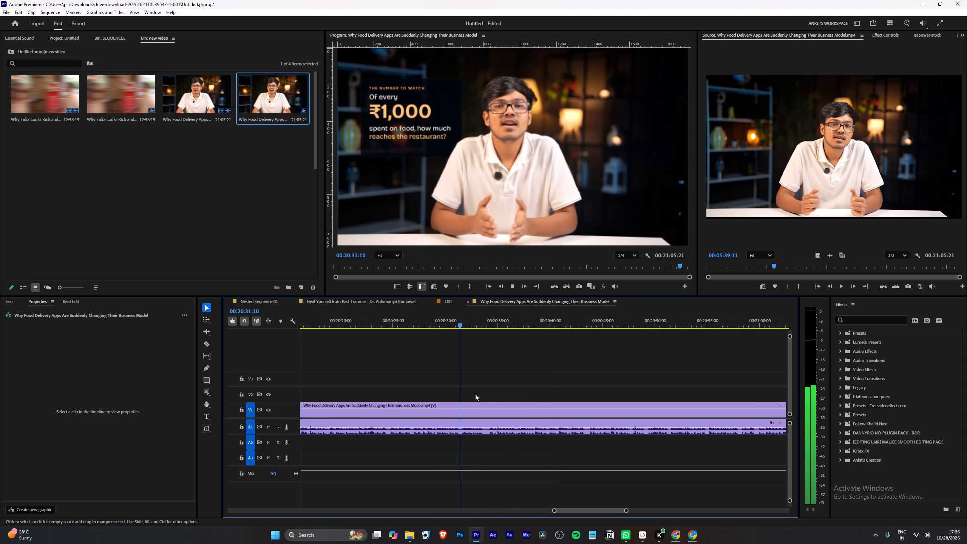
scroll(475, 394, "down", 2)
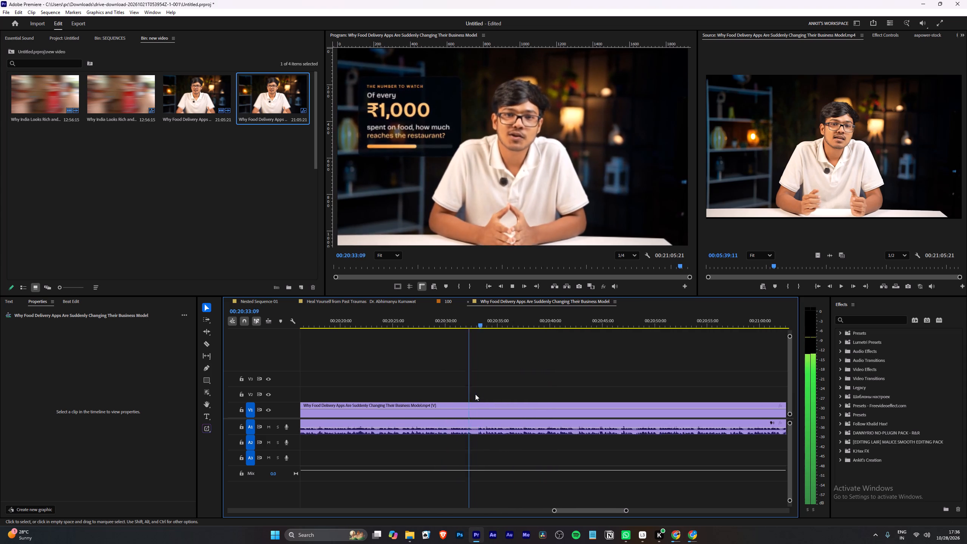
scroll(475, 394, "down", 2)
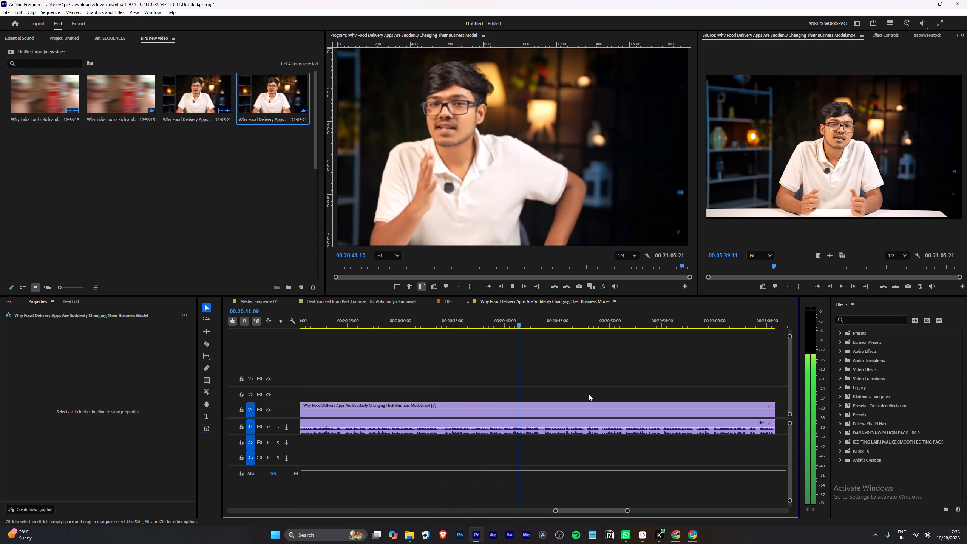
scroll(589, 394, "down", 5)
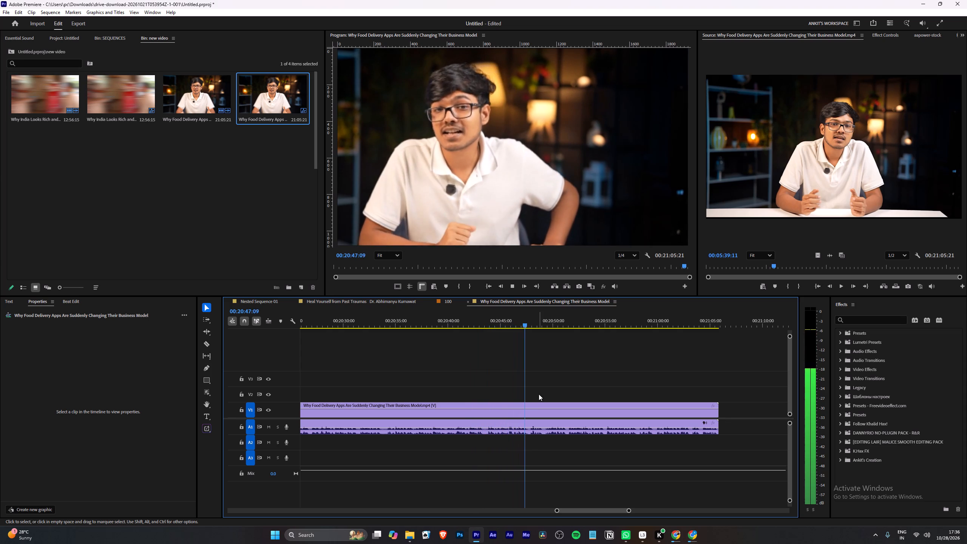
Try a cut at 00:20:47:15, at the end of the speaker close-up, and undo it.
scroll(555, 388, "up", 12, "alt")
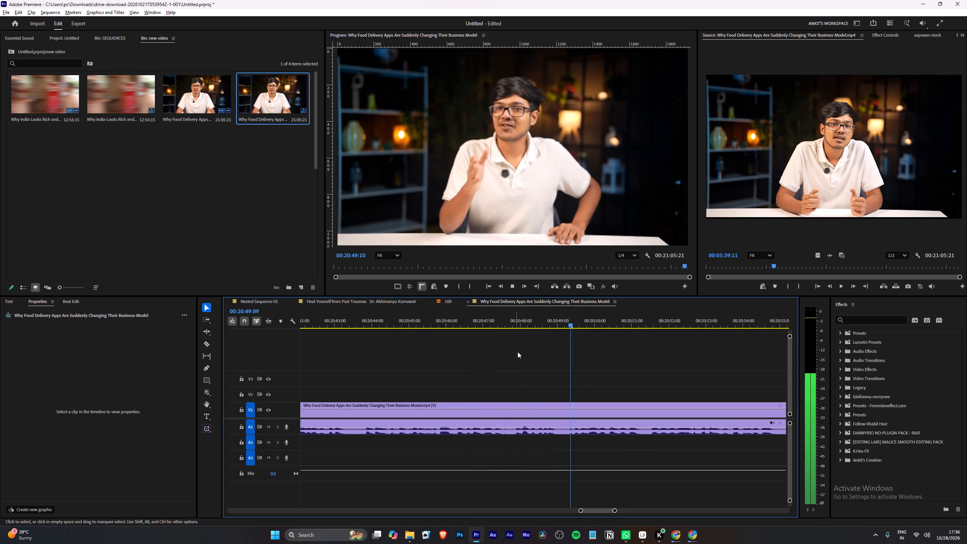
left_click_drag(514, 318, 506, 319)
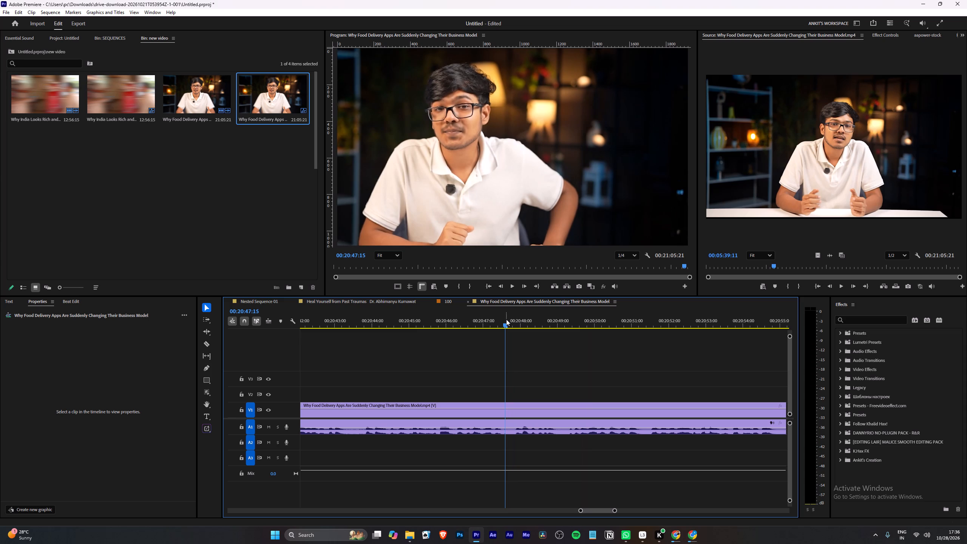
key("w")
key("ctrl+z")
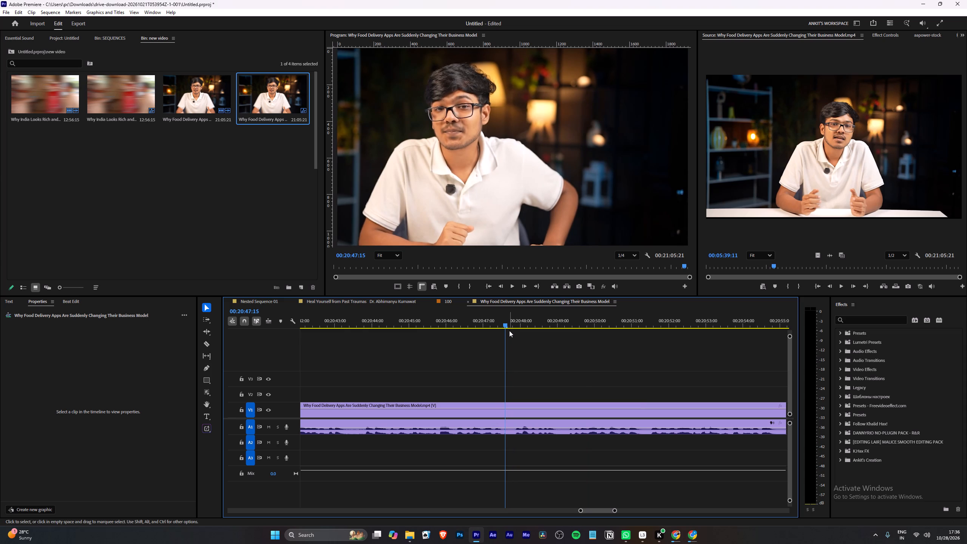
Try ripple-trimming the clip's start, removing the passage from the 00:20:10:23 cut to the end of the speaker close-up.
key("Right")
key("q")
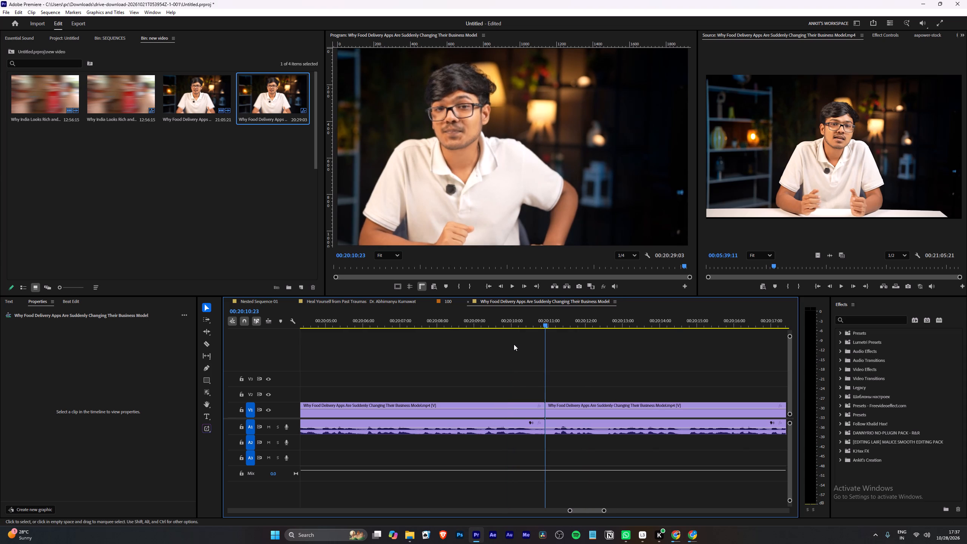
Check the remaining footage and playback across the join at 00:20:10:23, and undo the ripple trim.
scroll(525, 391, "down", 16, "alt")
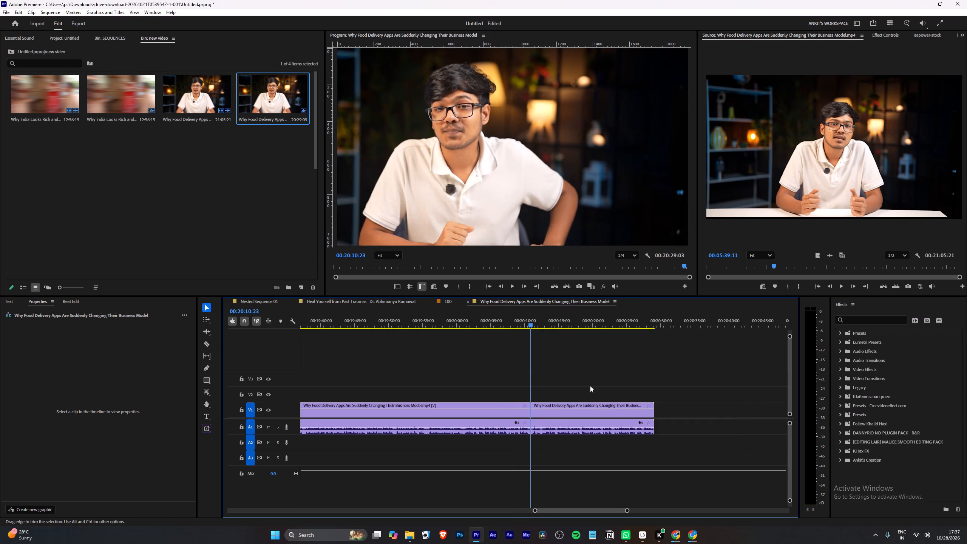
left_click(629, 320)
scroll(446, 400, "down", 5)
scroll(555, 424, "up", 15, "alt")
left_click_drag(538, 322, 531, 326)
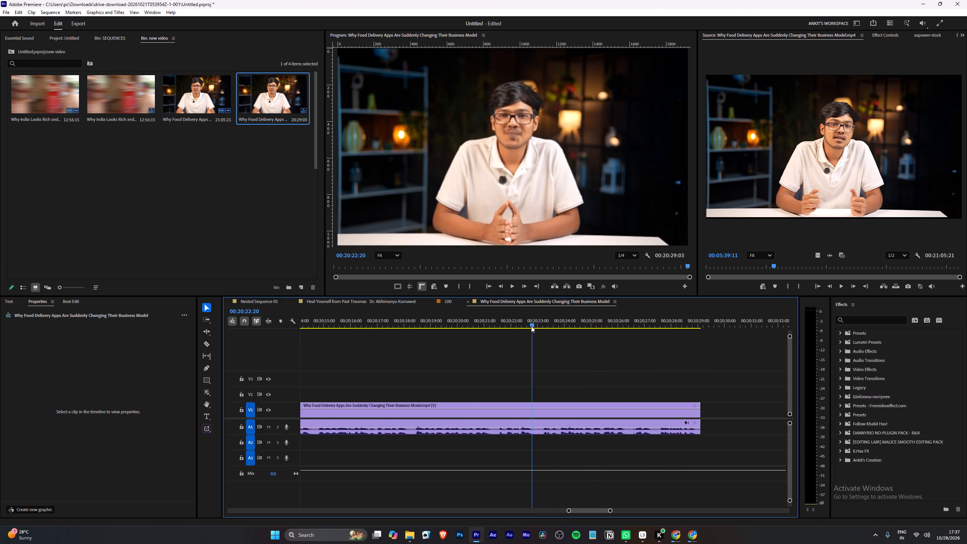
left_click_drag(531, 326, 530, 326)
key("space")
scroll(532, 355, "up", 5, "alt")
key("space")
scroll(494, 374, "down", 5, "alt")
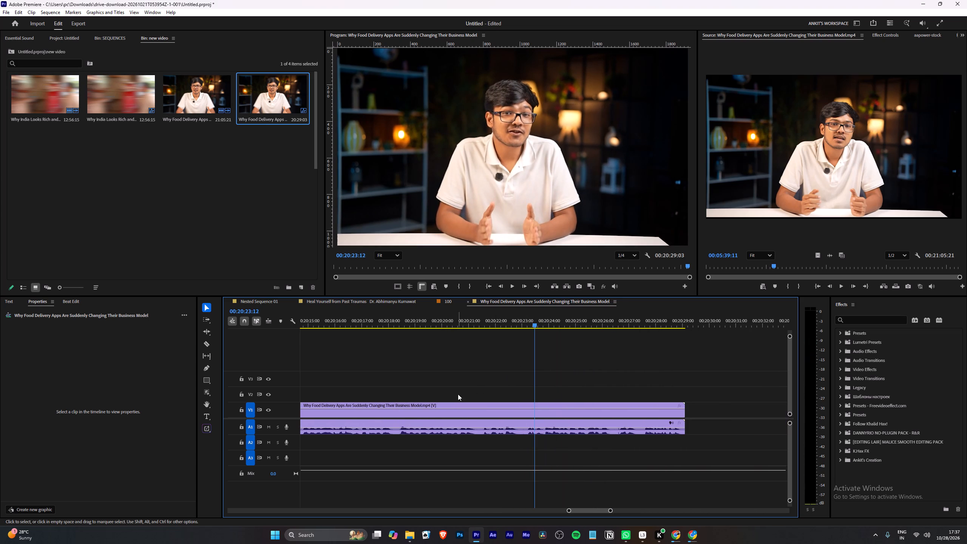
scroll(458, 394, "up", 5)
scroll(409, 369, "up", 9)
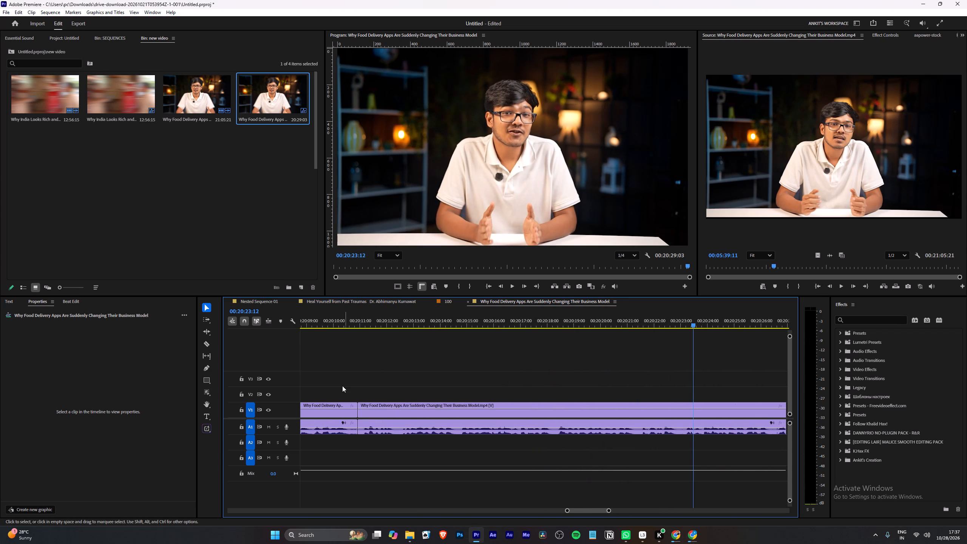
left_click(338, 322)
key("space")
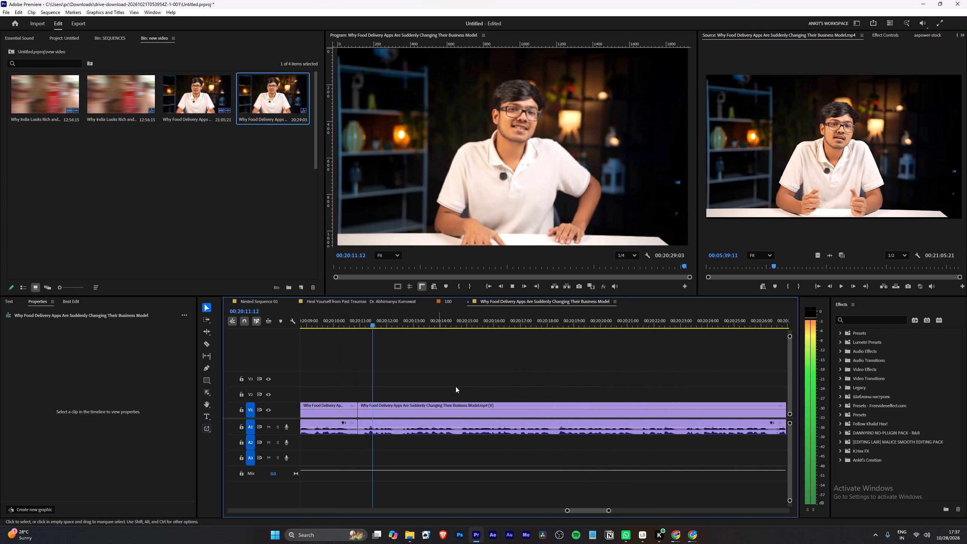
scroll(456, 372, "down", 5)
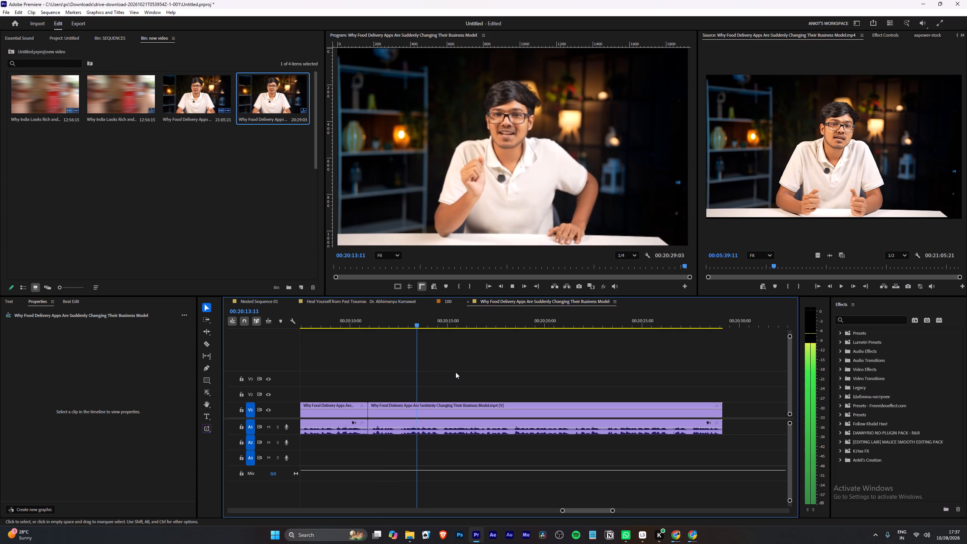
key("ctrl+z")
Rewatch from about 00:20:15 through the "Of every ₹1,000" overlay to the speaker close-up at about 00:20:45.
scroll(556, 386, "down", 5)
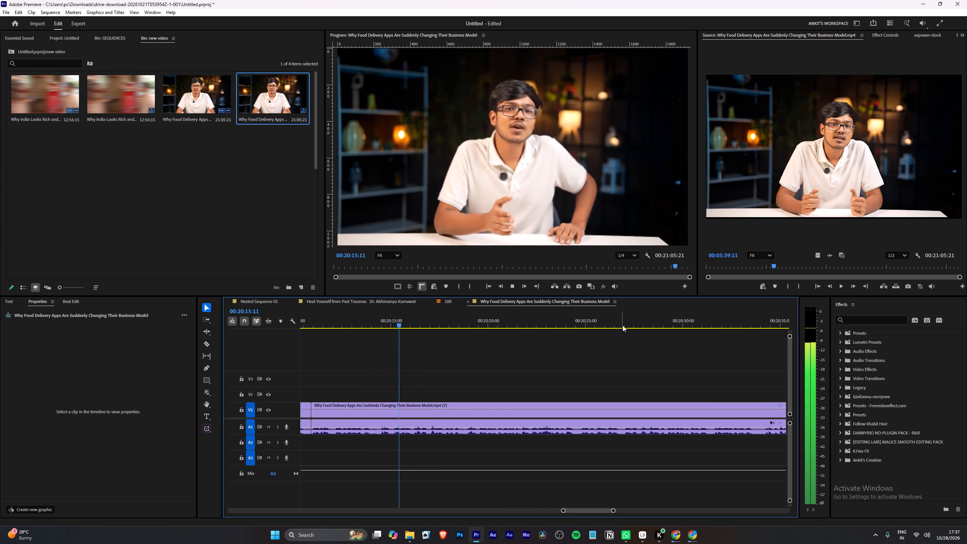
left_click(561, 298)
left_click(555, 294)
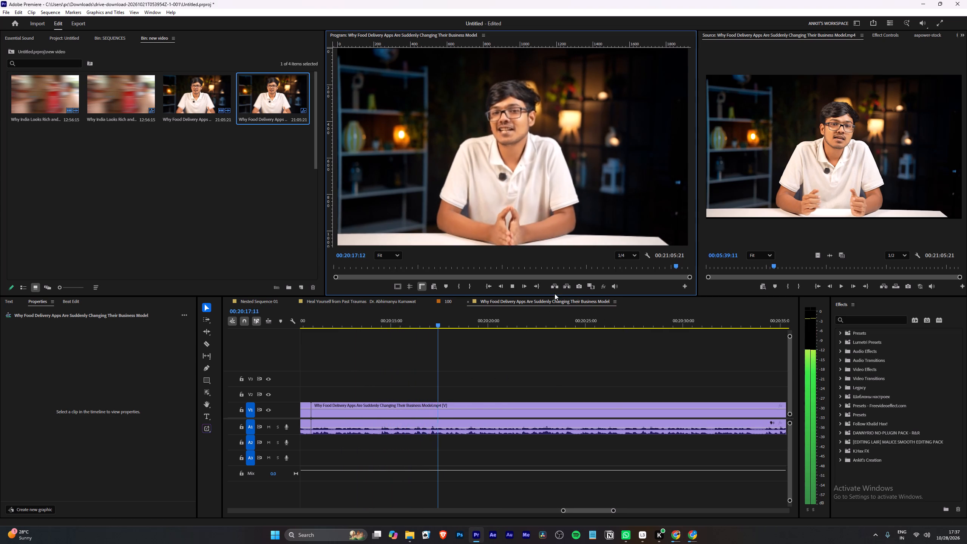
scroll(623, 377, "down", 2)
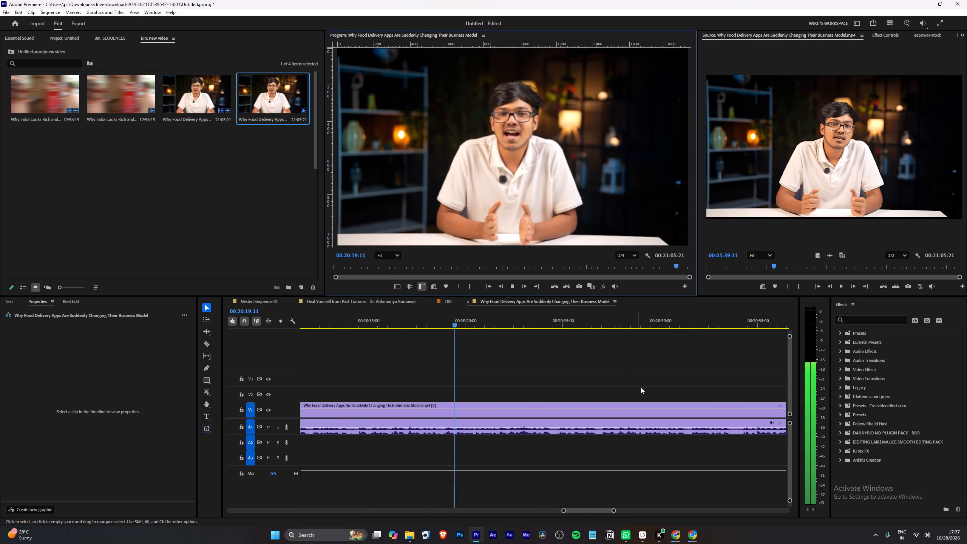
key("l")
scroll(646, 386, "down", 5)
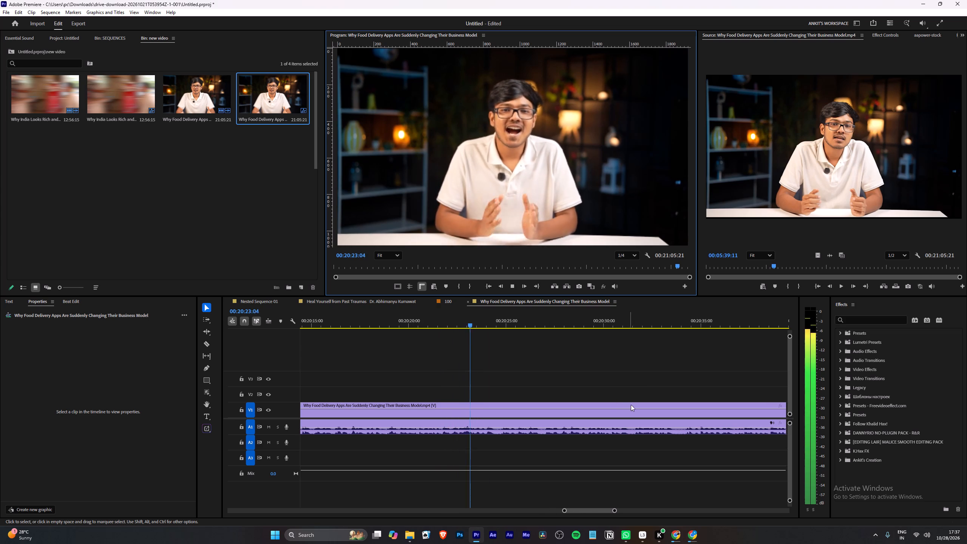
left_click_drag(678, 321, 672, 321)
key("space")
scroll(718, 393, "up", 4, "alt")
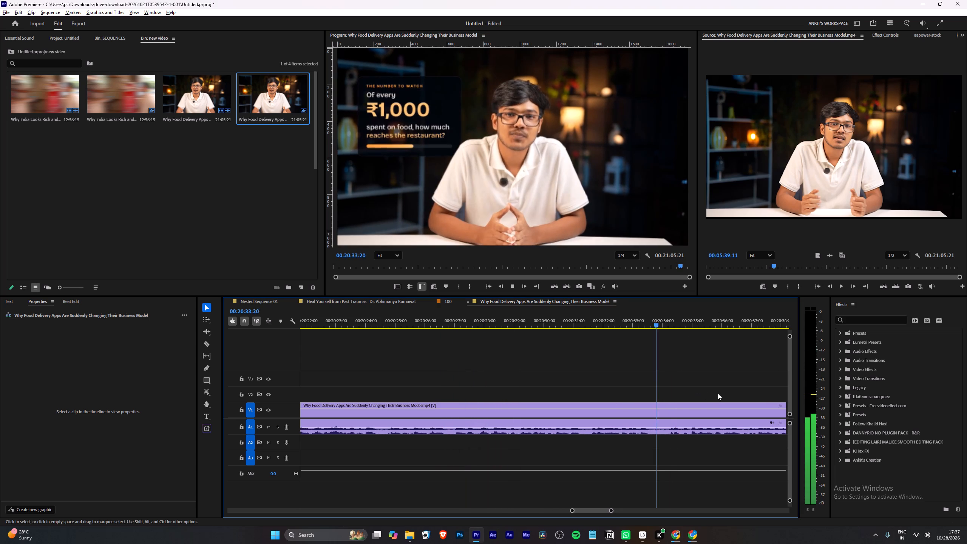
scroll(610, 371, "down", 10)
left_click(644, 391)
scroll(644, 391, "down", 16)
scroll(625, 407, "down", 9)
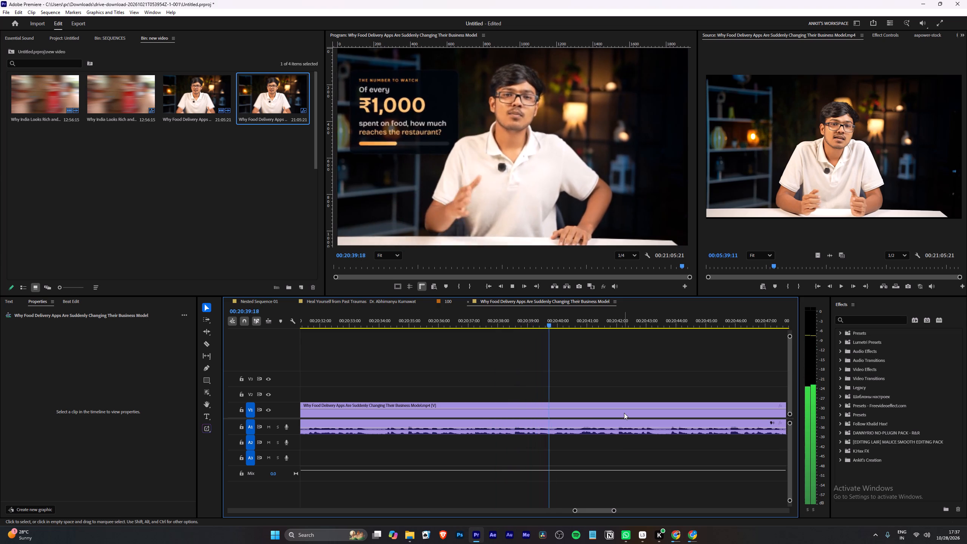
scroll(660, 417, "down", 6)
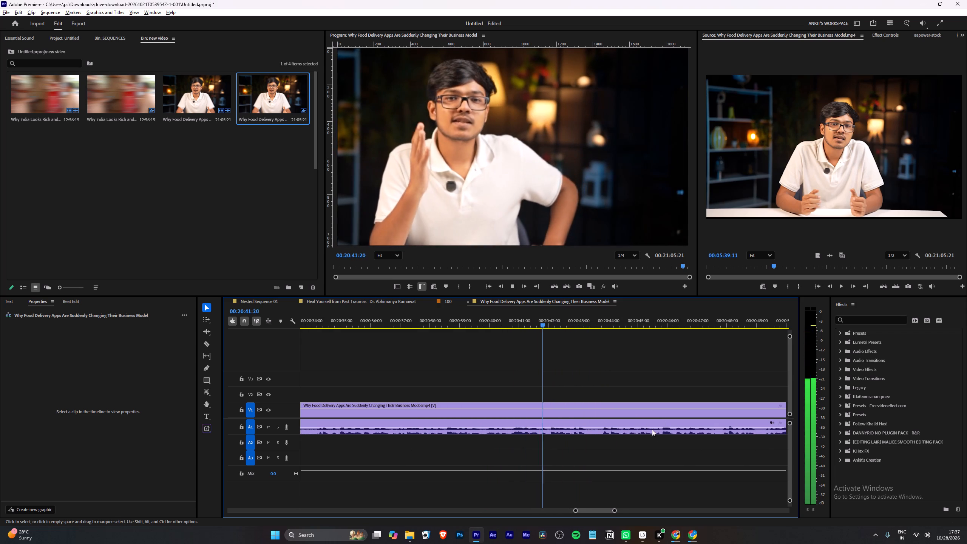
scroll(652, 430, "up", 3, "alt")
scroll(641, 434, "down", 5)
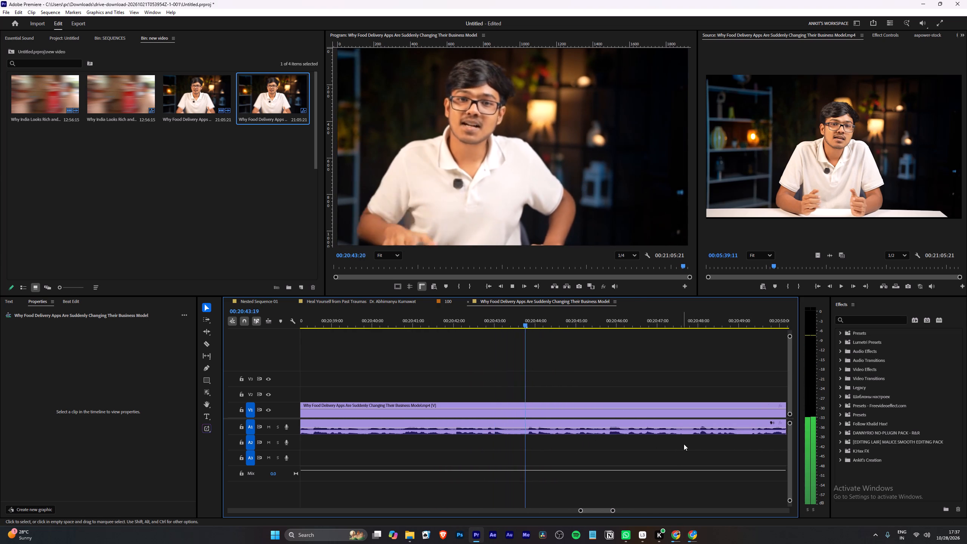
scroll(684, 444, "down", 4)
Cut the clip at 00:20:47:15, where the speaker close-up ends.
scroll(643, 417, "up", 8, "alt")
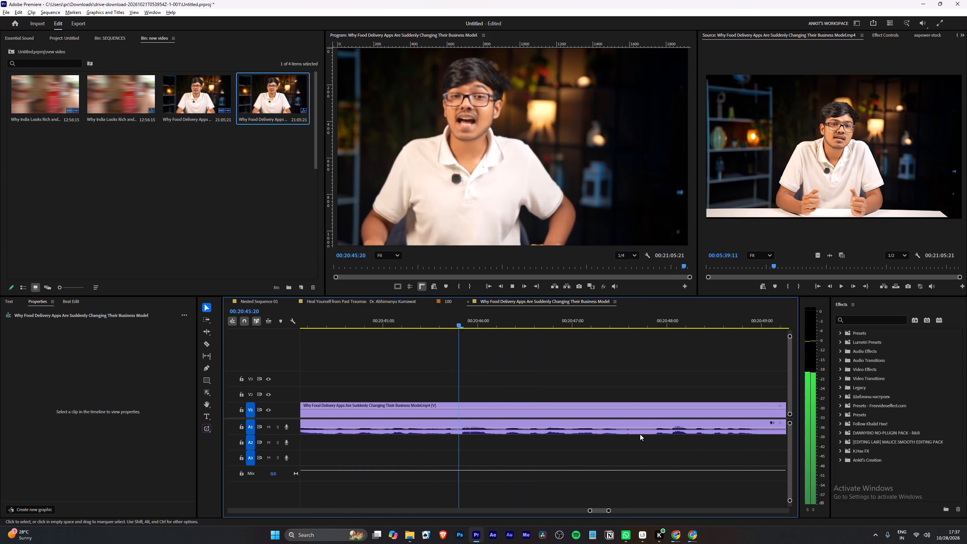
scroll(640, 434, "up", 4, "alt")
key("space")
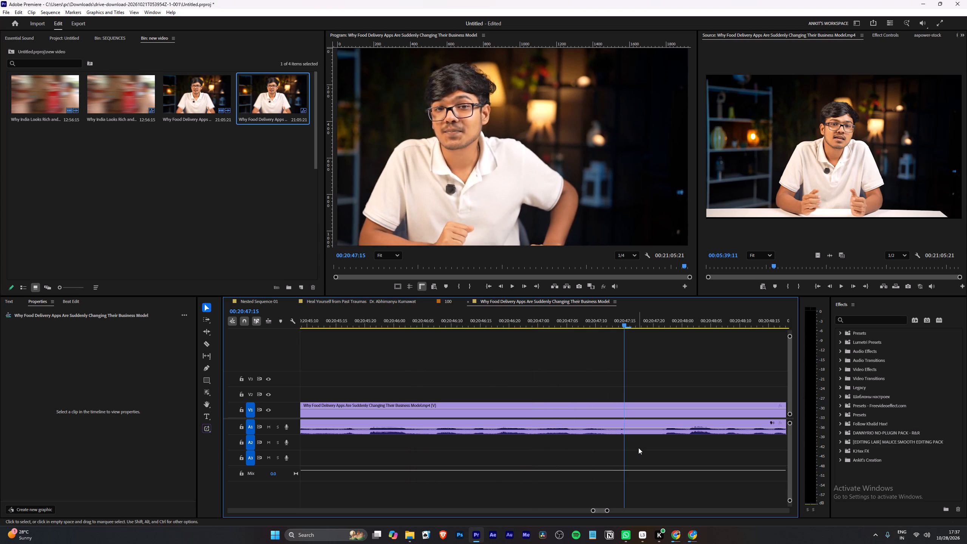
key("w")
Give the clip that ends at the 00:20:47:15 cut the green GFX label.
scroll(638, 448, "down", 5, "alt")
right_click(514, 419)
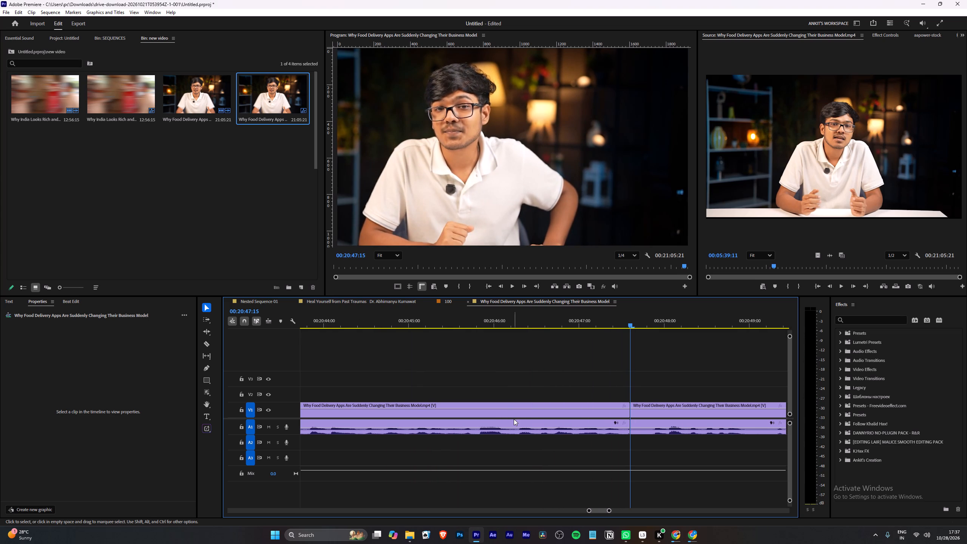
right_click(508, 408)
left_click(575, 300)
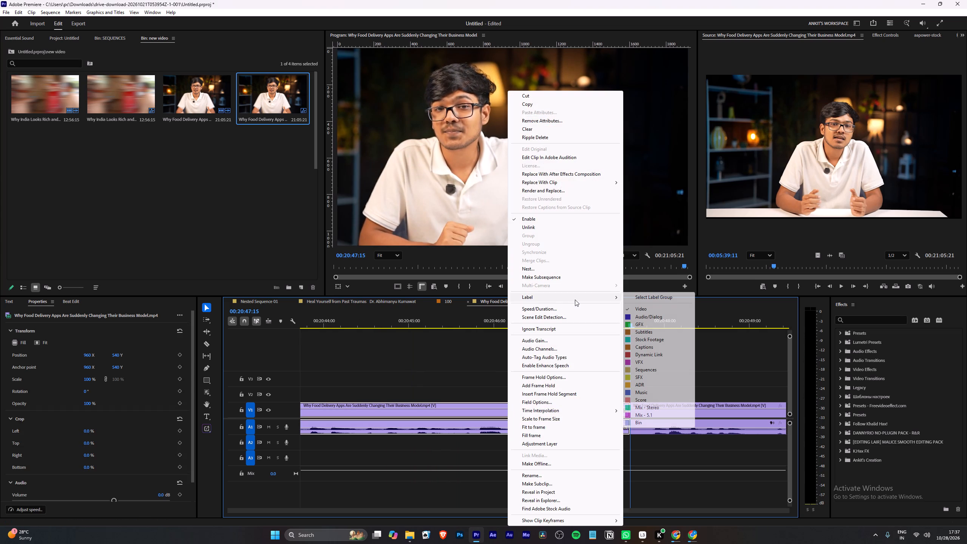
left_click(667, 324)
left_click(598, 348)
Select every green GFX-labelled clip in the food delivery sequence by label group and copy them.
scroll(597, 349, "down", 19, "alt")
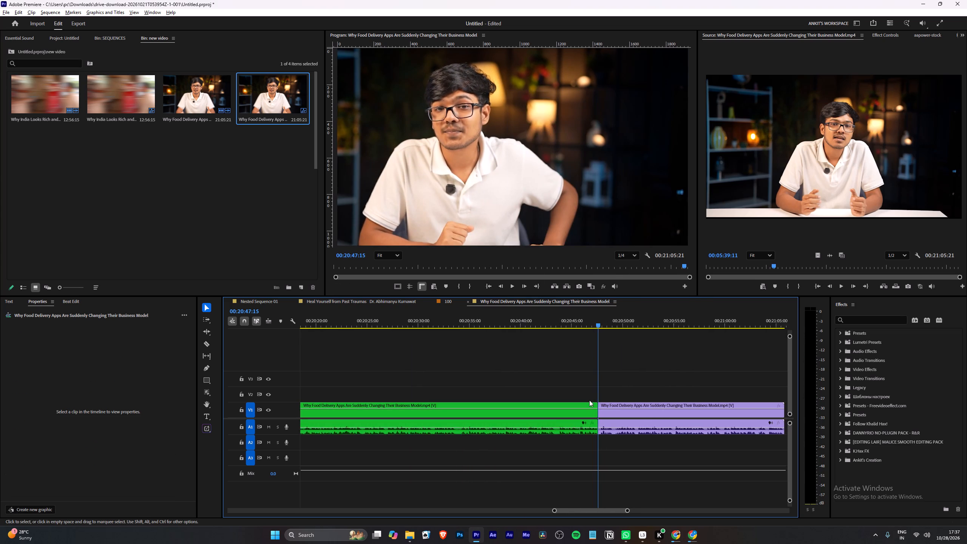
scroll(589, 400, "down", 14, "alt")
key("space")
scroll(560, 384, "down", 10, "alt")
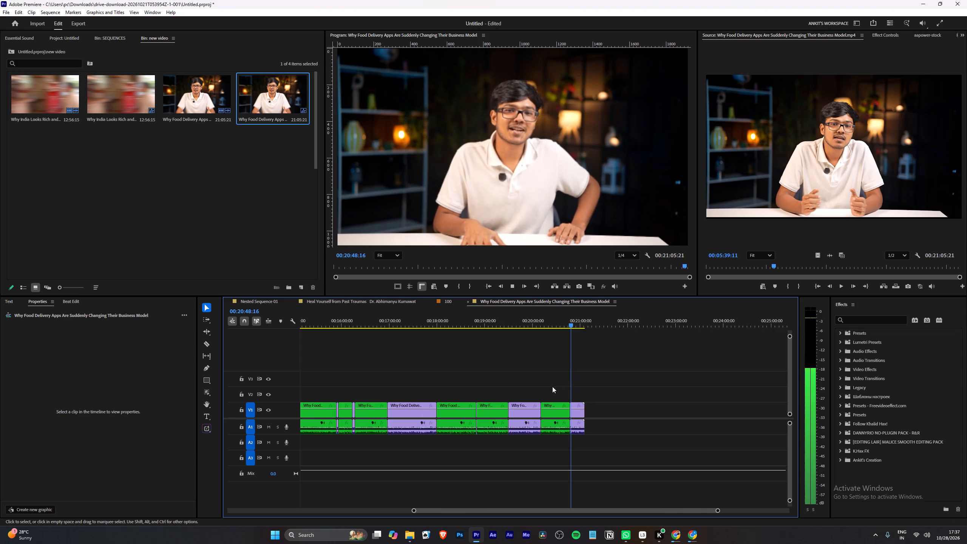
key("space")
scroll(410, 388, "down", 10, "alt")
left_click(405, 410)
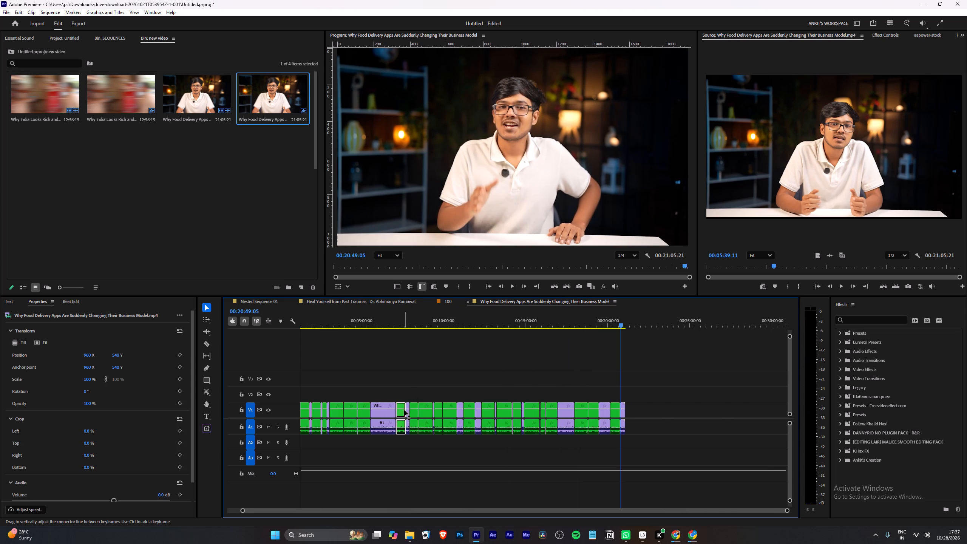
right_click(402, 410)
left_click(421, 298)
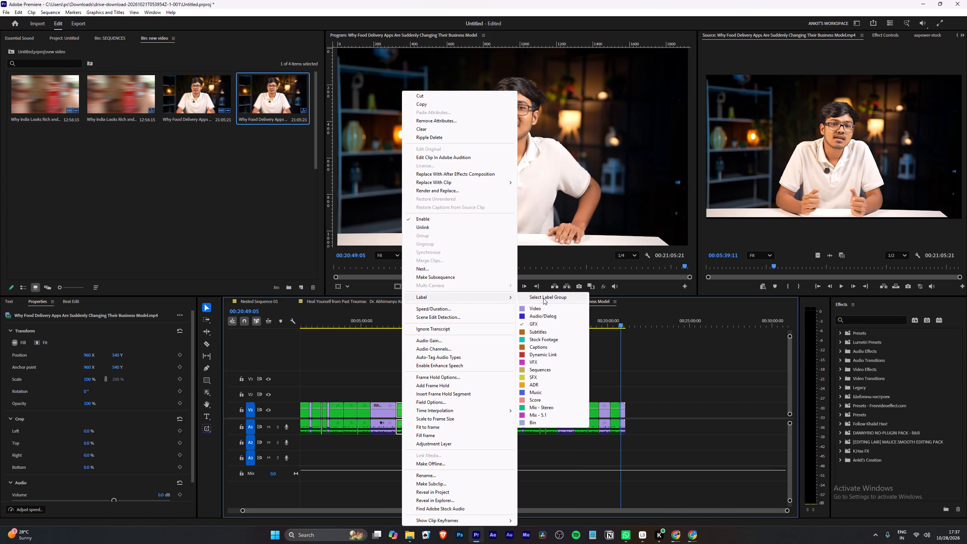
left_click(543, 298)
key("ctrl+c")
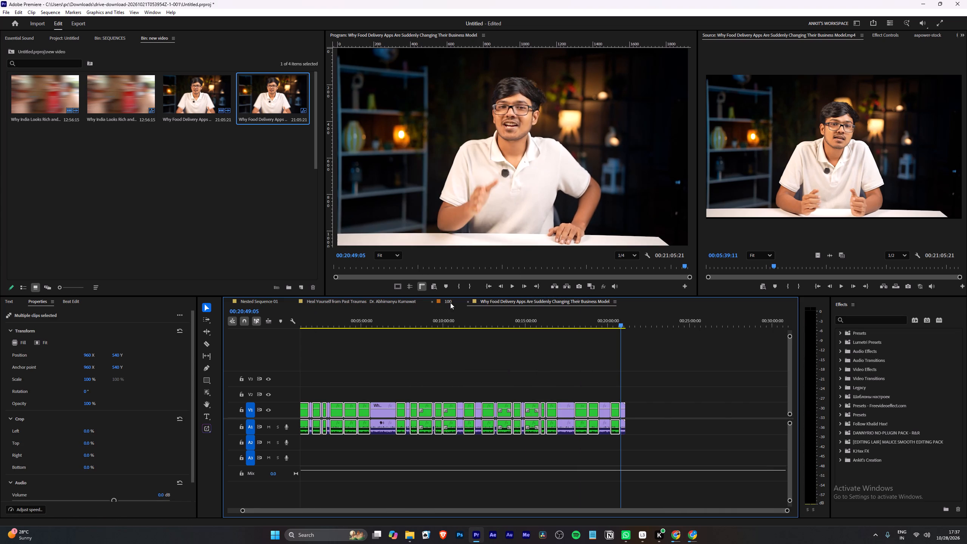
In sequence 100, delete all the old green clips on Video 1 with their linked audio, keeping the Audio 2 music.
left_click(451, 302)
scroll(490, 393, "down", 14, "alt")
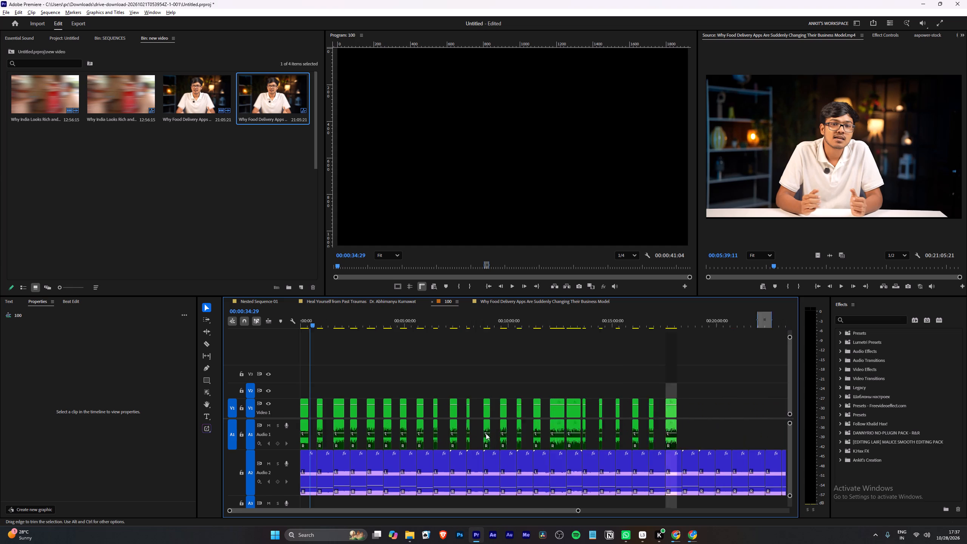
scroll(486, 433, "down", 5, "alt")
left_click_drag(592, 365, 306, 414)
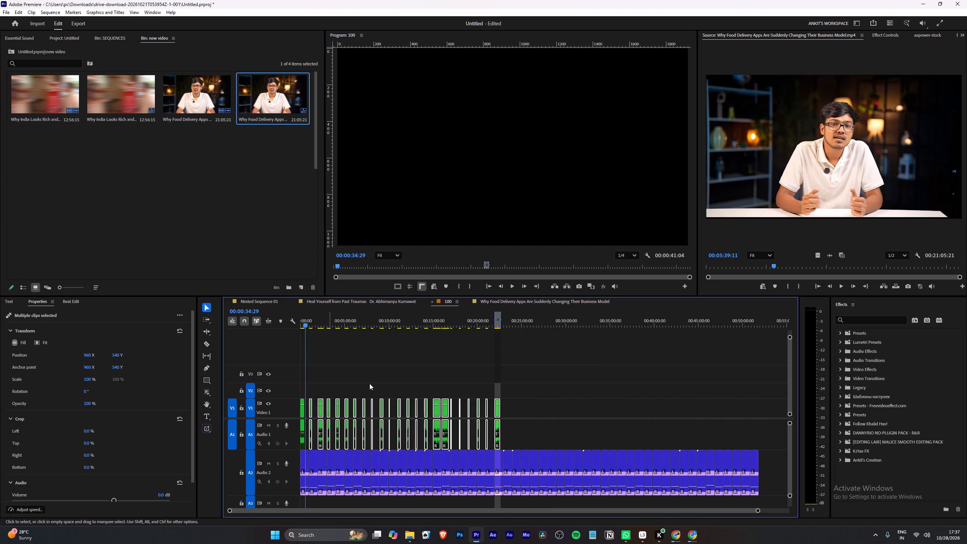
key("BackSpace")
left_click_drag(501, 356, 224, 407)
key("BackSpace")
Paste the copied green food delivery clips at 00:00:00:00, the start of sequence 100.
left_click_drag(329, 325, 261, 330)
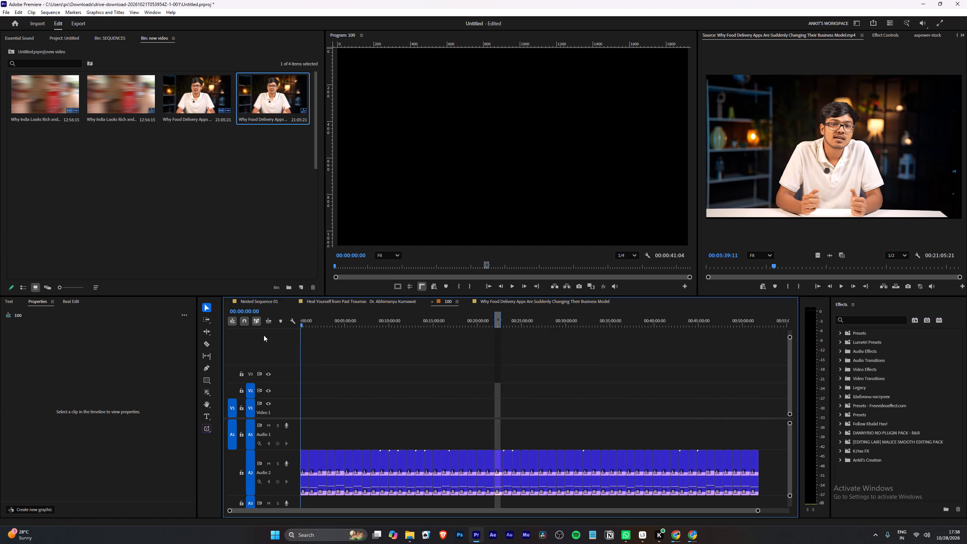
key("ctrl+v")
Clear the In and Out points of sequence 100.
right_click(496, 326)
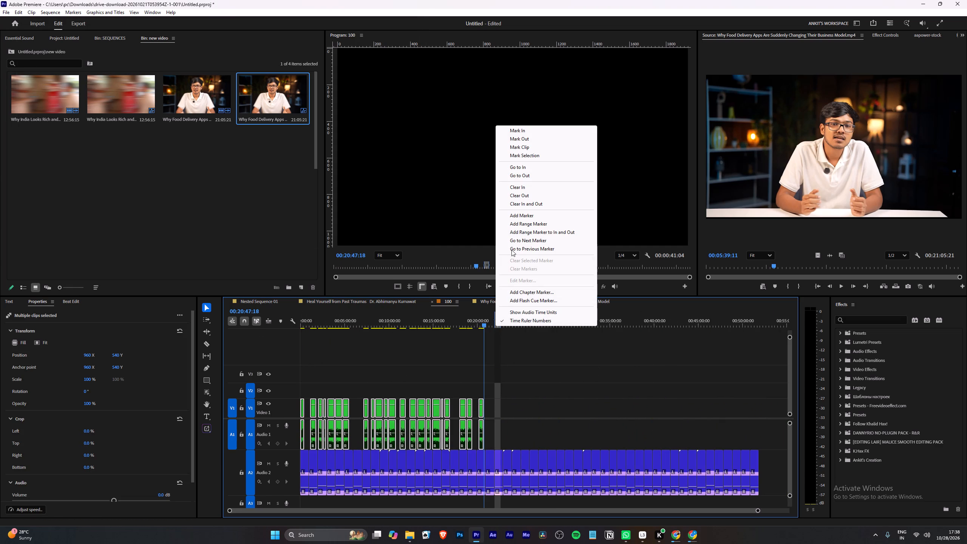
left_click(509, 204)
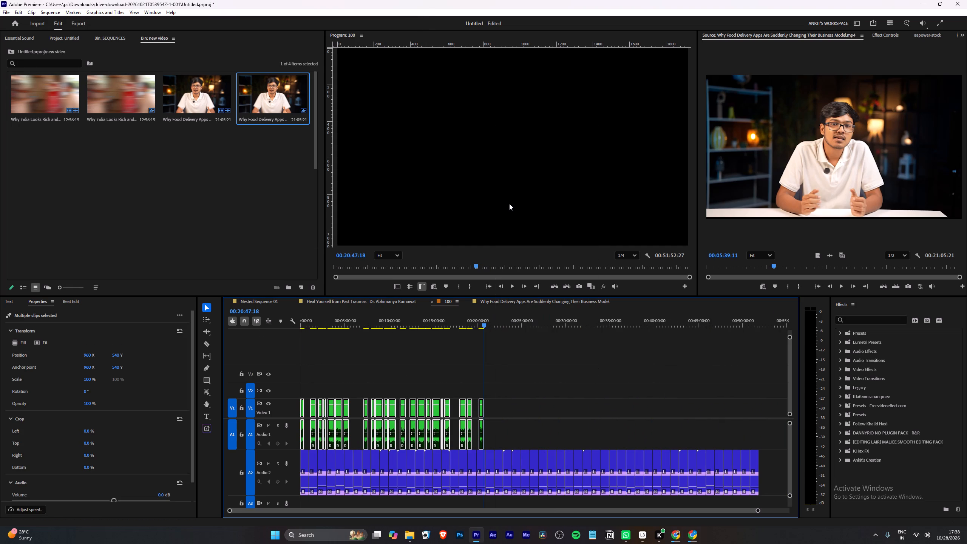
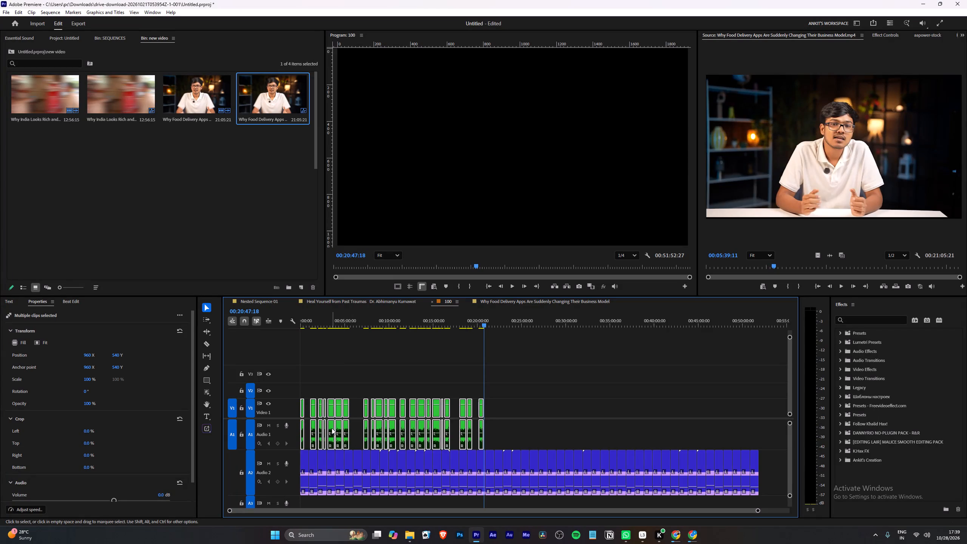
Shift all pasted green clips about 6 minutes 20 seconds later on the timeline, leaving the start of sequence 100 empty.
left_click_drag(332, 428, 388, 414)
Place the first four green clips individually at the starts of the first four Audio 2 music segments, beginning at 00:00:00:00.
scroll(329, 399, "up", 12, "alt")
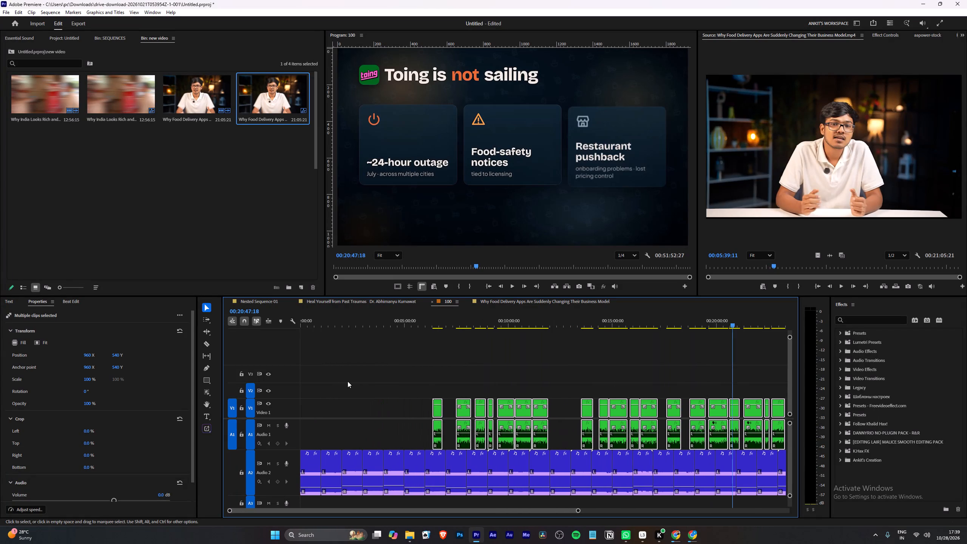
scroll(348, 381, "up", 9, "alt")
left_click(360, 338)
left_click(417, 374)
left_click_drag(437, 412, 293, 411)
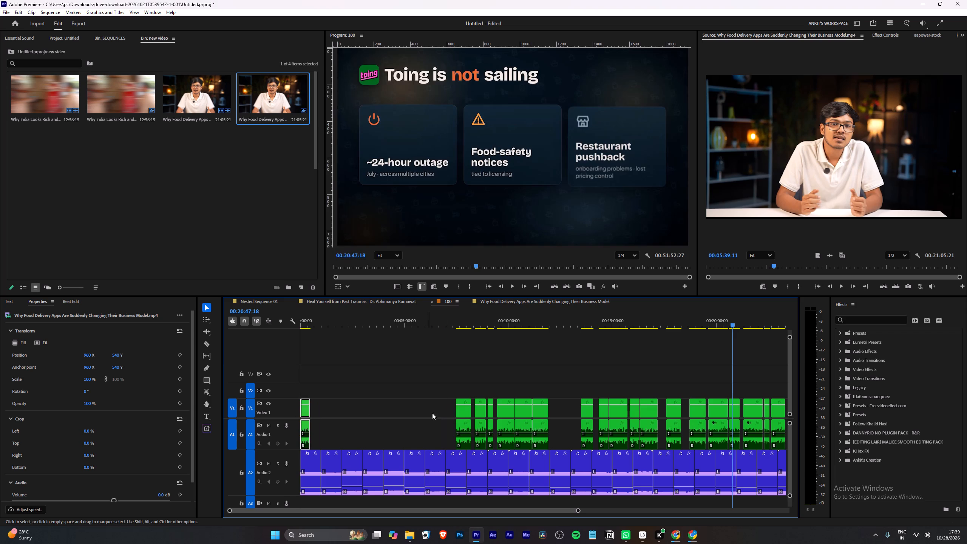
left_click_drag(462, 411, 326, 419)
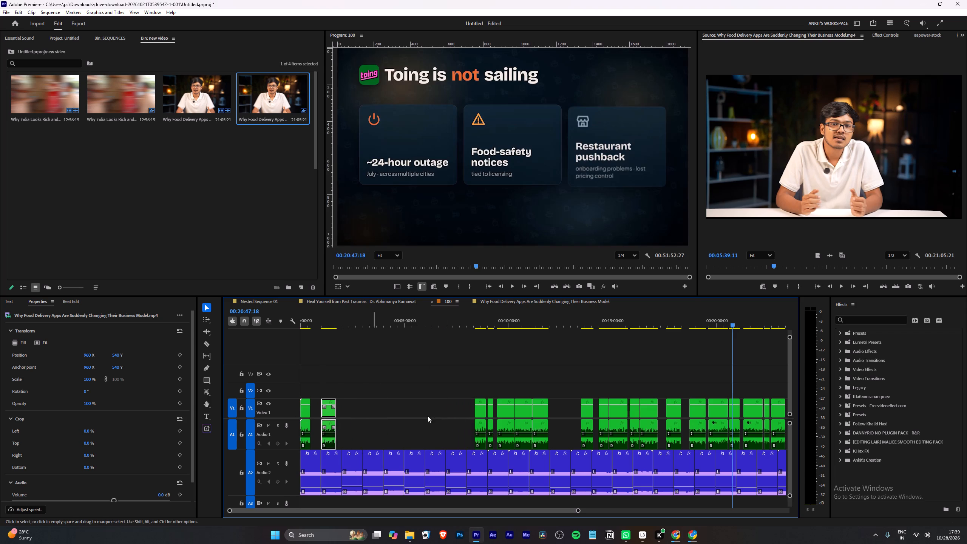
left_click_drag(482, 416, 350, 423)
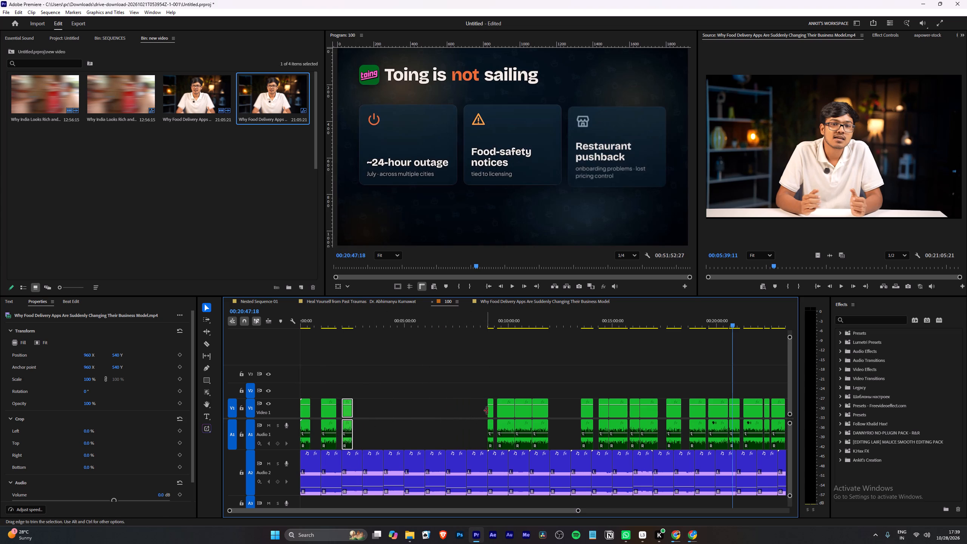
left_click_drag(490, 411, 361, 426)
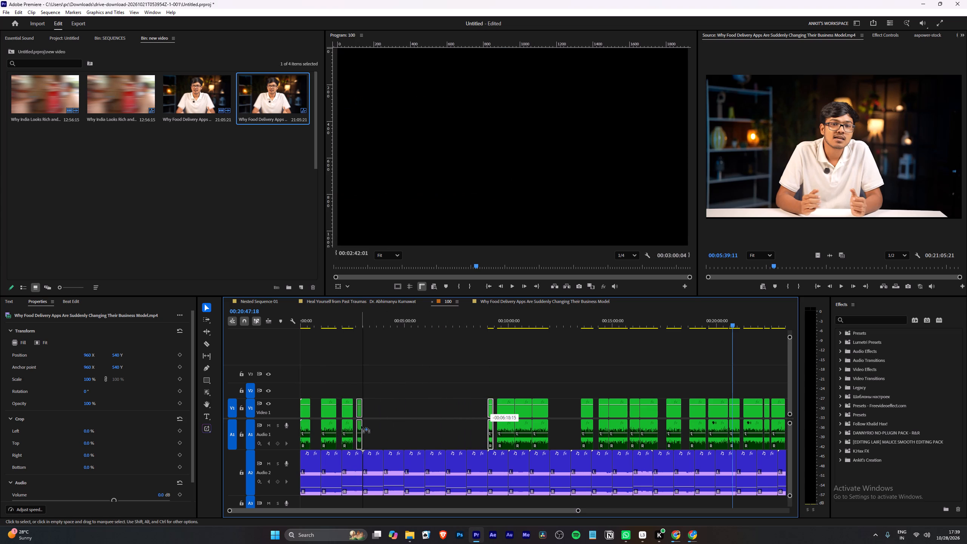
left_click_drag(361, 426, 366, 424)
Align the fifth to eighth green clips with the starts of successive music segments, from about 4 to 7 minutes.
left_click_drag(502, 415, 386, 423)
left_click_drag(522, 411, 417, 420)
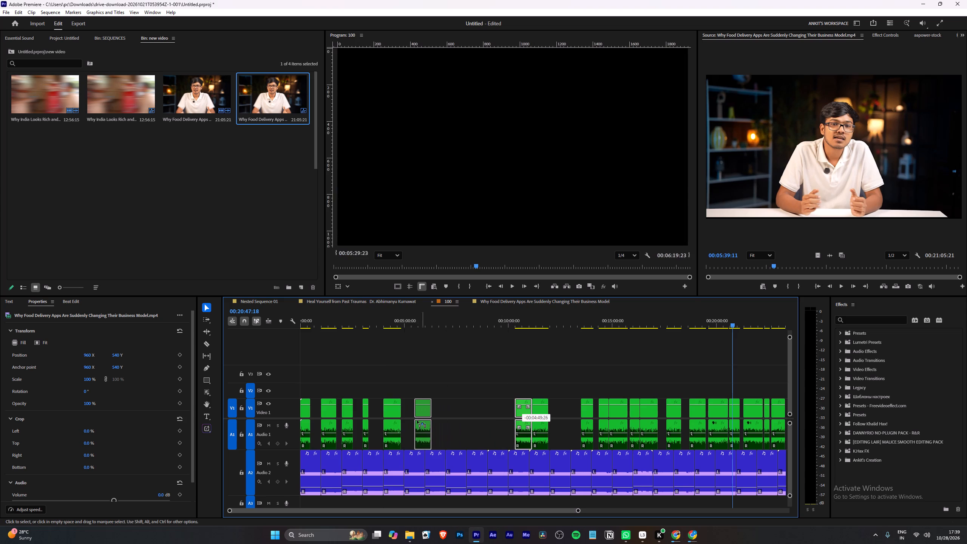
left_click_drag(417, 420, 412, 423)
left_click_drag(539, 412, 433, 423)
left_click_drag(588, 414, 490, 416)
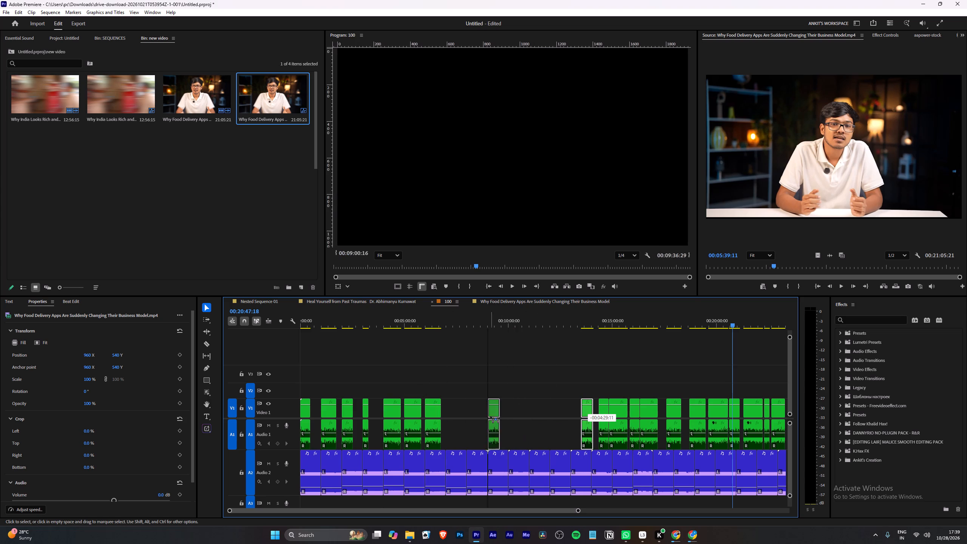
left_click_drag(490, 416, 453, 421)
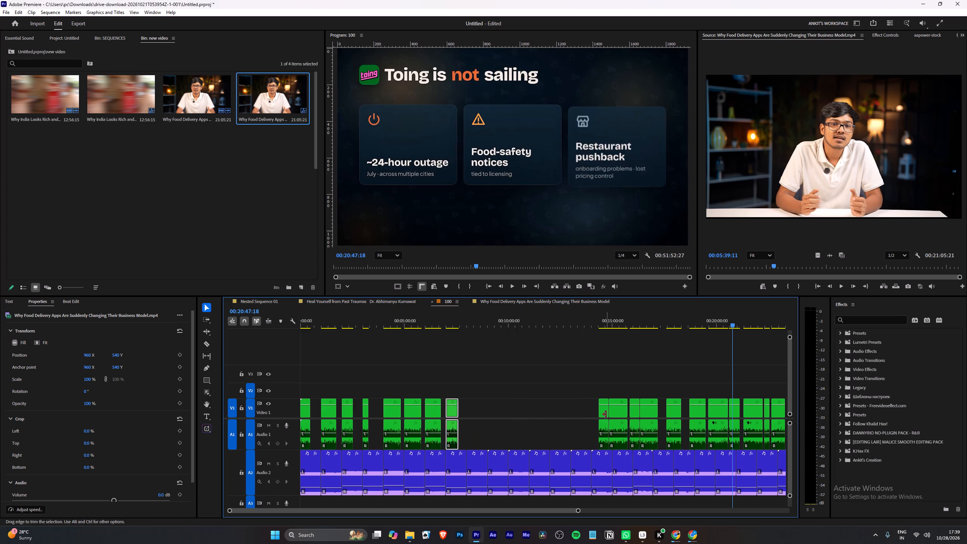
Align the ninth, tenth and eleventh green clips with the music segment starts at about 8, 9 and 10 minutes.
left_click(606, 414)
left_click_drag(603, 411, 487, 414)
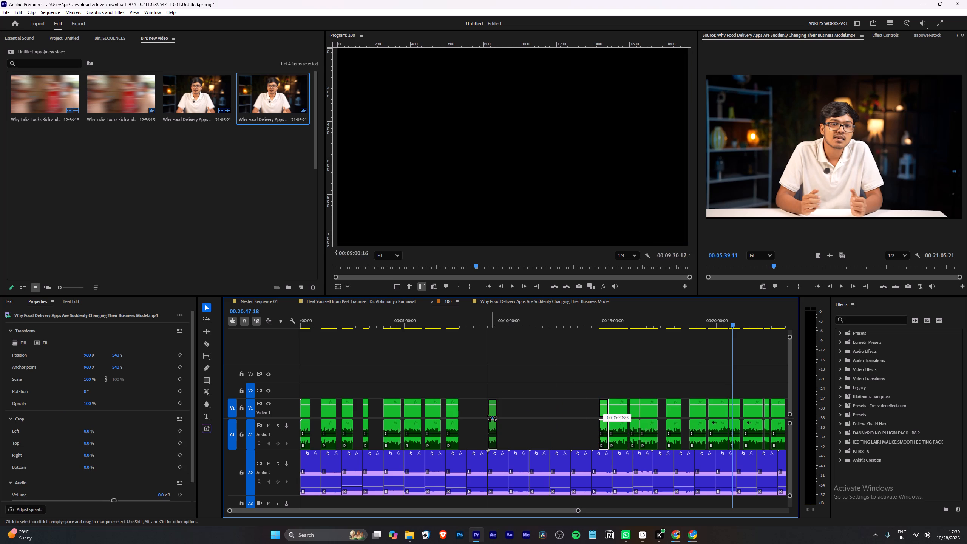
left_click_drag(487, 414, 473, 420)
left_click_drag(617, 410, 535, 414)
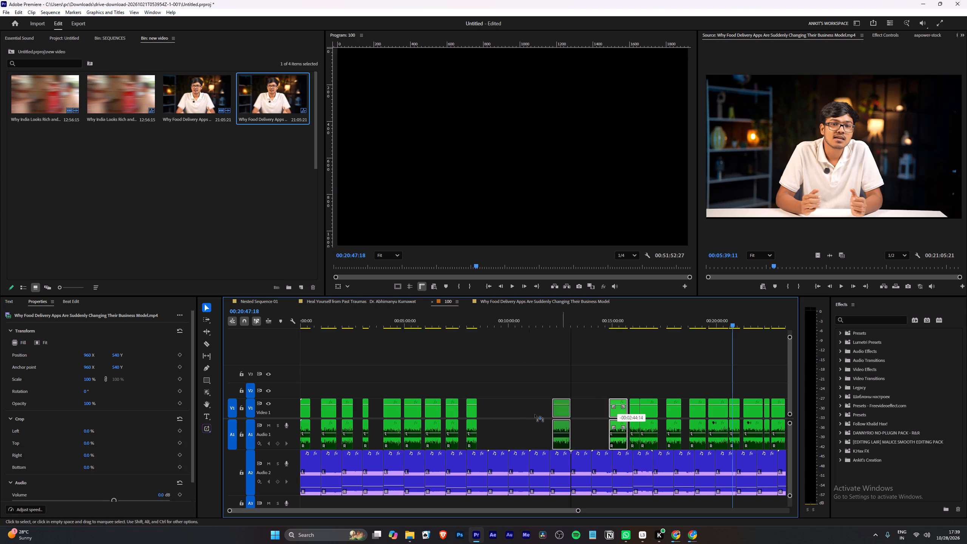
left_click_drag(535, 414, 496, 417)
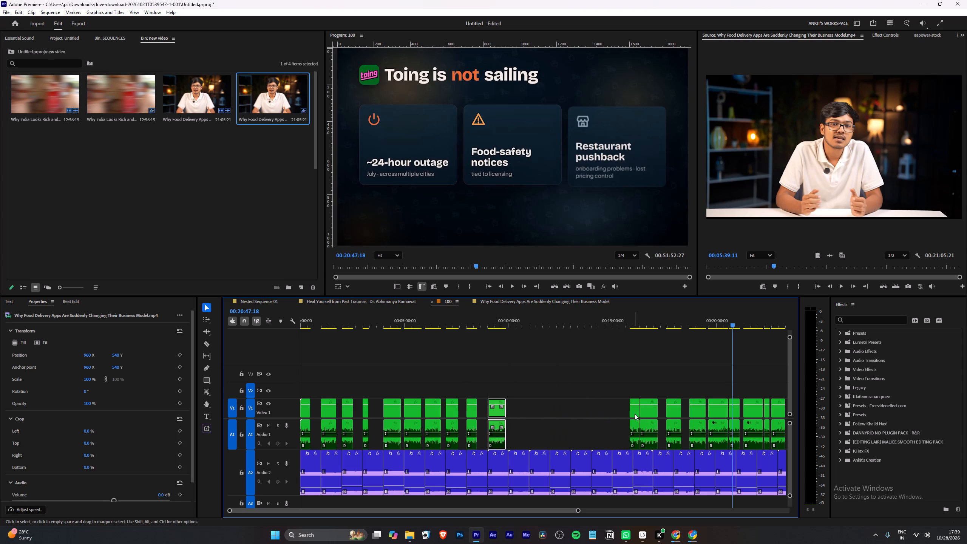
left_click_drag(635, 414, 522, 414)
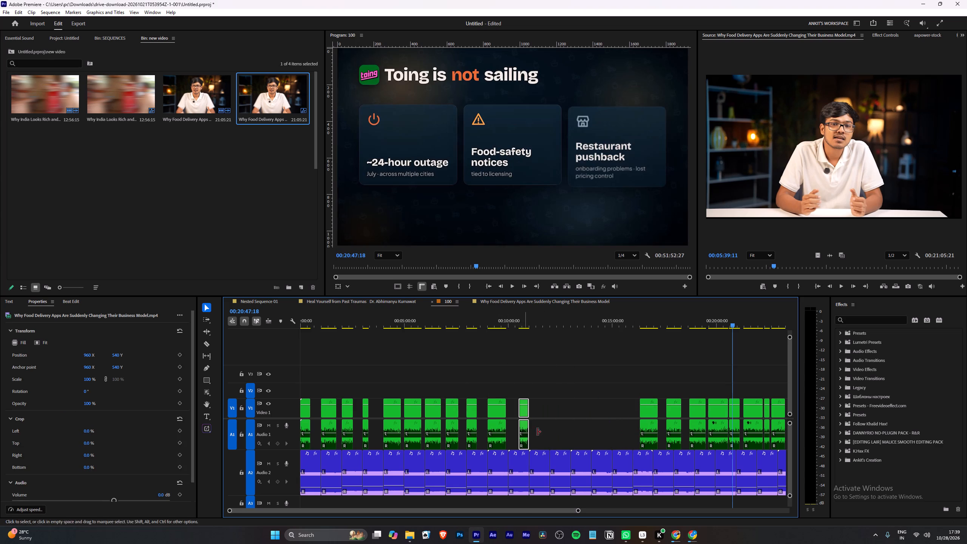
left_click(522, 412)
left_click_drag(524, 411, 516, 414)
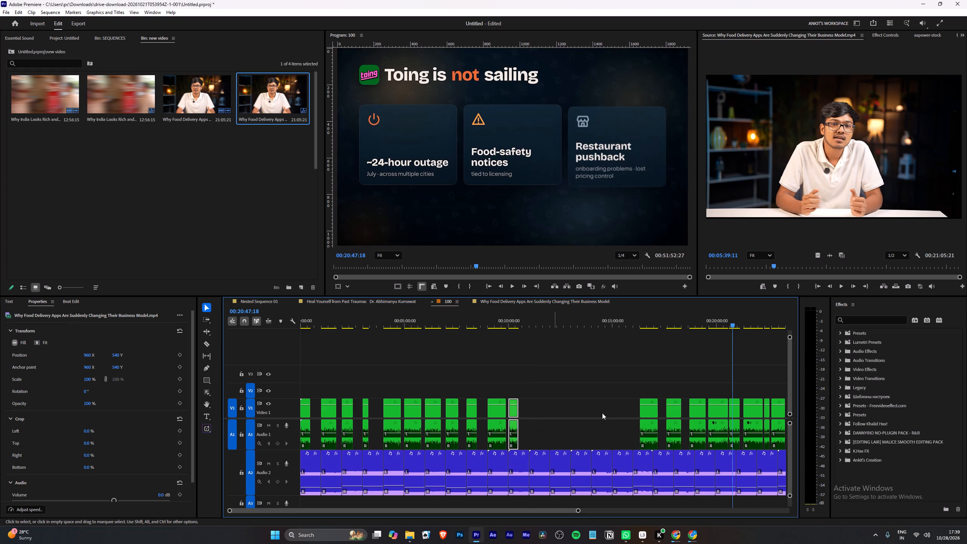
Align the twelfth to seventeenth green clips with the starts of successive music segments, from about 11 to 16 minutes.
left_click_drag(650, 411, 539, 417)
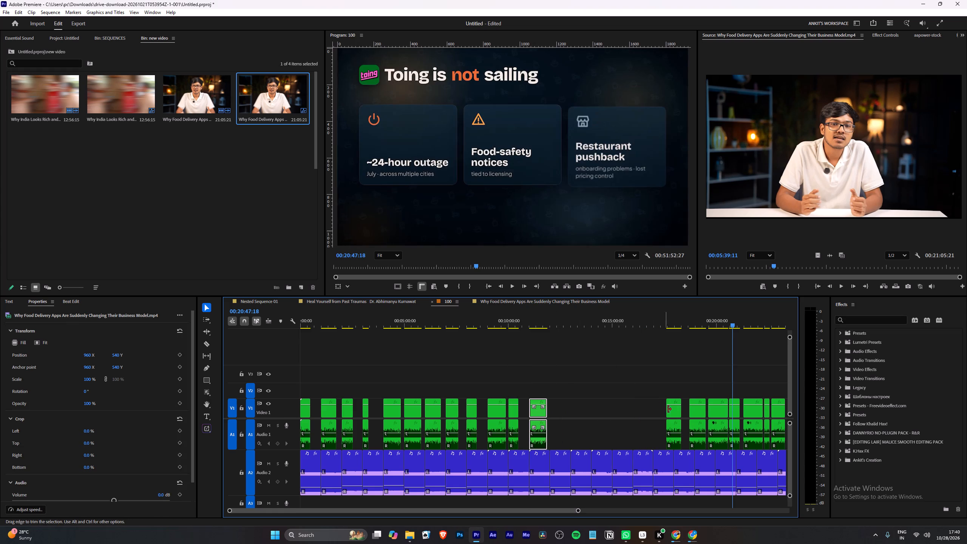
left_click_drag(673, 412, 558, 417)
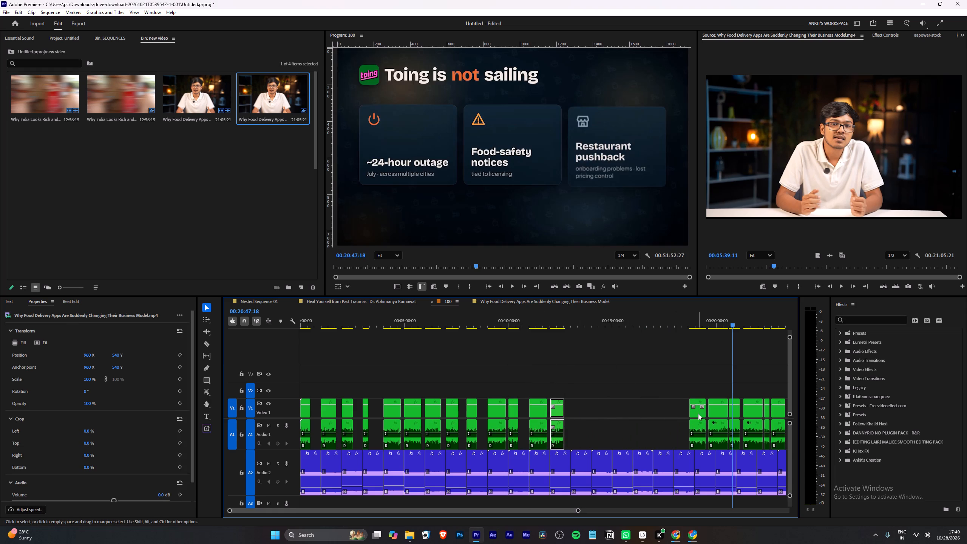
left_click_drag(698, 414, 579, 417)
left_click_drag(720, 411, 620, 414)
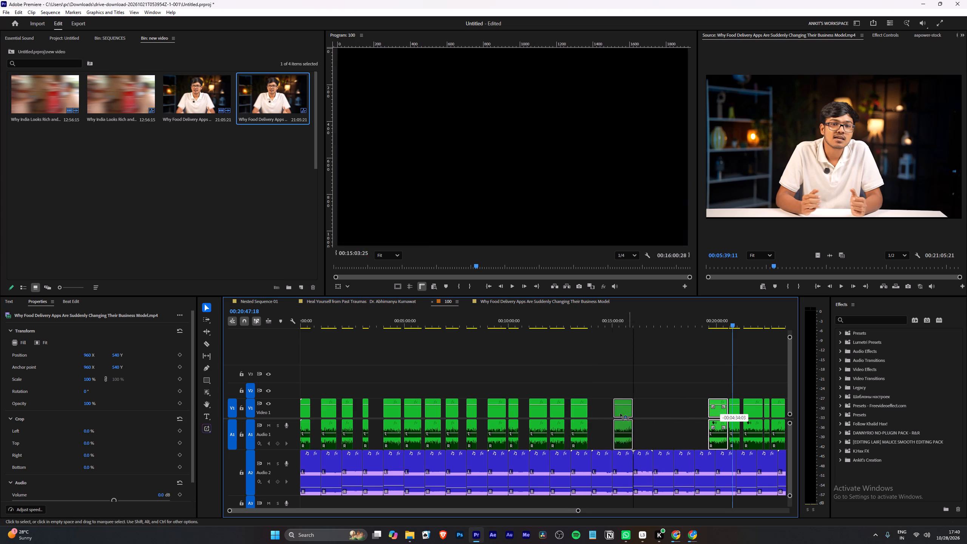
left_click_drag(620, 414, 603, 417)
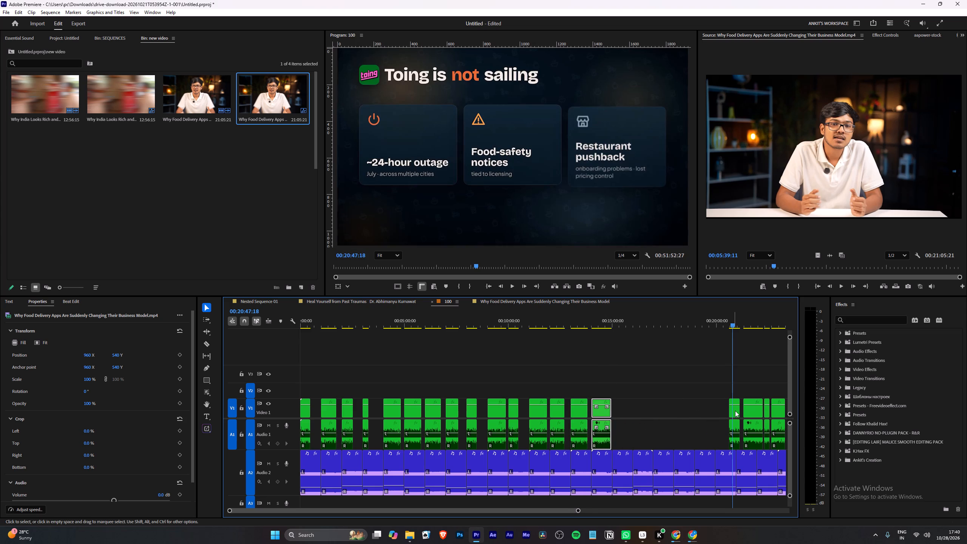
left_click_drag(735, 411, 619, 423)
left_click_drag(752, 412, 734, 414)
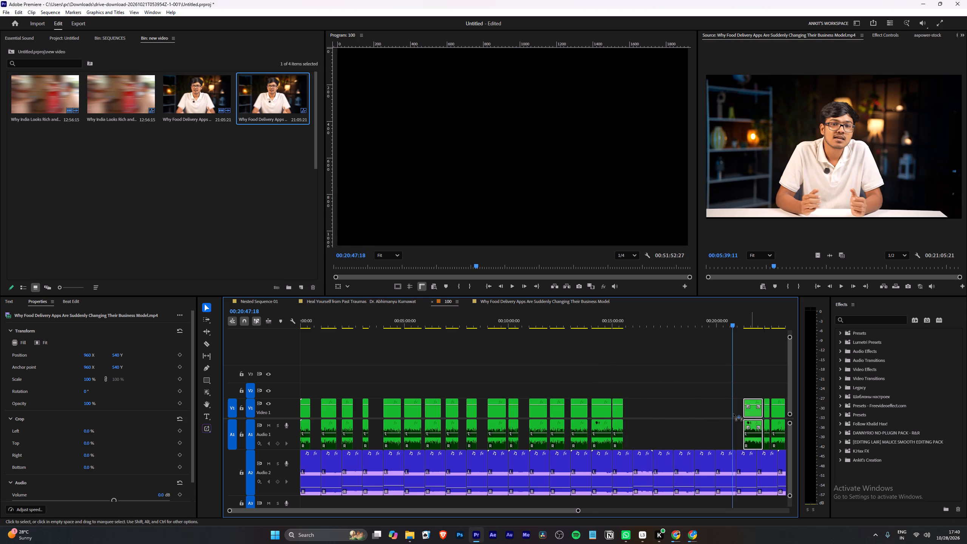
left_click_drag(734, 414, 645, 418)
Trim the end of the seventeenth clip and its linked audio back to the music cut at about 00:16:57.
scroll(660, 426, "up", 7, "alt")
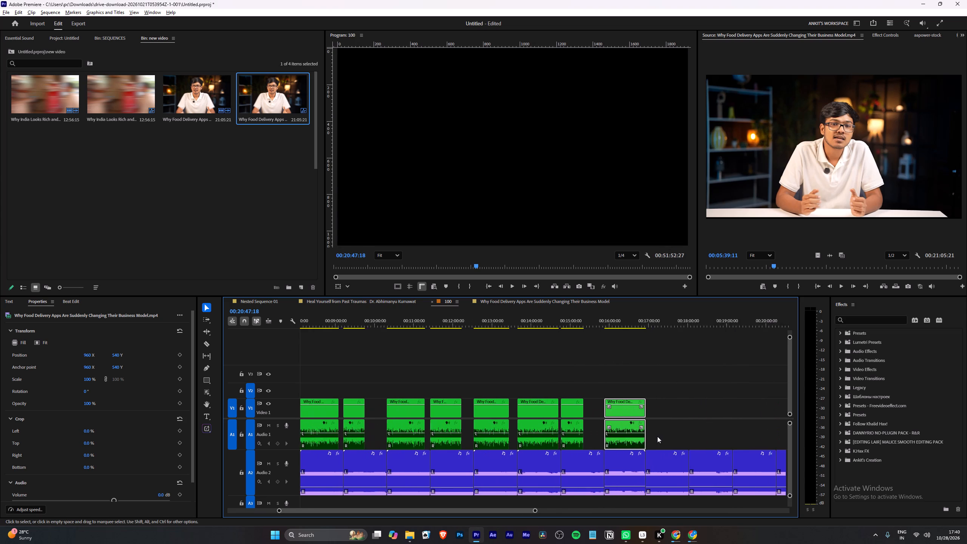
scroll(657, 436, "up", 20, "alt")
scroll(657, 436, "up", 10, "alt")
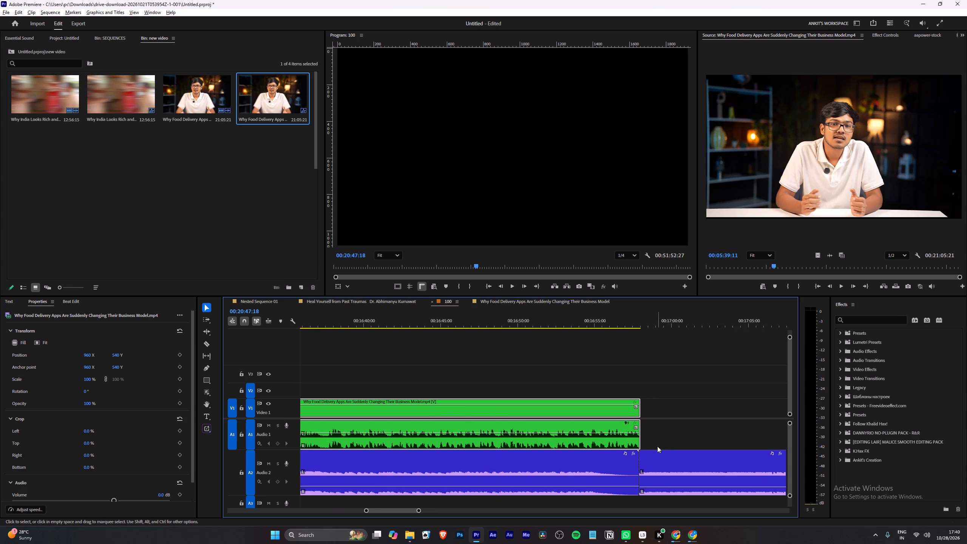
scroll(657, 446, "up", 20, "alt")
scroll(657, 446, "up", 6, "alt")
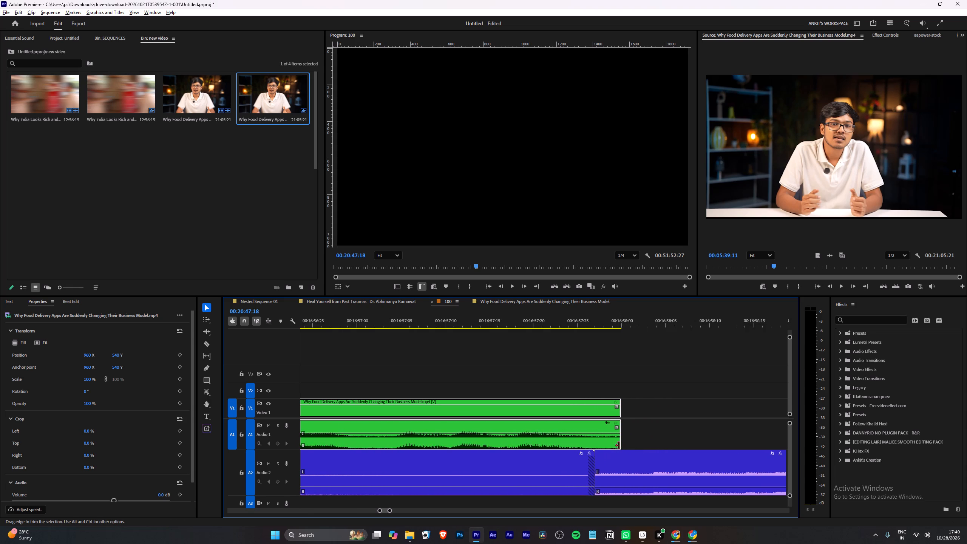
scroll(619, 445, "up", 3, "alt")
left_click_drag(623, 439, 594, 444)
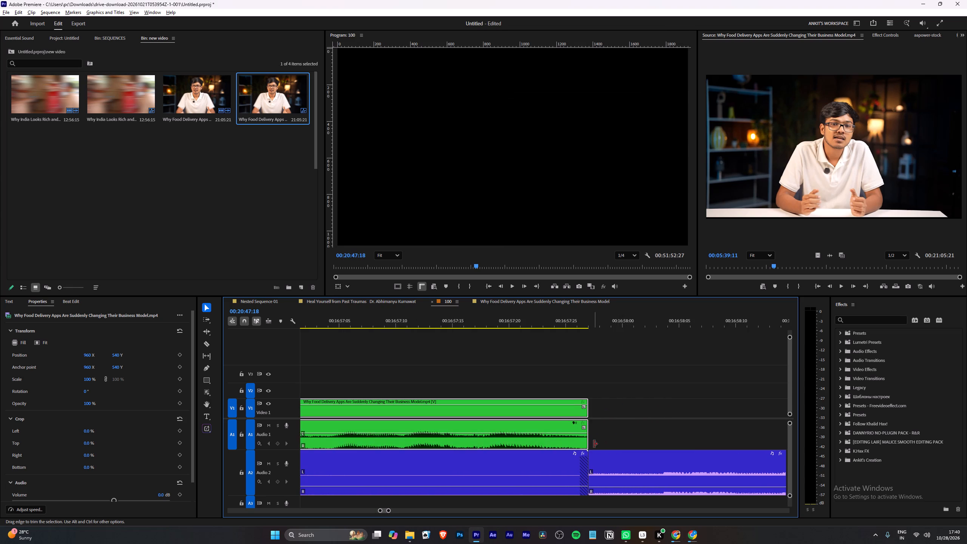
Align the eighteenth to twenty-second green clips with the starts of successive music segments, from about 17 to 21 minutes.
scroll(593, 445, "down", 20, "alt")
scroll(593, 445, "down", 20, "alt")
scroll(593, 445, "down", 1, "alt")
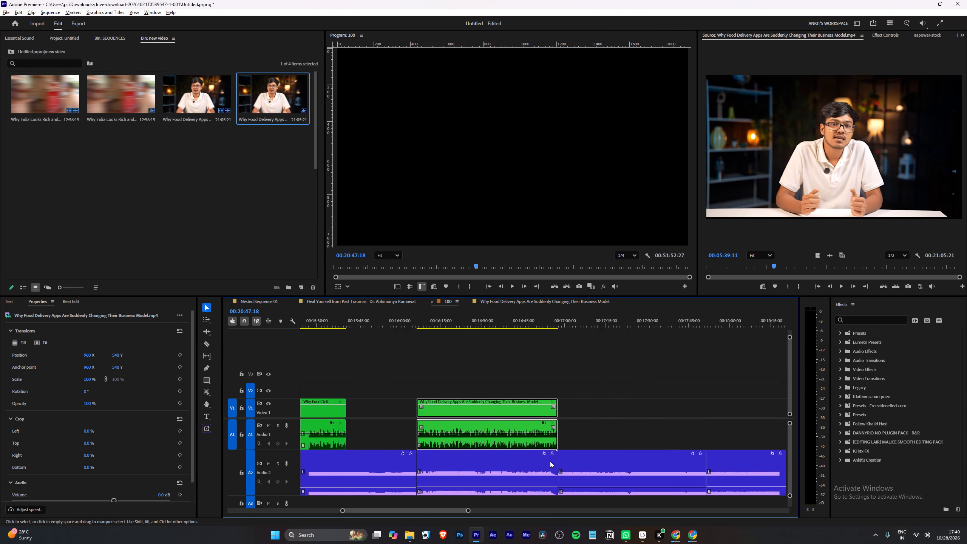
scroll(550, 461, "down", 20, "alt")
scroll(550, 461, "down", 7, "alt")
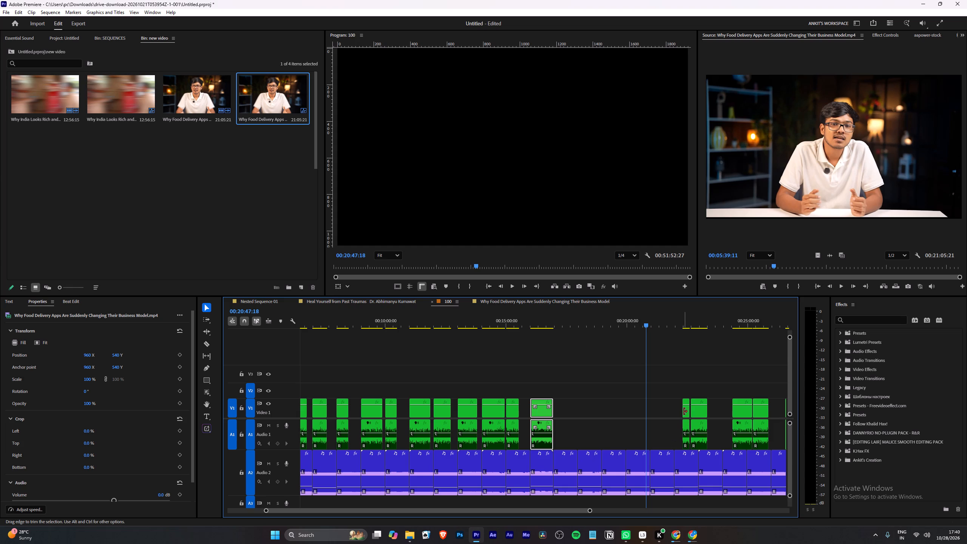
left_click_drag(686, 411, 558, 426)
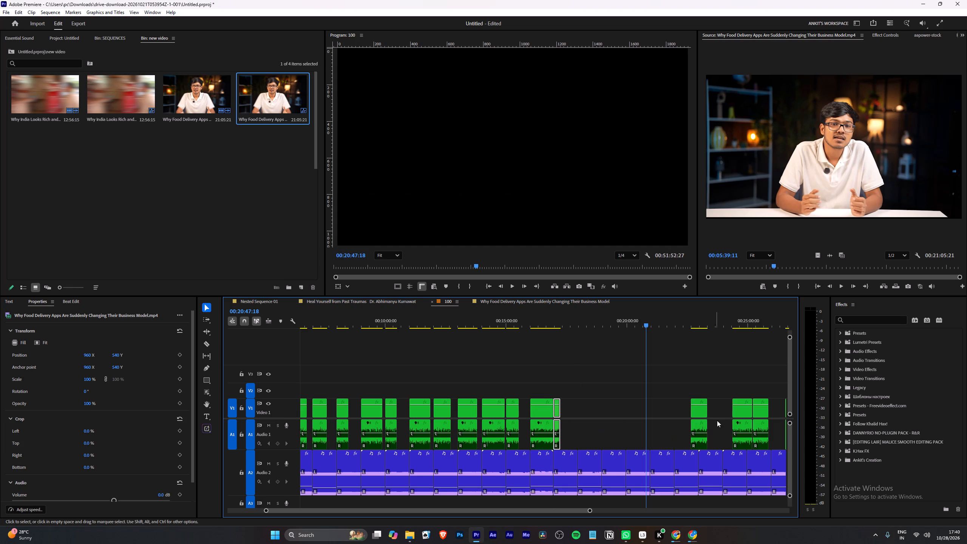
left_click_drag(695, 414, 607, 421)
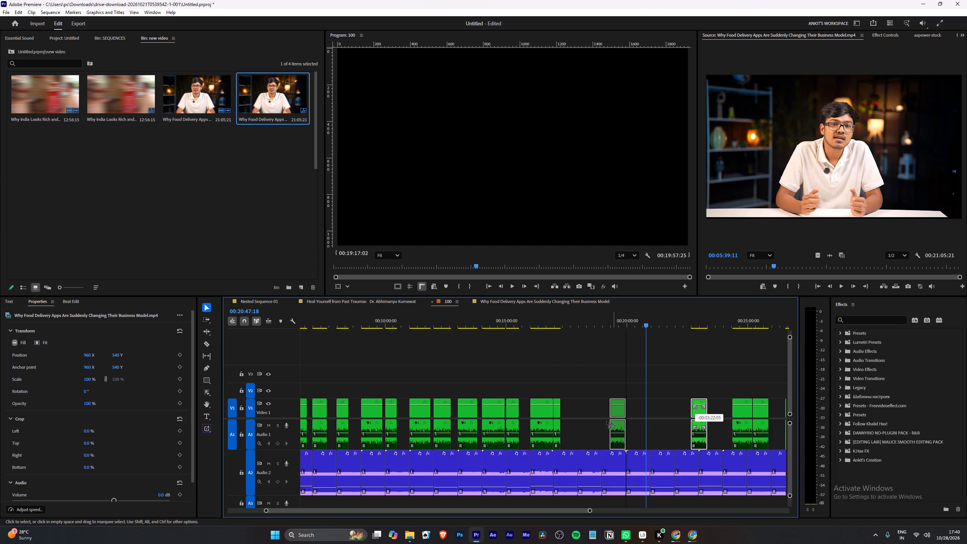
left_click_drag(607, 421, 581, 426)
scroll(581, 426, "down", 5)
left_click_drag(687, 414, 573, 425)
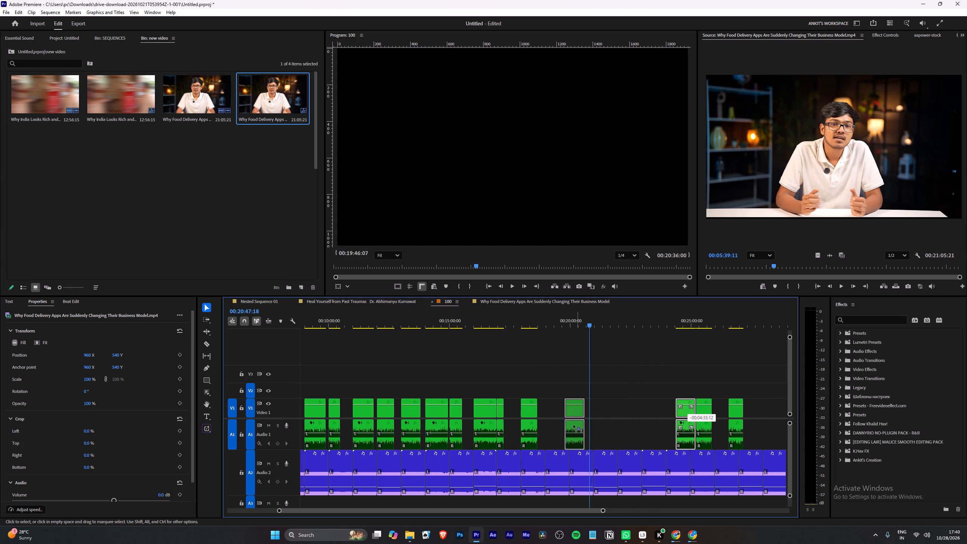
left_click_drag(573, 425, 558, 429)
left_click_drag(704, 414, 608, 421)
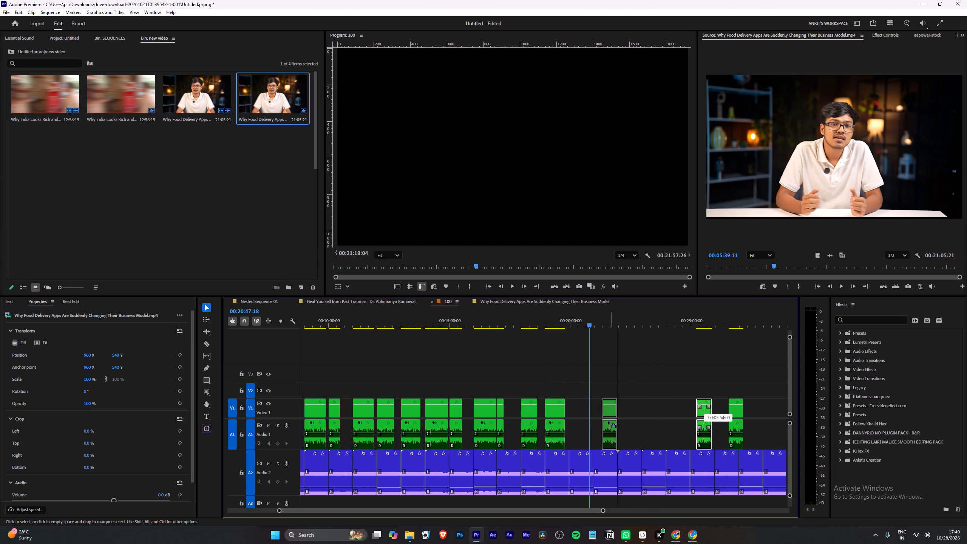
left_click_drag(608, 421, 578, 428)
left_click_drag(735, 413, 619, 423)
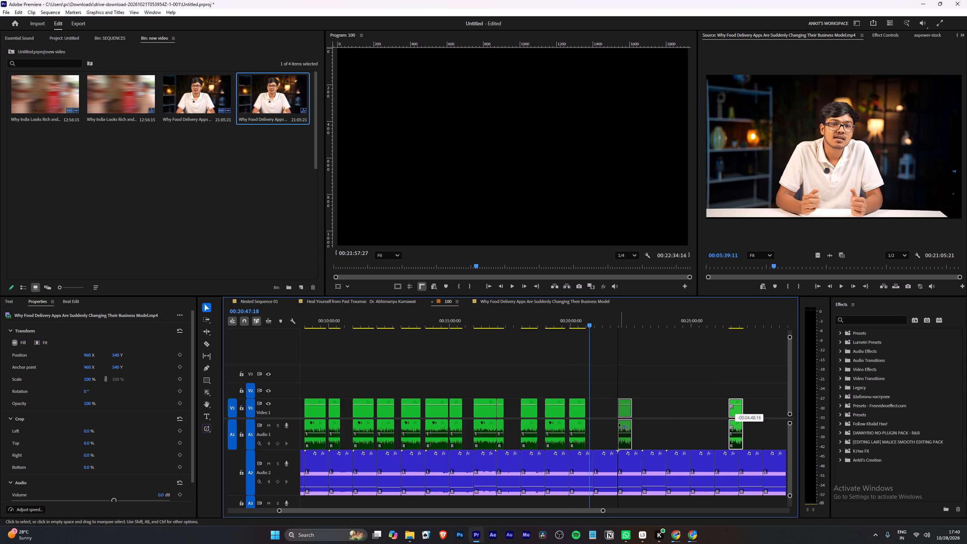
left_click_drag(619, 423, 603, 432)
Return the playhead to 00:00:00:00 in sequence 100.
scroll(601, 433, "down", 14, "alt")
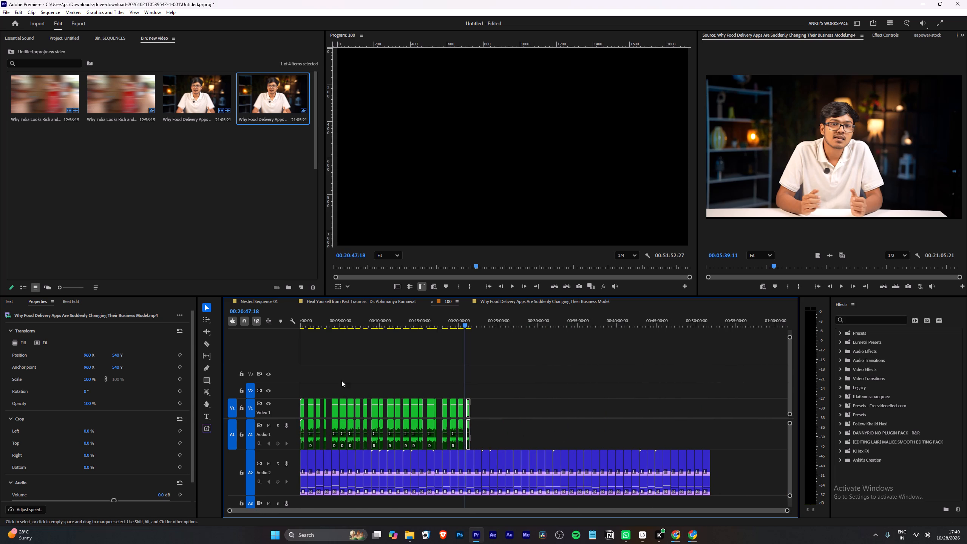
left_click_drag(316, 327, 246, 322)
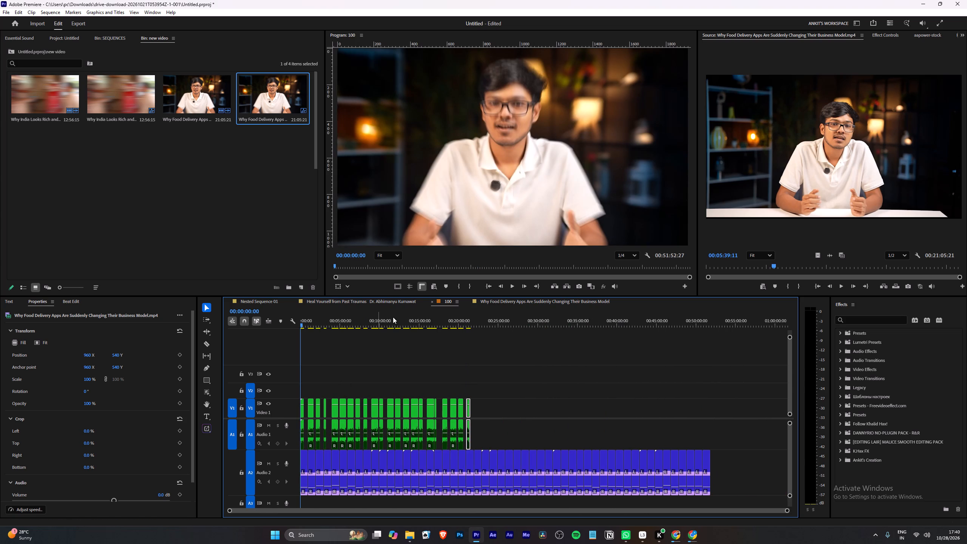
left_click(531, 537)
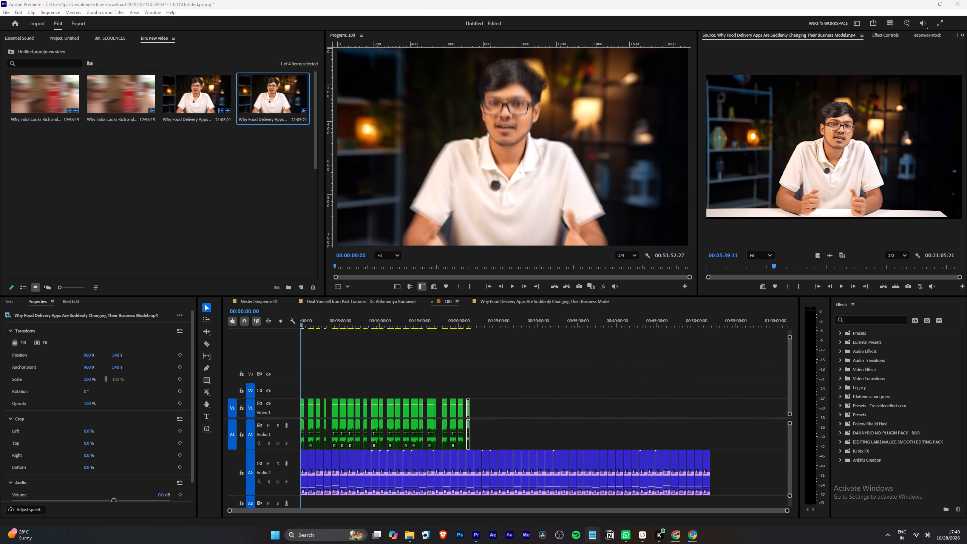
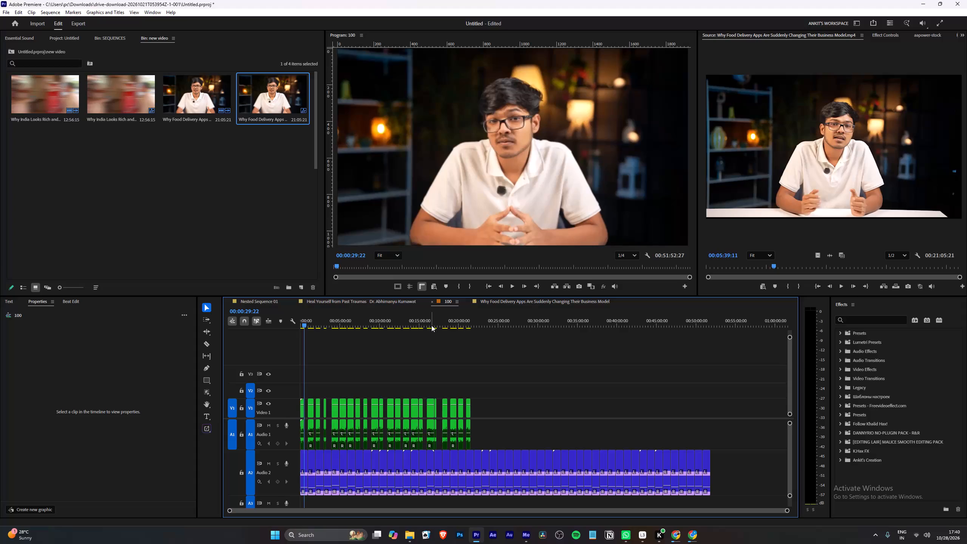
Mark the out point at 00:00:29:22 in sequence 100 and send the first green clip to Media Encoder.
key("o")
key("ctrl+m")
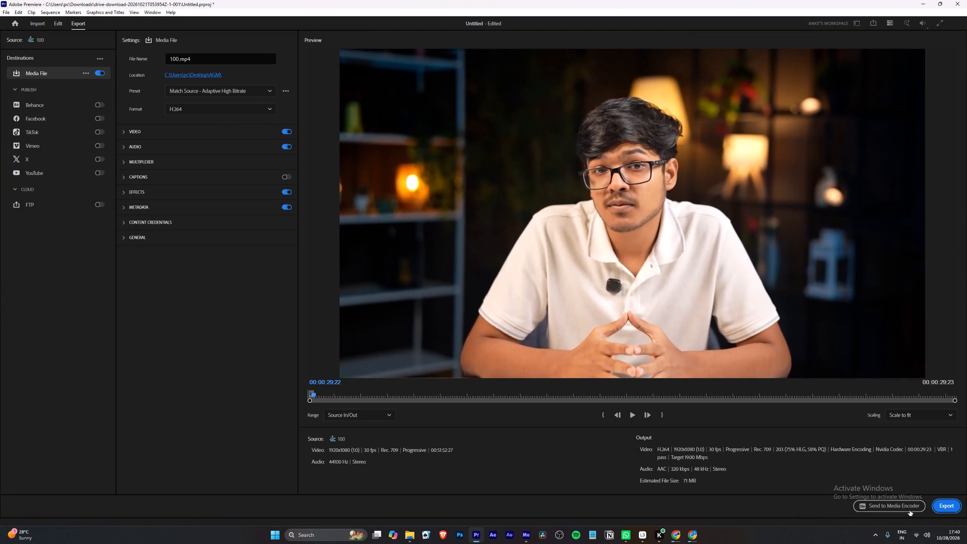
left_click(910, 510)
Mark the second green clip, about 00:01:00 to 00:01:44, as the export range and send it to Media Encoder.
key("Down")
key("Down")
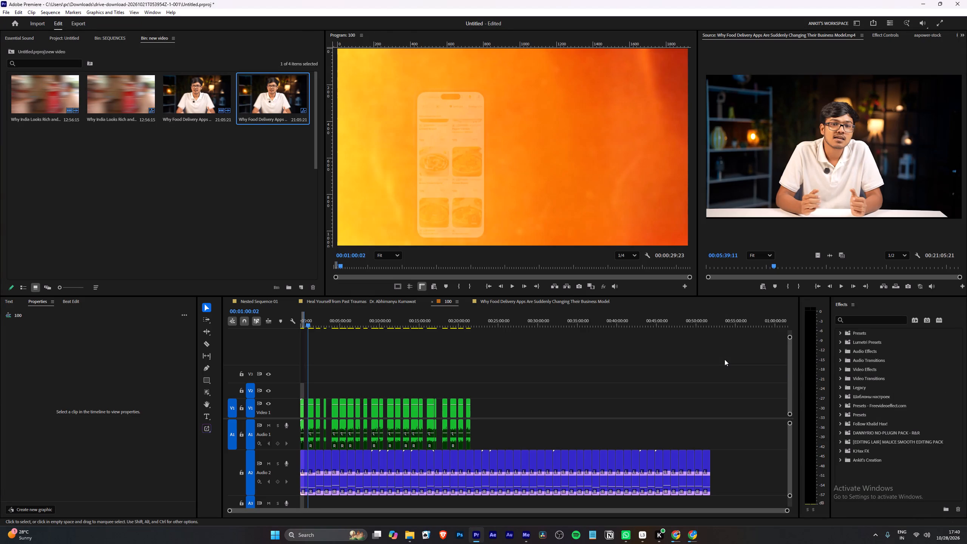
key("i")
key("Down")
key("Left")
key("o")
key("ctrl+m")
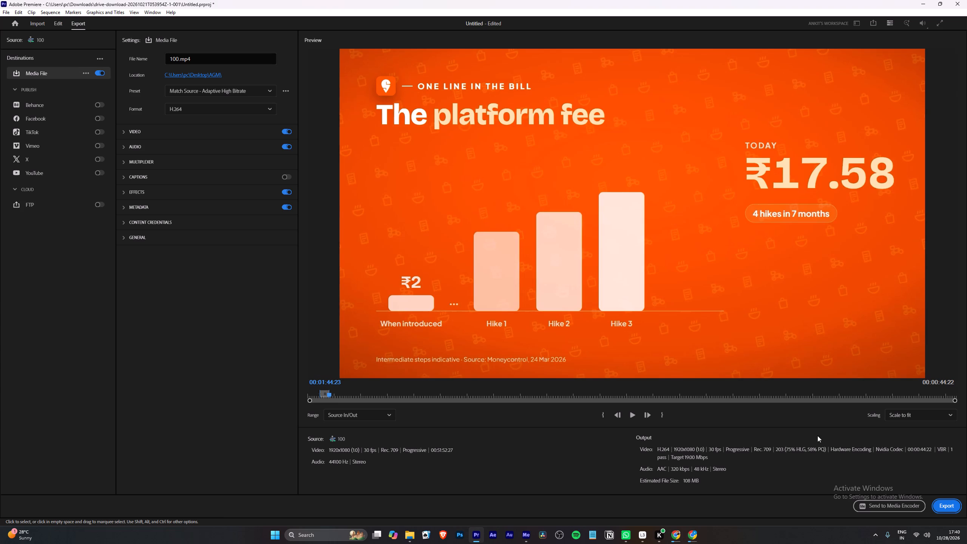
left_click(879, 500)
Mark the third green clip, about 00:02:00 to 00:02:33, as the export range and send it to Media Encoder.
key("Down")
key("Down")
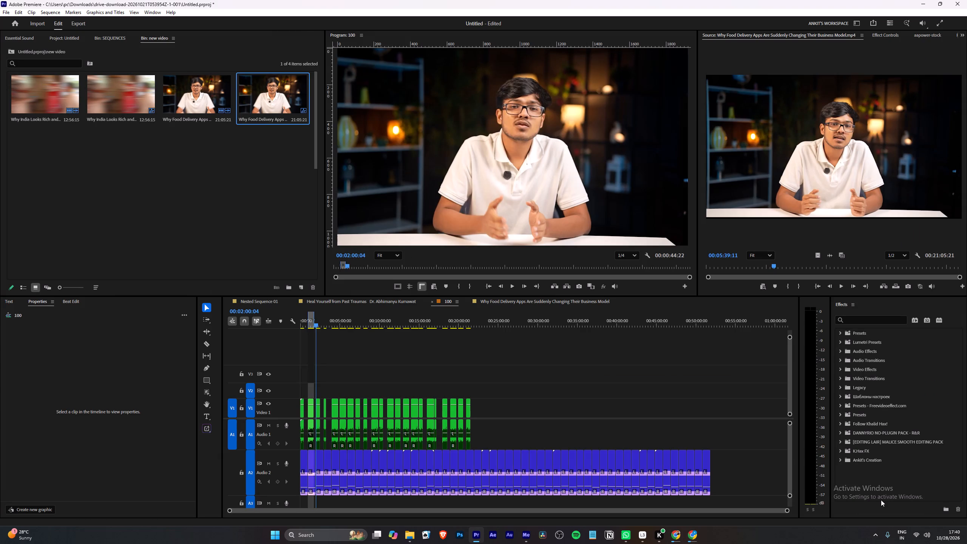
key("i")
key("Down")
key("Left")
key("o")
key("ctrl+m")
left_click(881, 500)
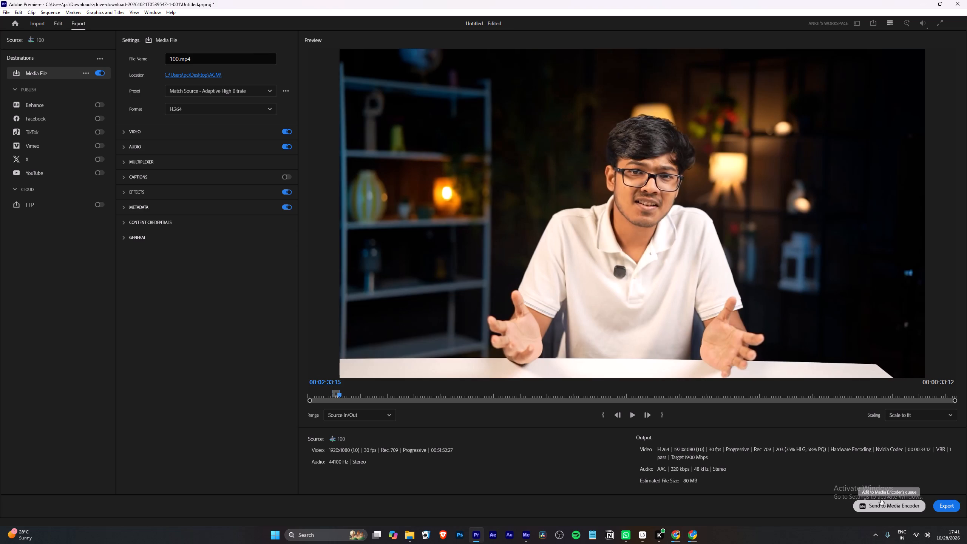
Mark the fourth green clip, about 00:03:00 to 00:03:18, as the export range and send it to Media Encoder.
key("Down")
key("Down")
key("i")
key("Down")
key("Left")
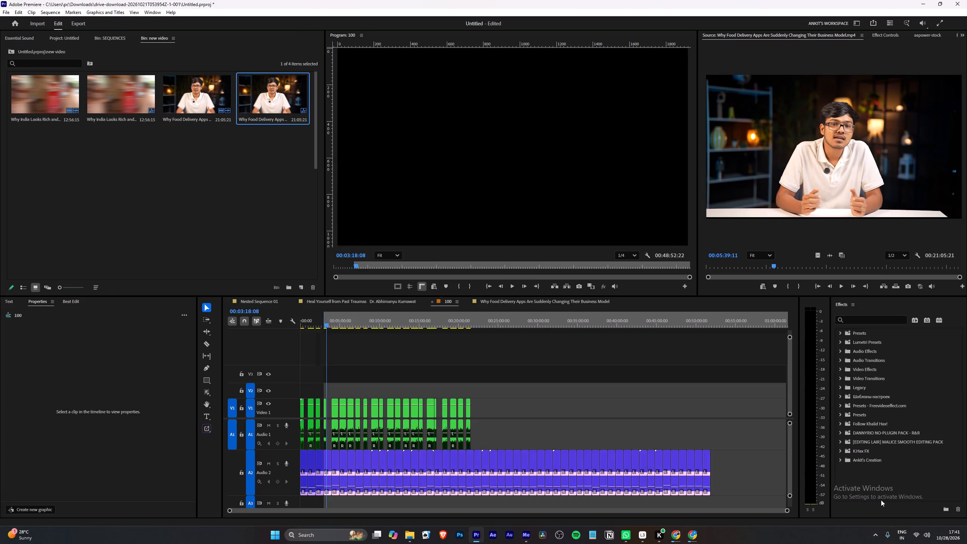
key("o")
key("ctrl+m")
left_click(881, 500)
Mark the fifth green clip, about 00:04:00 to 00:04:51, as the export range and send it to Media Encoder.
key("Down")
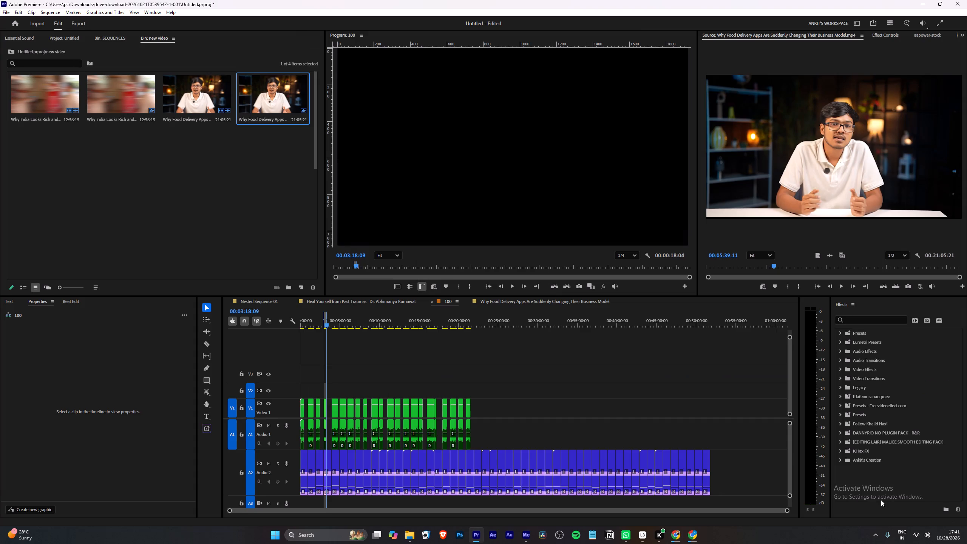
key("Down")
key("i")
key("Down")
key("Left")
key("o")
key("ctrl+m")
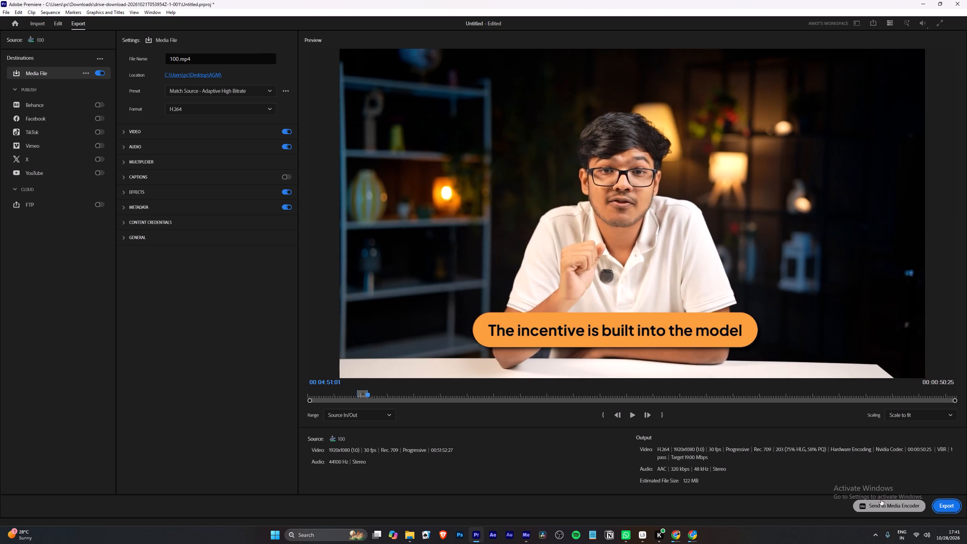
left_click(881, 500)
Mark the sixth green clip, about 00:05:00 to 00:05:50, as the export range and send it to Media Encoder.
key("Down")
key("Down")
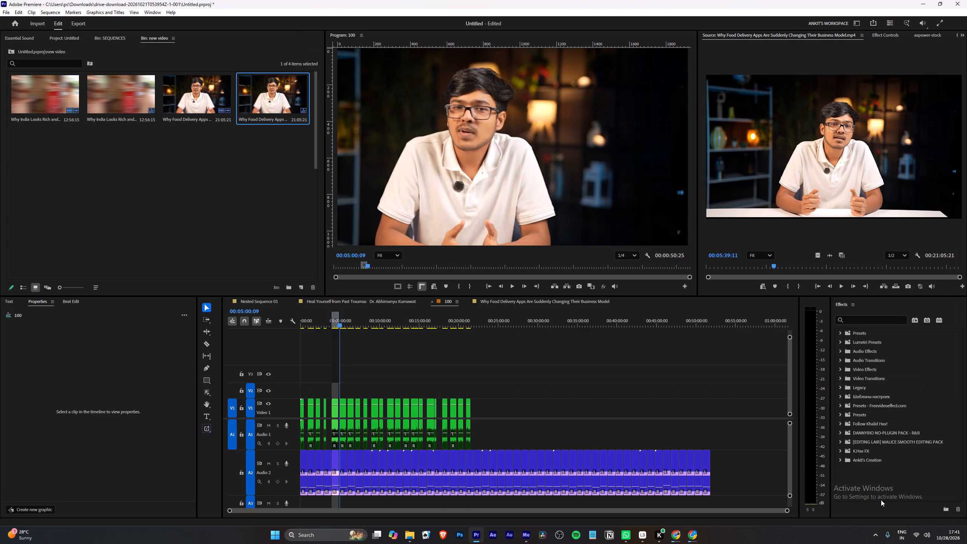
key("i")
key("Down")
key("Left")
key("o")
key("ctrl+m")
left_click(877, 506)
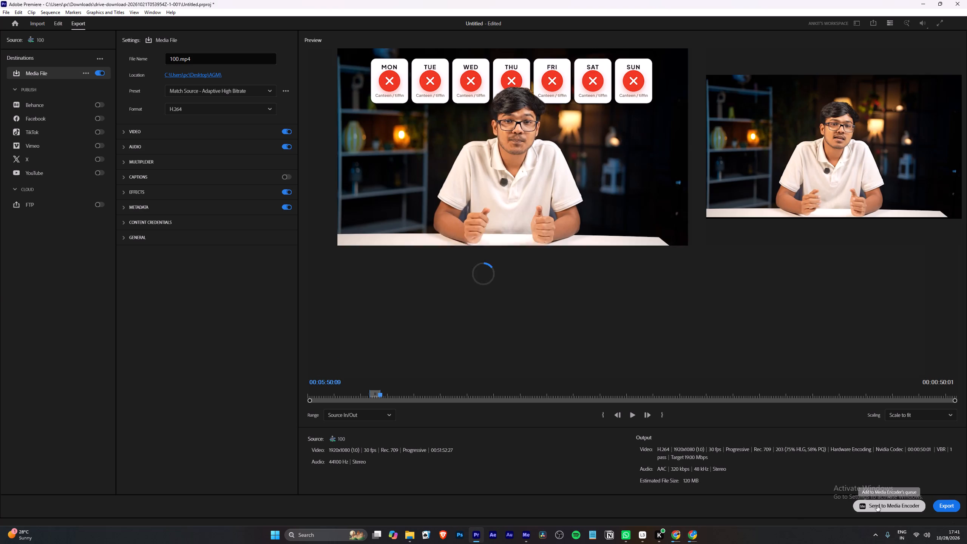
Mark the seventh green clip, about 00:06:00 to 00:06:47, as the export range and send it to Media Encoder.
key("Down")
key("Down")
key("i")
key("Down")
key("Left")
key("o")
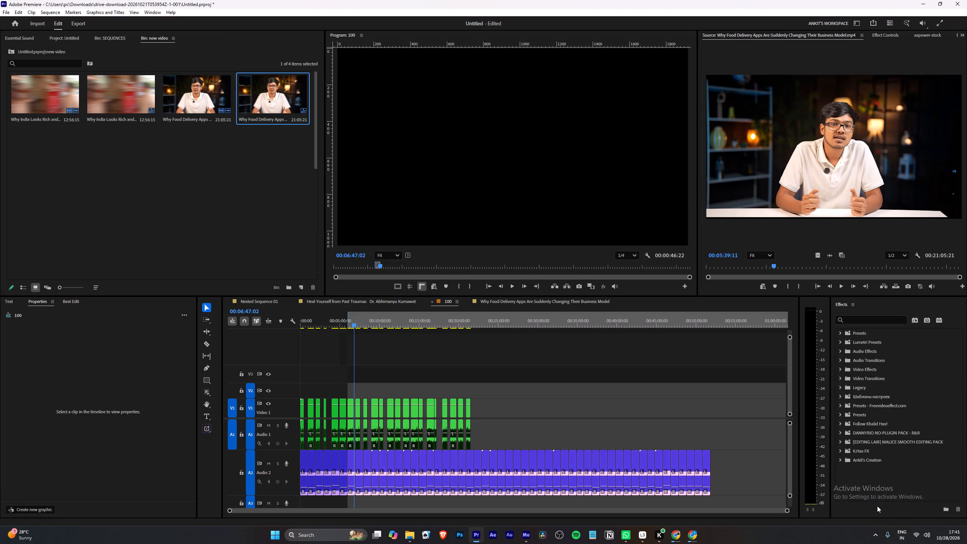
key("ctrl+m")
left_click(877, 506)
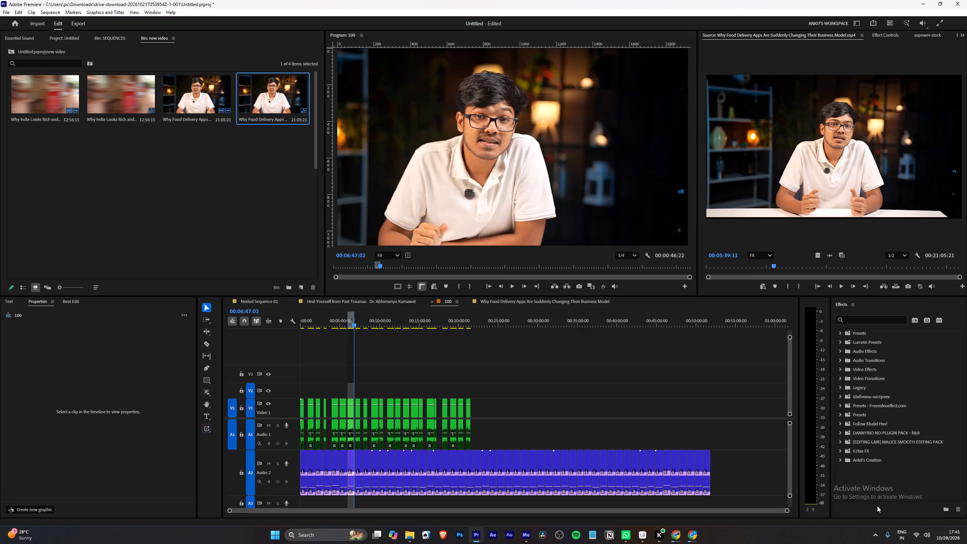
Mark the eighth green clip, about 00:07:00 to 00:07:36, as the export range and send it to Media Encoder.
key("Down")
key("Down")
key("i")
key("Down")
key("Left")
key("o")
key("ctrl+m")
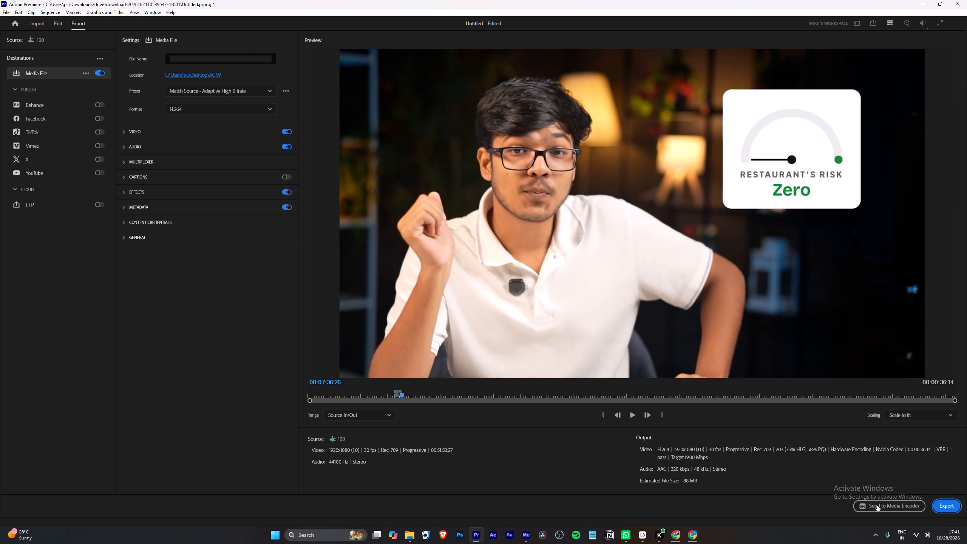
left_click(877, 506)
Mark the ninth green clip, about 00:08:00 to 00:08:30, as the export range and send it to Media Encoder.
key("Down")
key("Down")
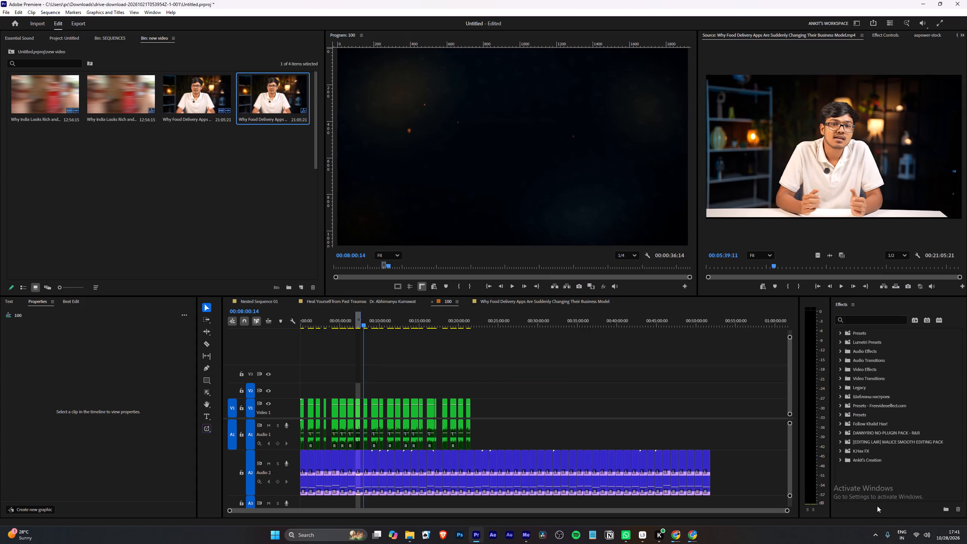
key("i")
key("Down")
key("Left")
key("o")
key("ctrl+m")
left_click(877, 506)
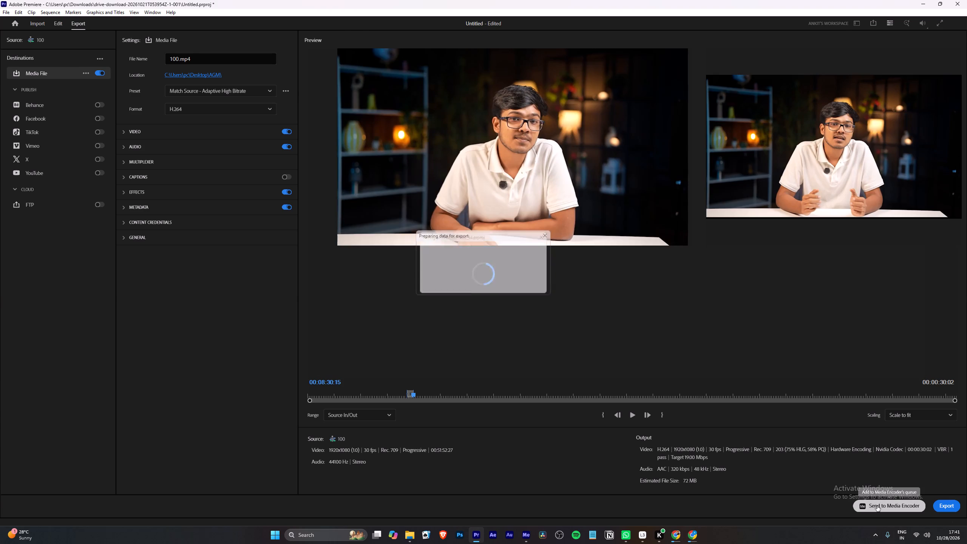
Mark the tenth green clip, about 00:09:00 to 00:09:54, as the export range and send it to Media Encoder.
key("Down")
key("Down")
key("i")
key("Down")
key("Left")
key("o")
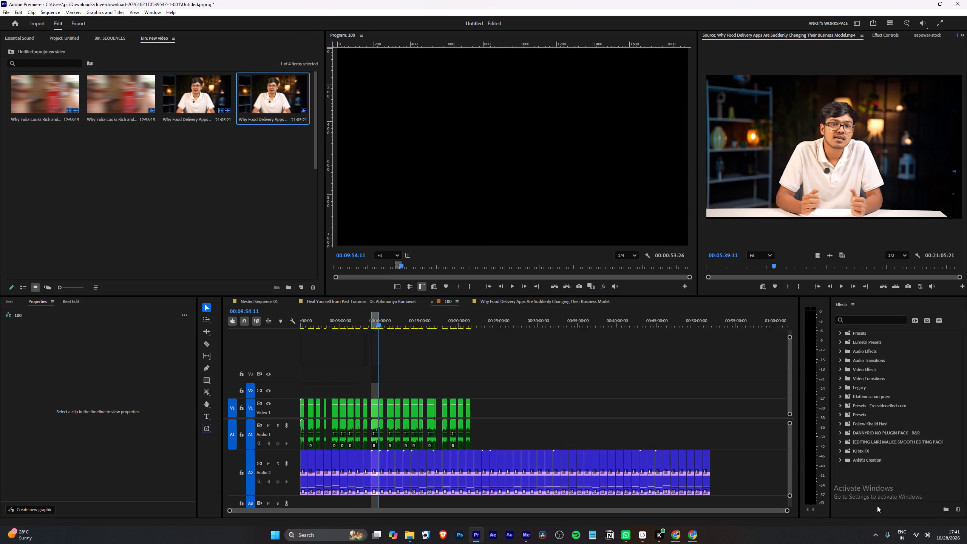
key("ctrl+m")
left_click(877, 506)
Mark the eleventh green clip, about 00:10:00 to 00:10:30, as the export range and send it to Media Encoder.
key("Down")
key("Down")
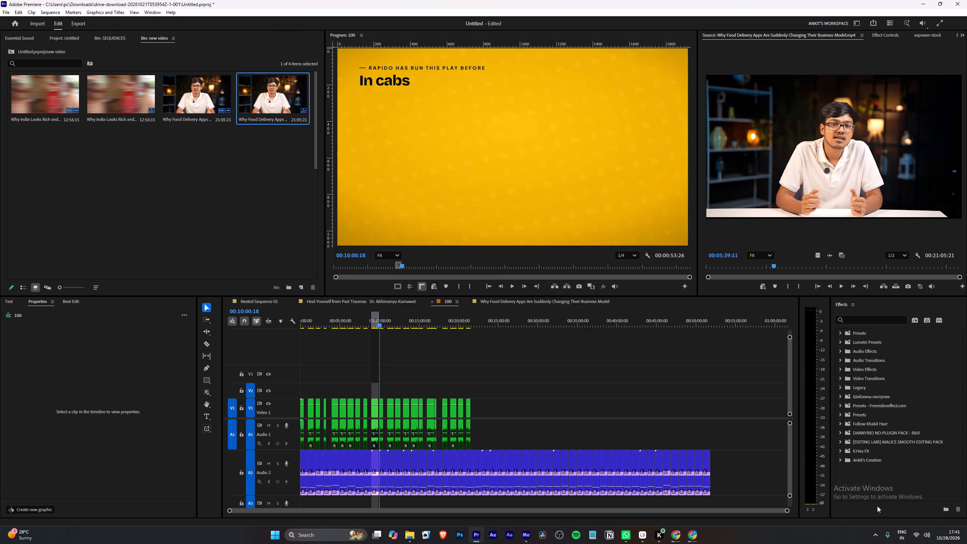
key("i")
key("Down")
key("Left")
key("o")
key("ctrl+m")
left_click(877, 506)
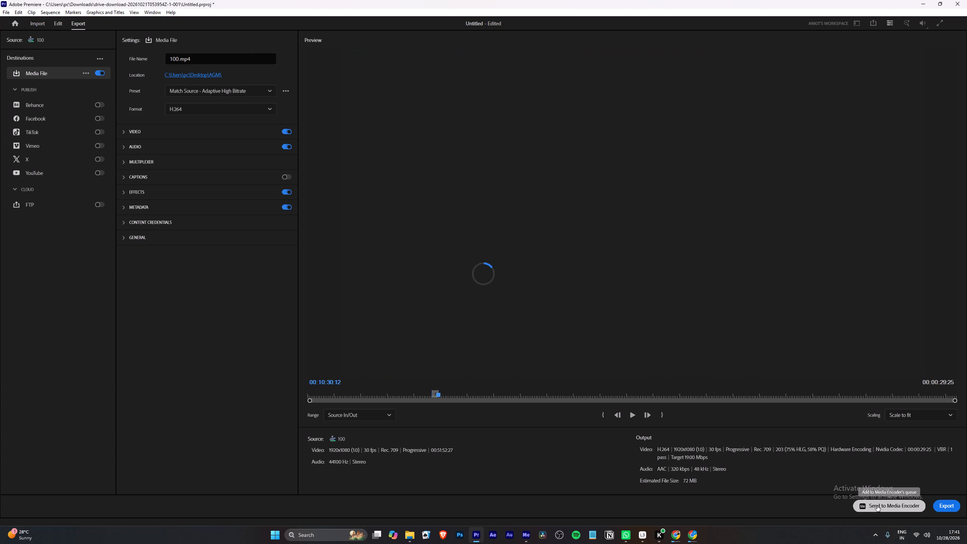
Mark the twelfth green clip, about 00:11:00 to 00:11:53, as the export range and send it to Media Encoder.
key("Down")
key("Down")
key("i")
key("Down")
key("Left")
key("o")
key("ctrl+m")
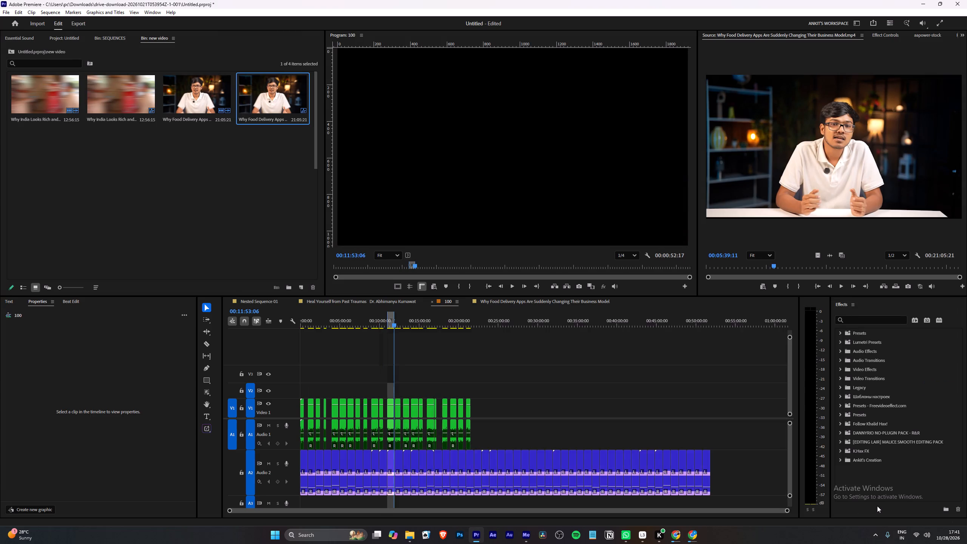
left_click(877, 506)
Mark the thirteenth green clip, about 00:12:00 to 00:12:43, as the export range and send it to Media Encoder.
key("Down")
key("Down")
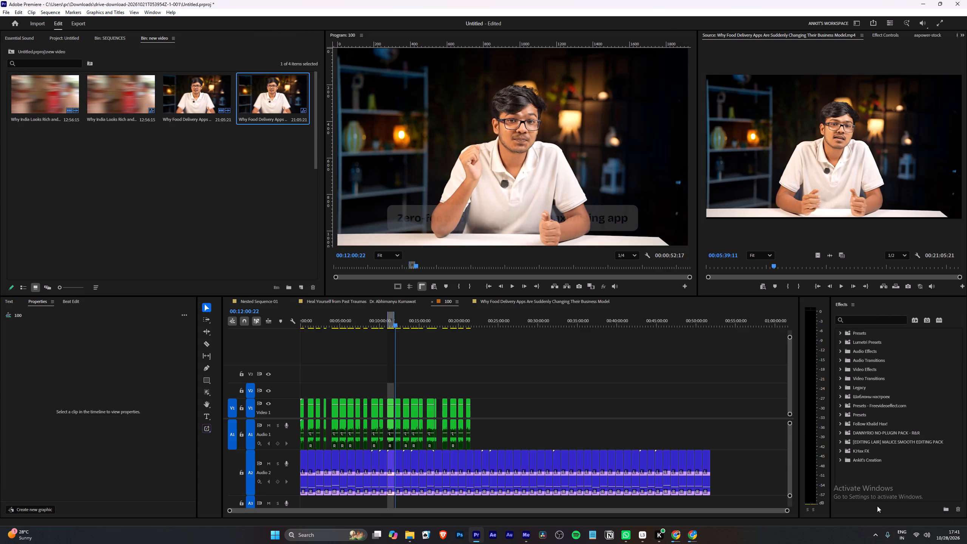
key("i")
key("Down")
key("Left")
key("o")
key("ctrl+m")
left_click(877, 506)
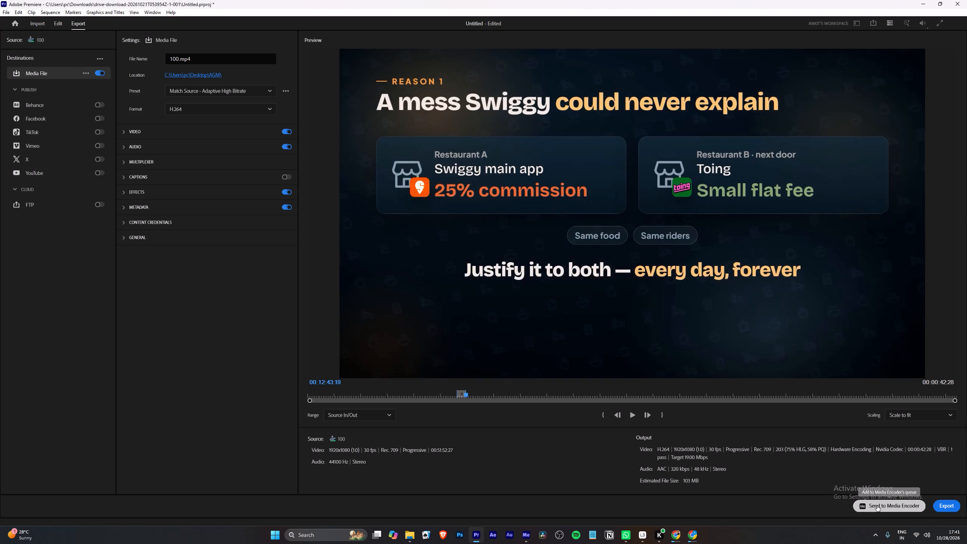
Mark the fourteenth green clip, about 00:13:00 to 00:13:49, as the export range and send it to Media Encoder.
key("Down")
key("Down")
key("8")
key("Down")
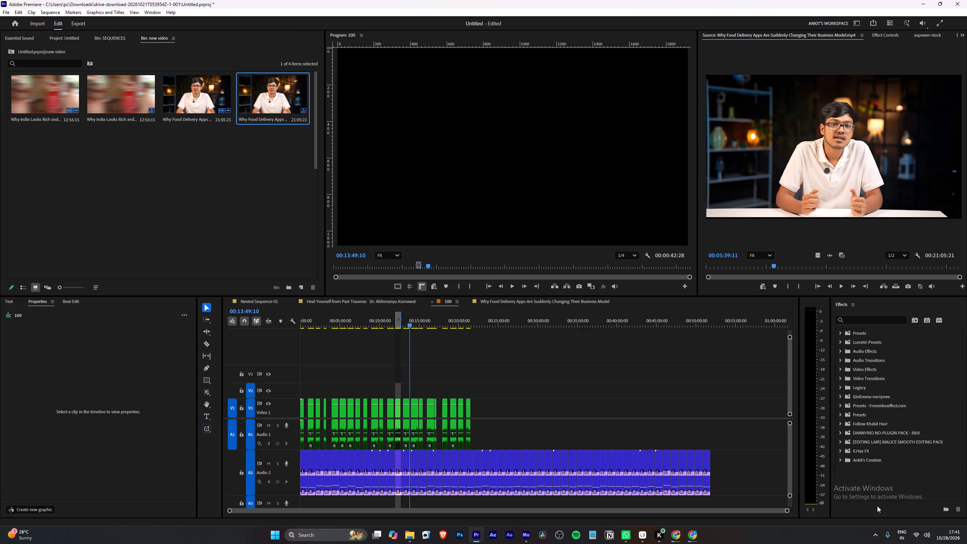
key("Up")
key("i")
key("Down")
key("Left")
key("o")
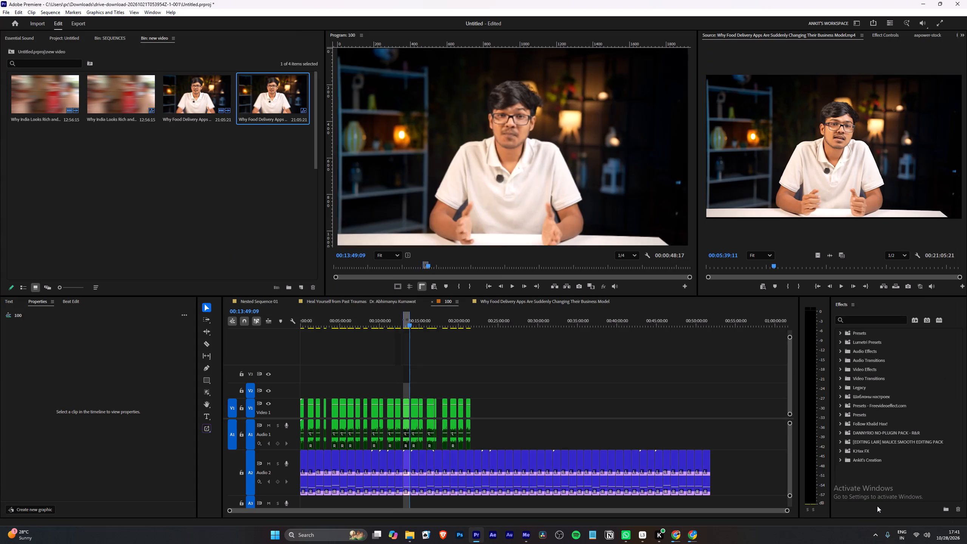
key("ctrl+m")
left_click(877, 506)
Mark the fifteenth green clip, about 00:14:00 to 00:14:57, as the export range and send it to Media Encoder.
key("Down")
key("Down")
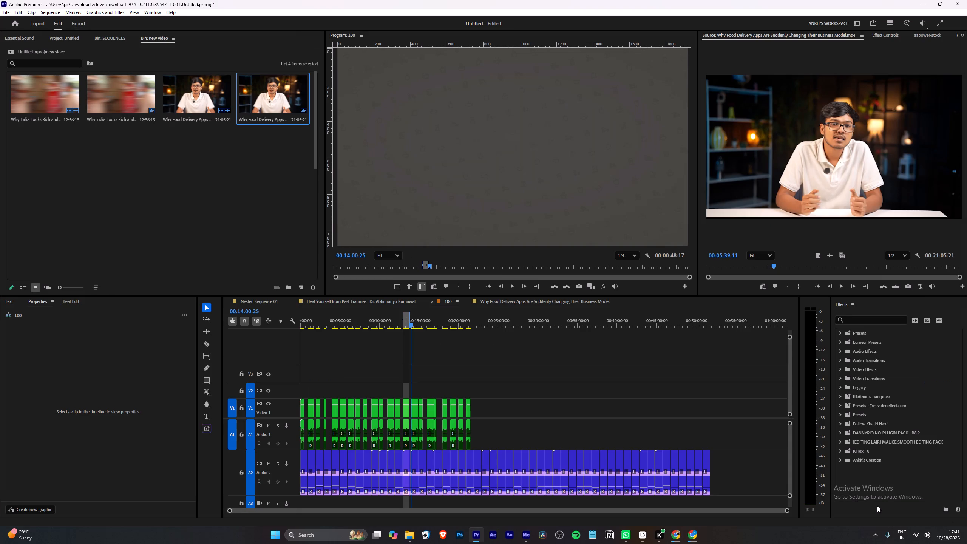
key("i")
key("Down")
key("Left")
key("o")
key("ctrl+m")
left_click(877, 507)
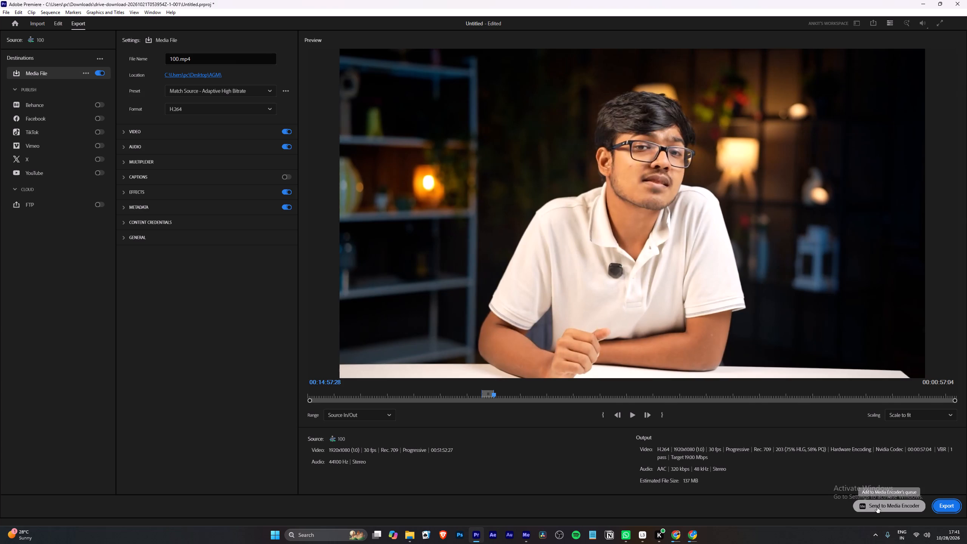
Mark the sixteenth green clip, about 00:15:00 to 00:15:32, as the export range and send it to Media Encoder.
key("Down")
key("Down")
key("i")
key("Down")
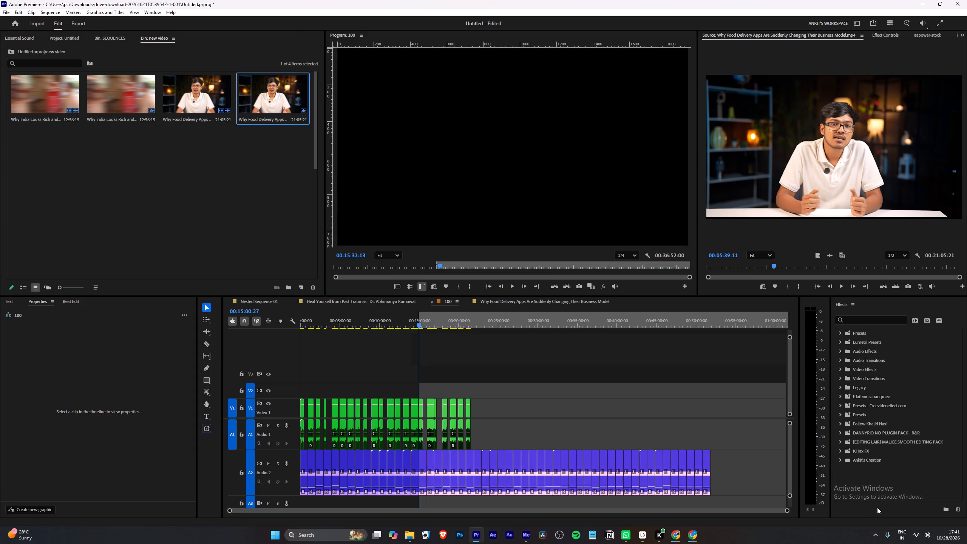
key("Left")
key("o")
key("ctrl+m")
left_click(877, 507)
Mark the seventeenth green clip, about 00:16:00 to 00:16:57, as the export range and send it to Media Encoder.
key("Down")
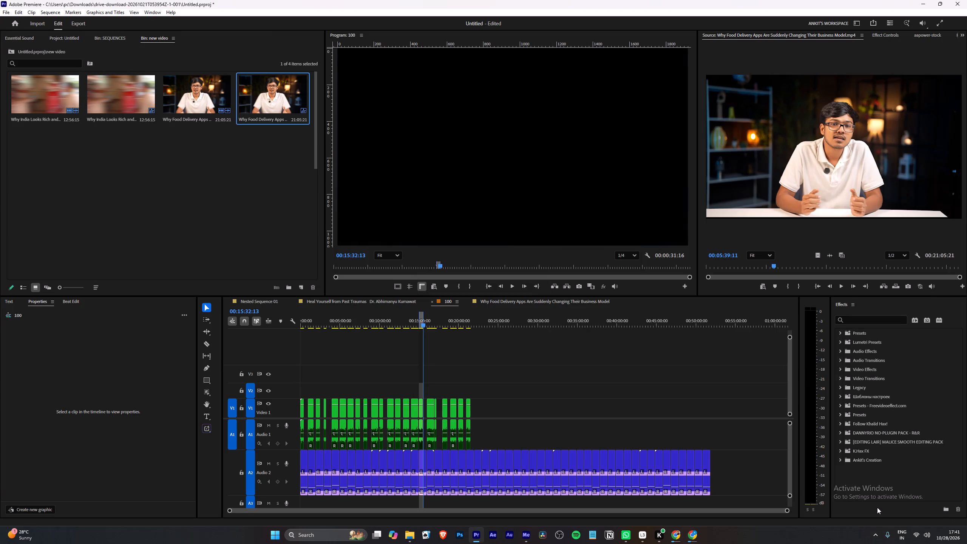
key("Down")
key("i")
key("Down")
key("Left")
key("o")
key("ctrl+m")
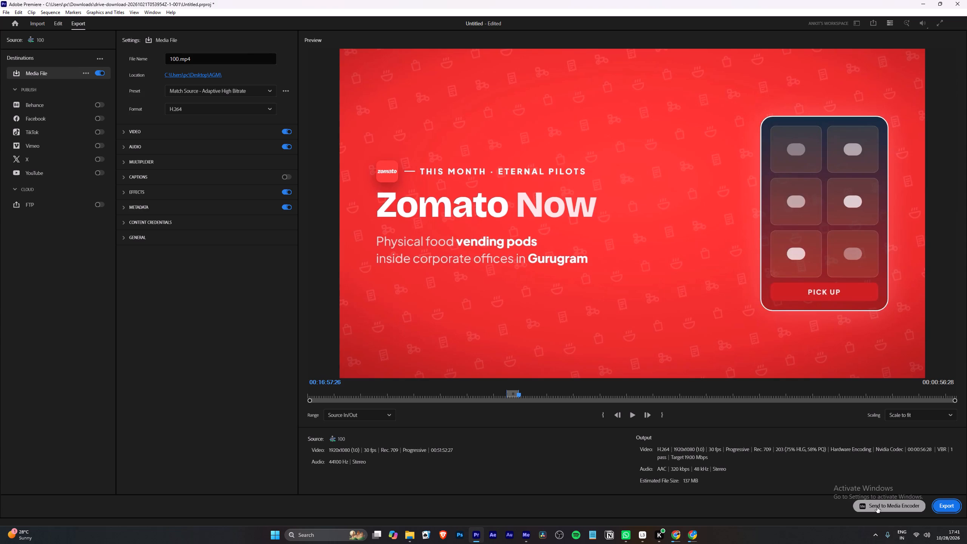
left_click(877, 507)
Mark the adjoining green piece from about 00:16:57 to 00:17:15 as the export range and send it to Media Encoder.
key("Down")
key("Down")
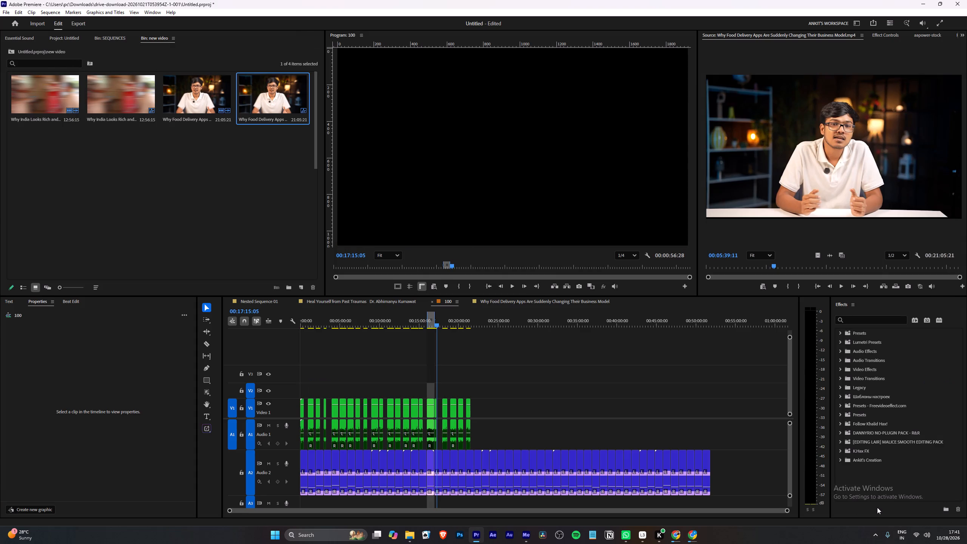
key("Up")
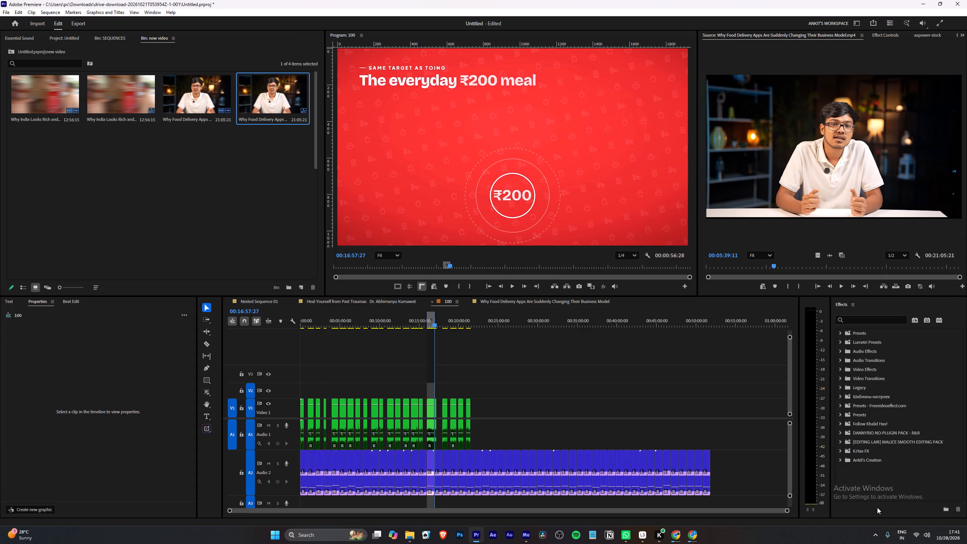
key("Up")
key("Down")
key("i")
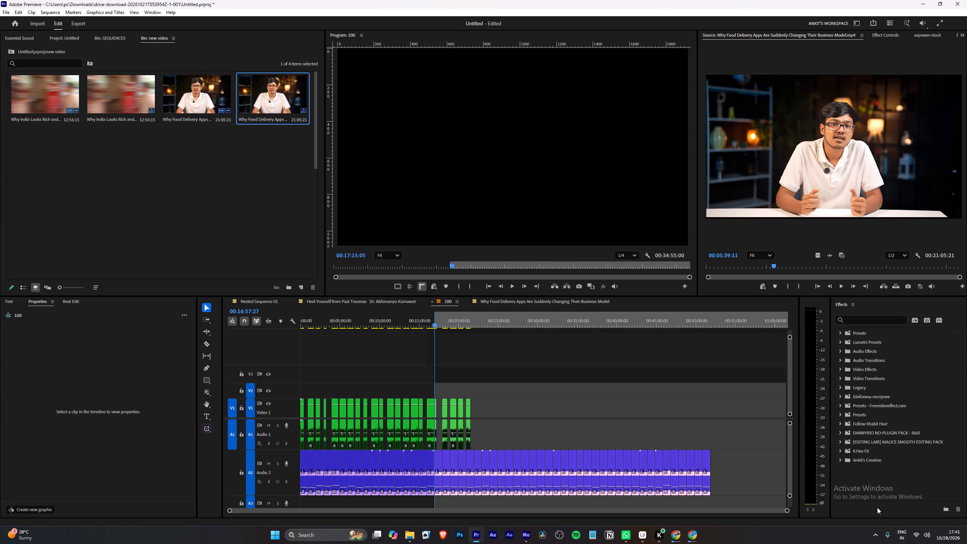
key("Down")
key("Left")
key("o")
key("ctrl+m")
left_click(877, 507)
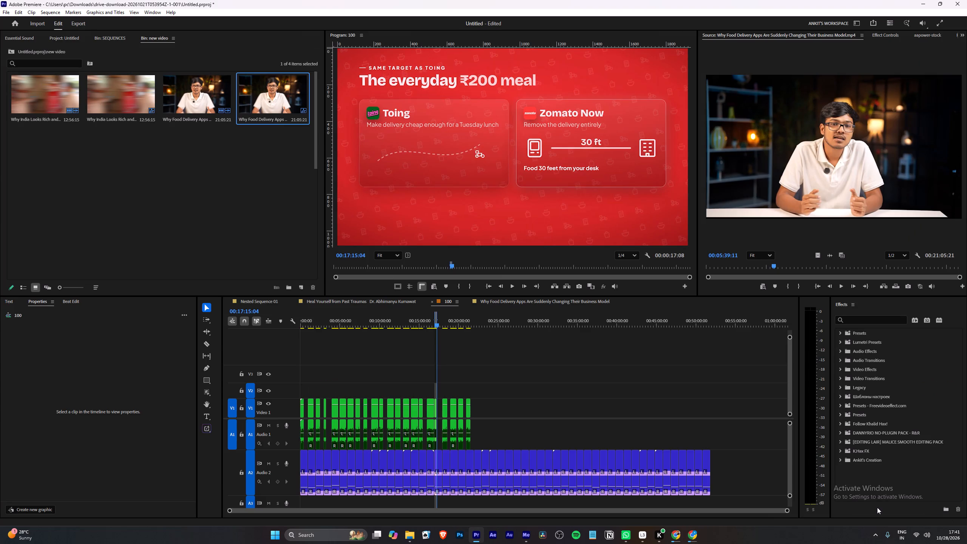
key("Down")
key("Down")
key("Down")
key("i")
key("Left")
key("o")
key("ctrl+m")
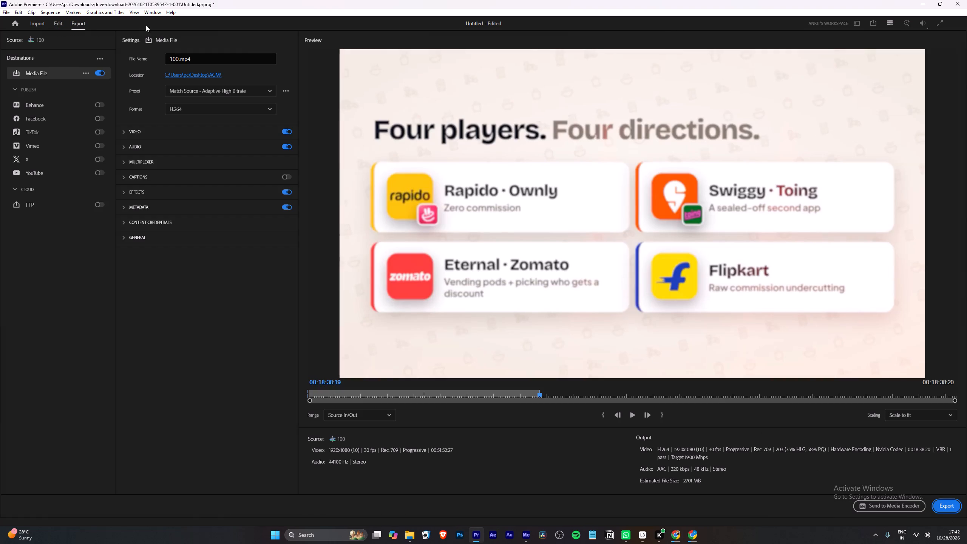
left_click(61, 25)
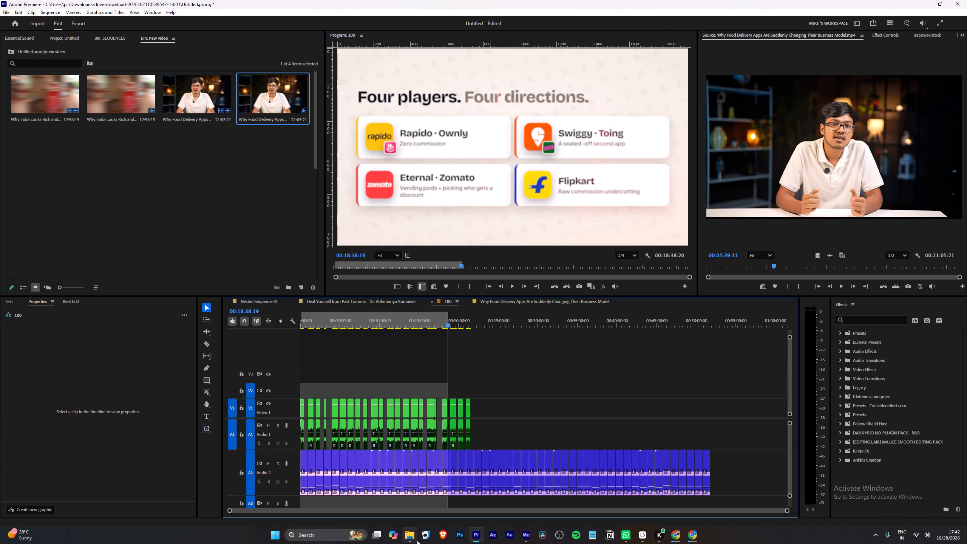
Switch to Media Encoder, remove all the queued sequence 100 exports from its queue, and return to Premiere Pro.
left_click(409, 535)
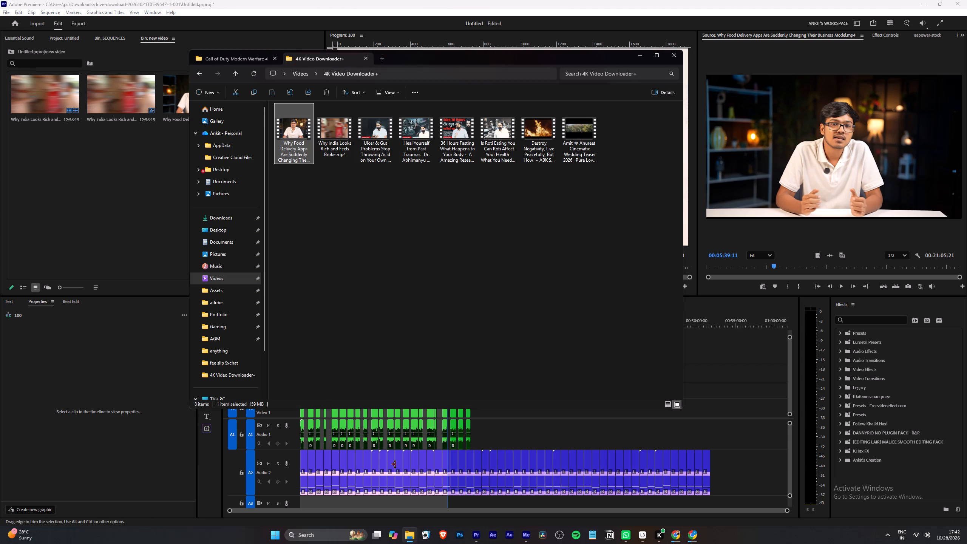
left_click(522, 535)
scroll(409, 177, "up", 7)
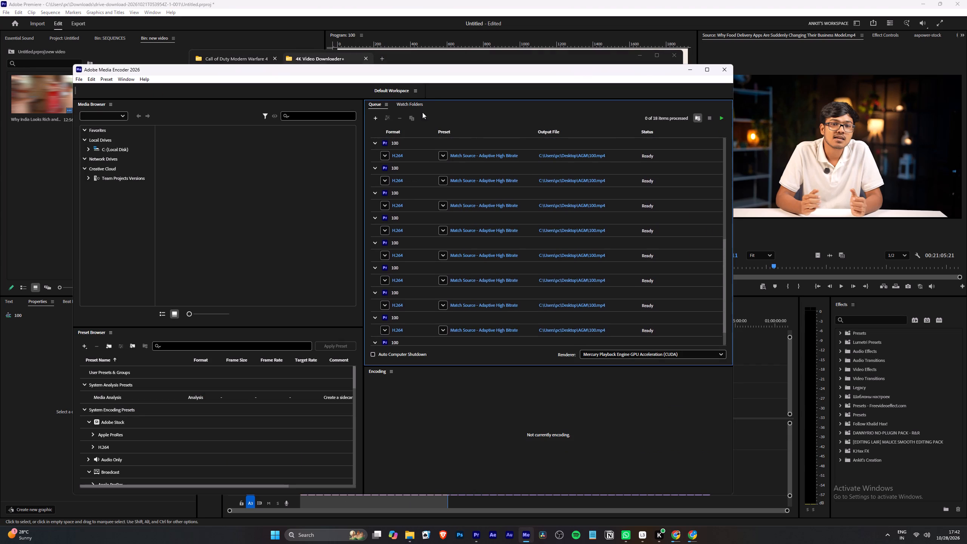
scroll(422, 112, "up", 2)
scroll(436, 167, "up", 8)
scroll(500, 226, "down", 13)
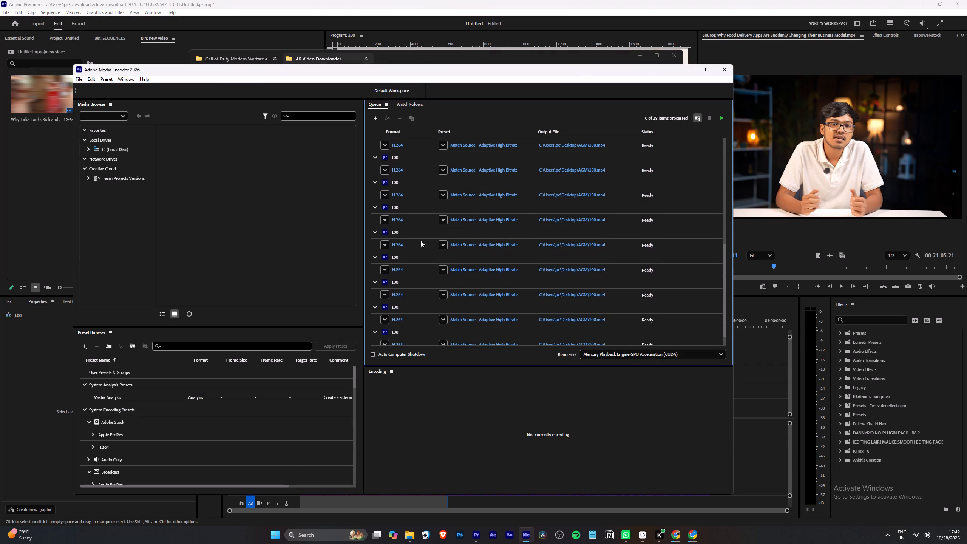
left_click(420, 233)
key("ctrl+a")
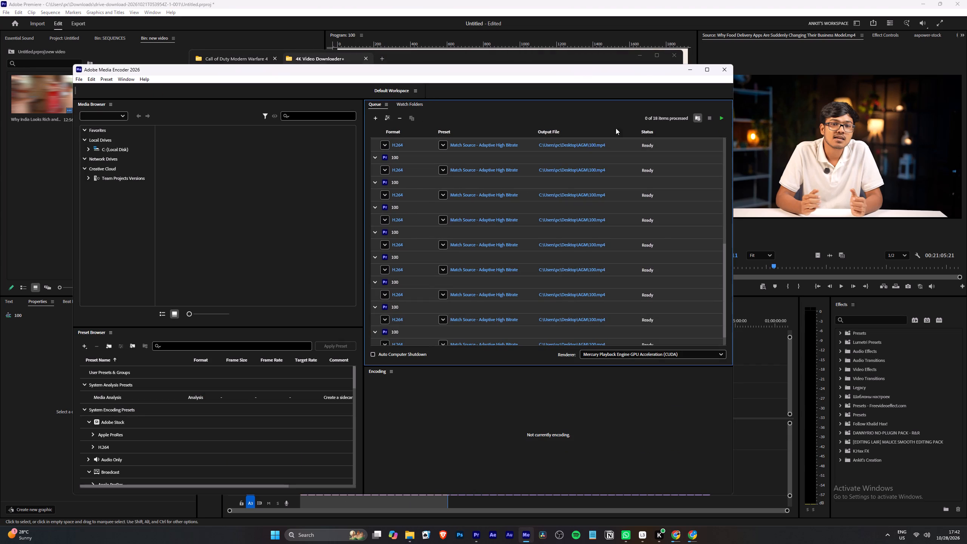
key("BackSpace")
left_click(684, 64)
left_click(688, 70)
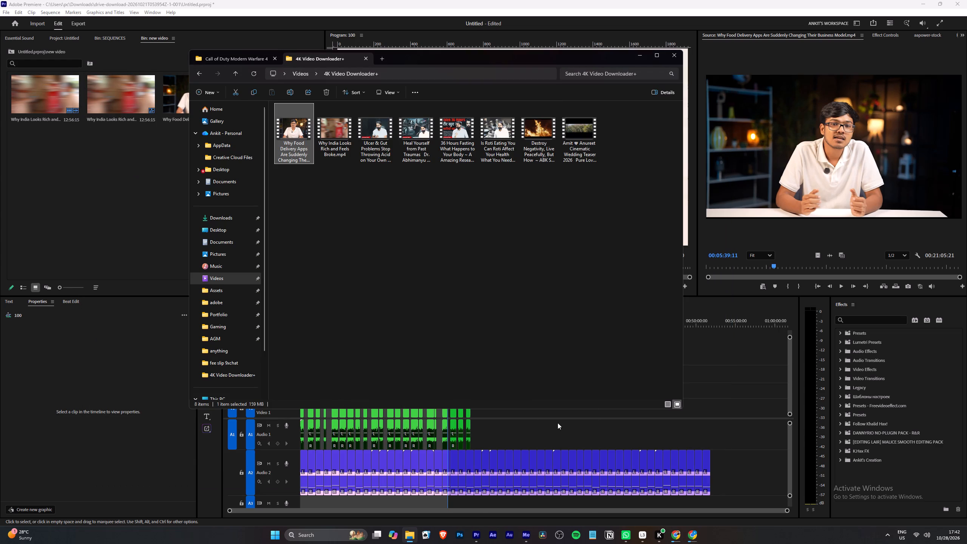
left_click(558, 423)
Mark the first green clip, from the sequence start to about 00:00:29, as the export range and send it to Media Encoder.
left_click_drag(376, 318, 262, 326)
key("Down")
key("Left")
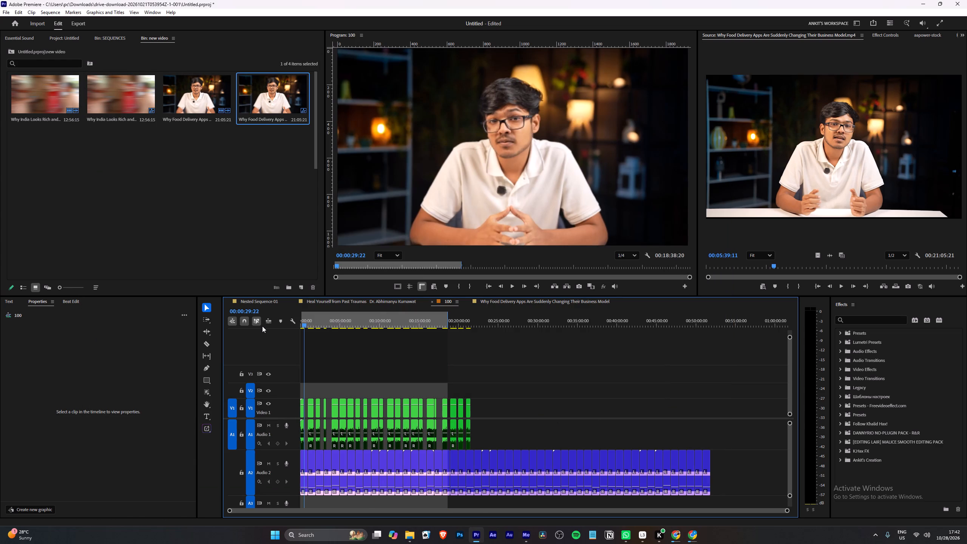
key("o")
key("ctrl+m")
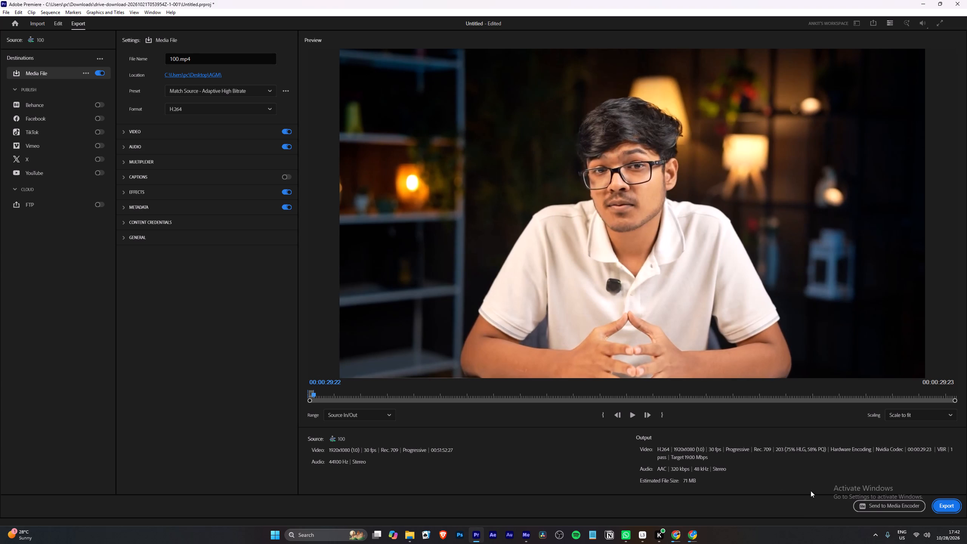
left_click(876, 504)
Mark the second green clip, about 00:01:00 to 00:01:44, as the export range and send it to Media Encoder.
key("Down")
key("Down")
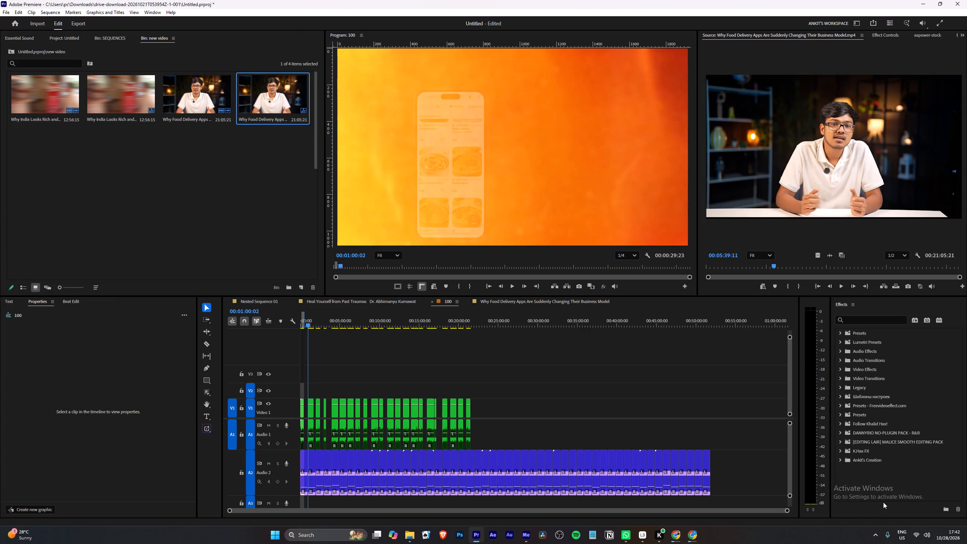
key("i")
key("Down")
key("Left")
key("o")
key("ctrl+m")
left_click(883, 502)
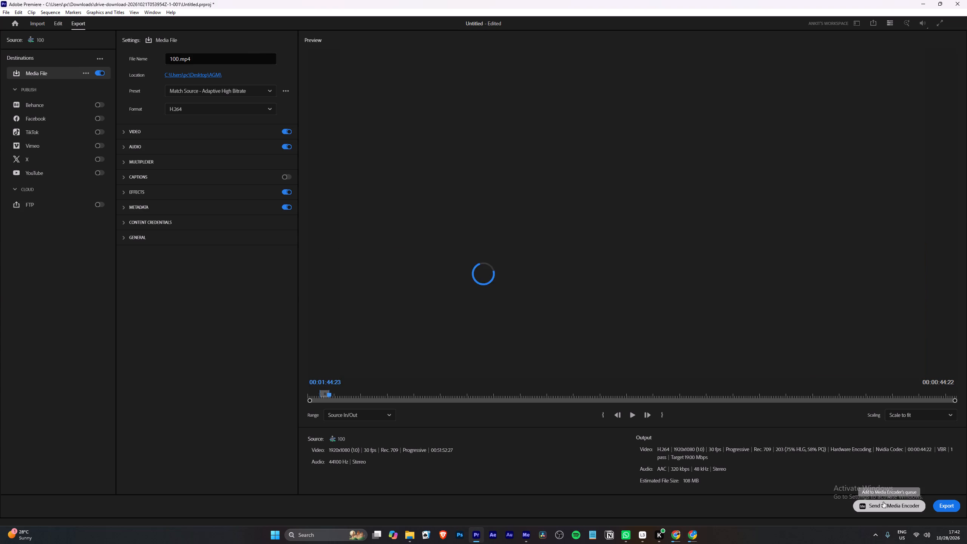
Mark the third green clip, about 00:02:00 to 00:02:33, as the export range and send it to Media Encoder.
key("Down")
key("Down")
key("i")
key("Down")
key("Left")
key("o")
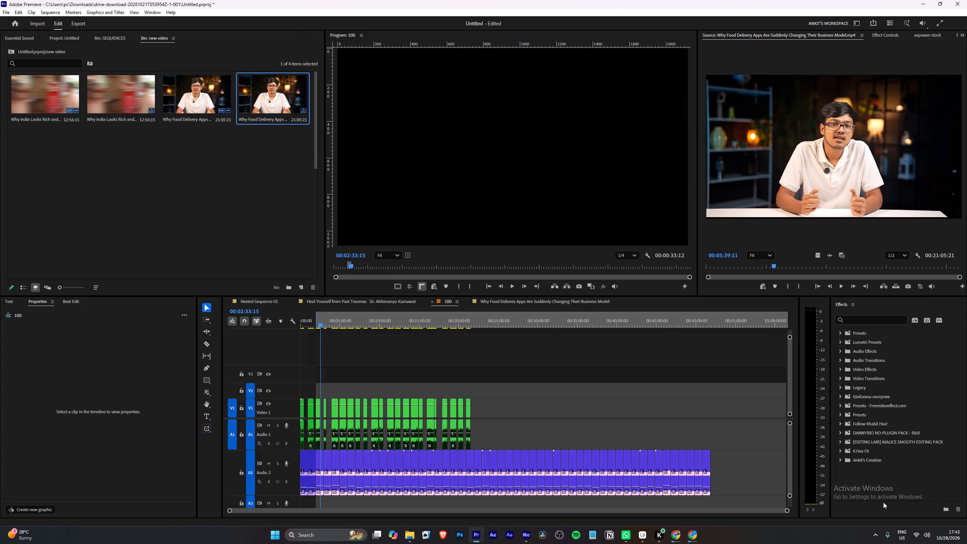
key("ctrl+m")
left_click(883, 502)
Mark the fourth green clip, about 00:03:00 to 00:03:18, as the export range and send it to Media Encoder.
key("Down")
key("Down")
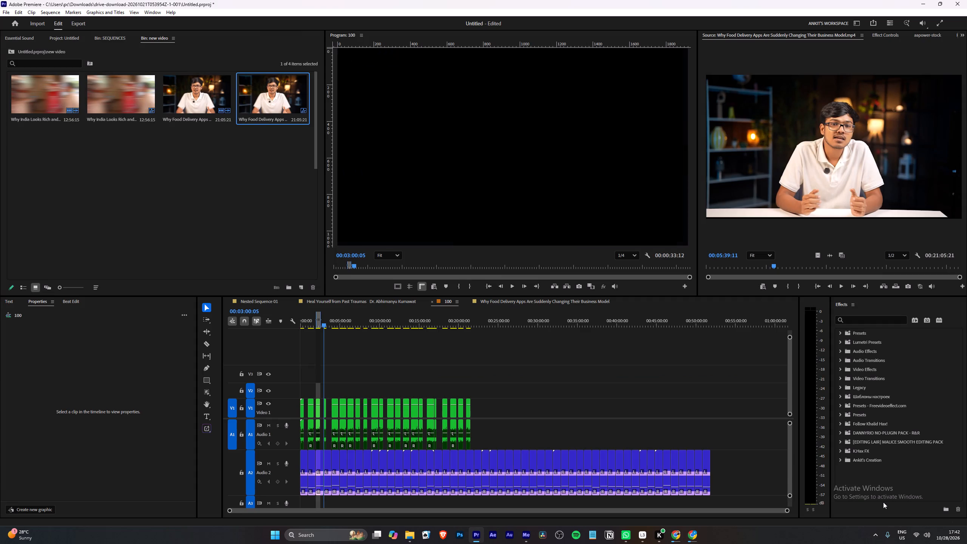
key("i")
key("Down")
key("Left")
key("o")
key("ctrl+m")
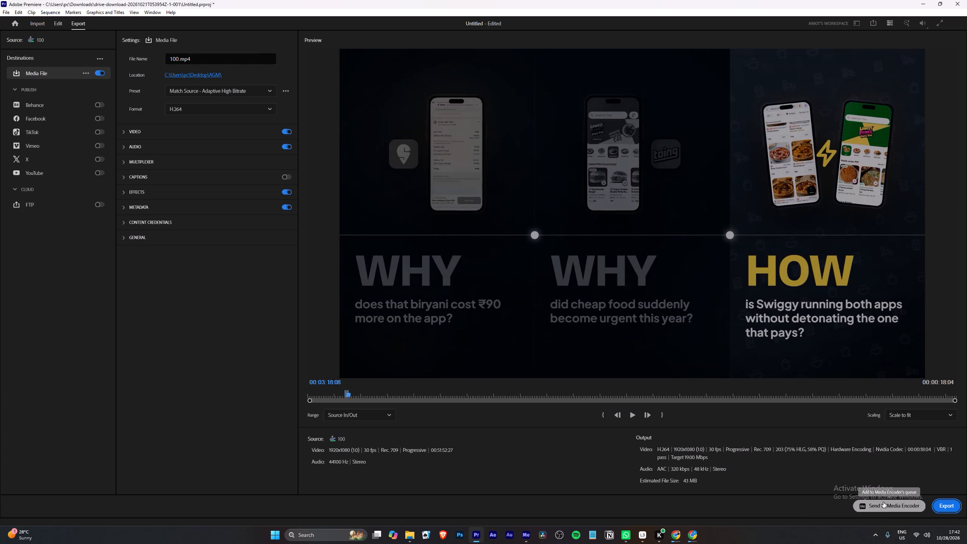
left_click(883, 502)
Mark the fifth green clip, about 00:04:00 to 00:04:51, as the export range and send it to Media Encoder.
key("Down")
key("Down")
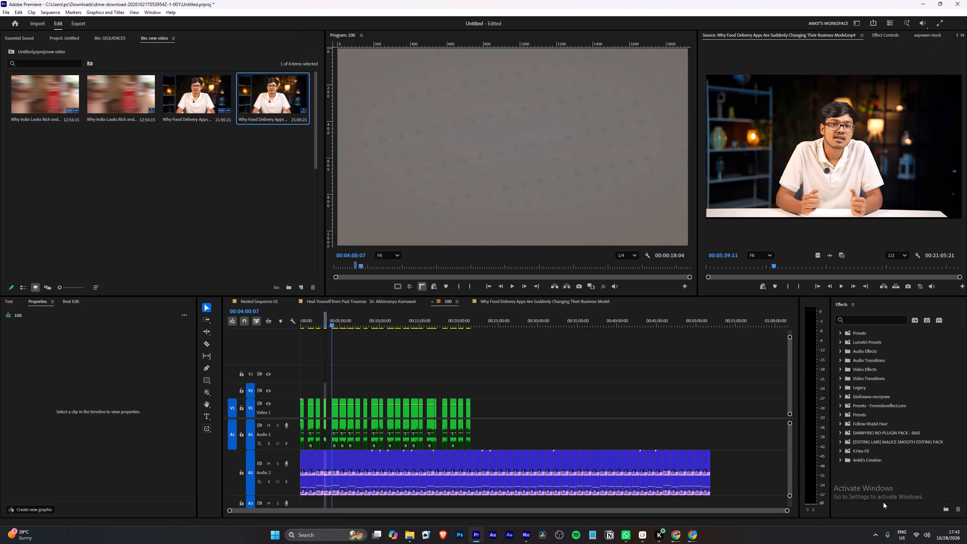
key("i")
key("Down")
key("Left")
key("o")
key("ctrl+m")
left_click(883, 502)
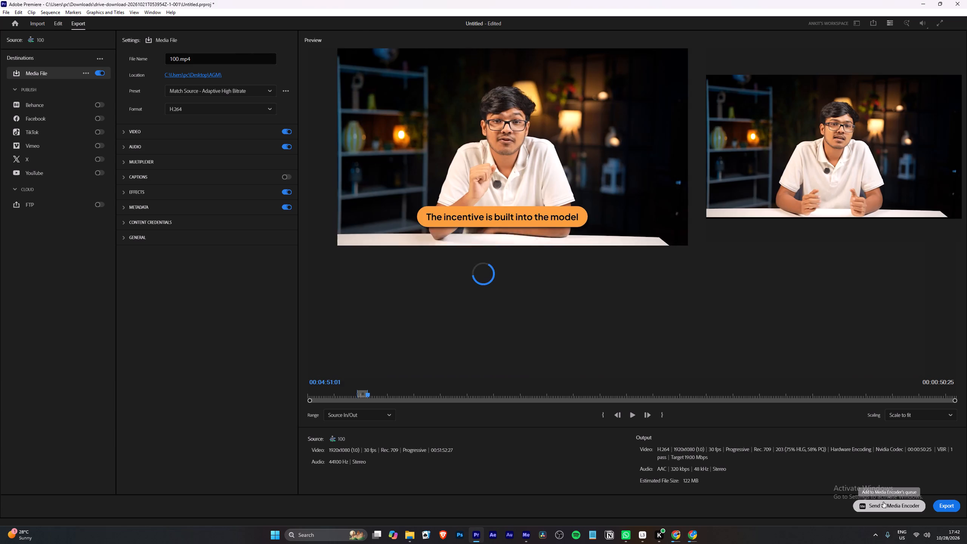
Mark the sixth green clip, about 00:05:00 to 00:05:50, as the export range and send it to Media Encoder.
key("Down")
key("Down")
key("i")
key("Down")
key("Left")
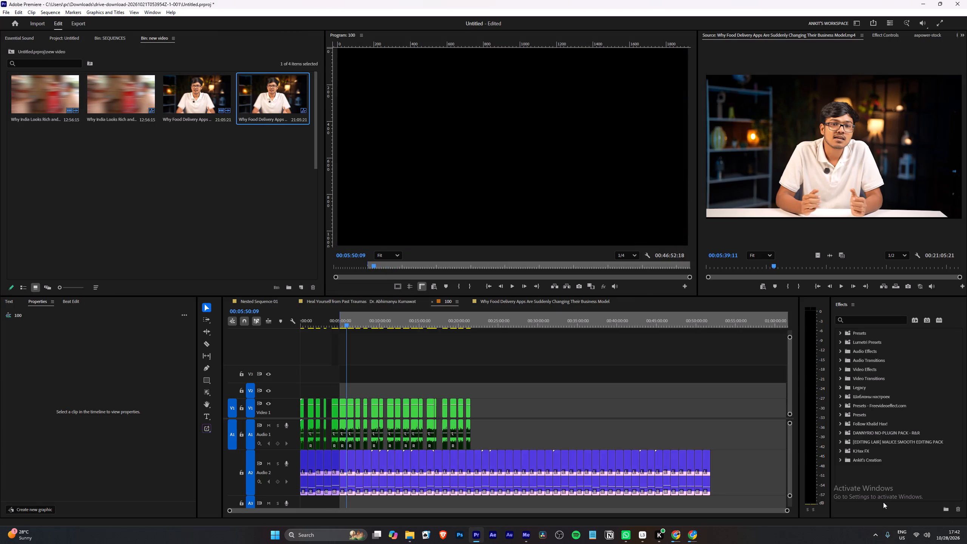
key("o")
key("ctrl+m")
left_click(883, 502)
Mark the seventh green clip, about 00:06:00 to 00:06:47, as the export range and send it to Media Encoder.
key("Down")
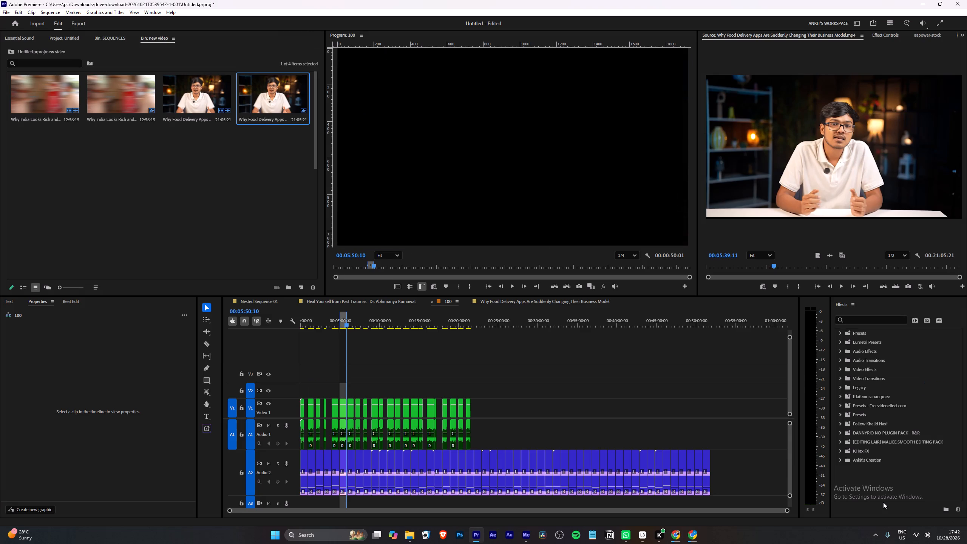
key("Down")
key("i")
key("Down")
key("Left")
key("o")
key("ctrl+m")
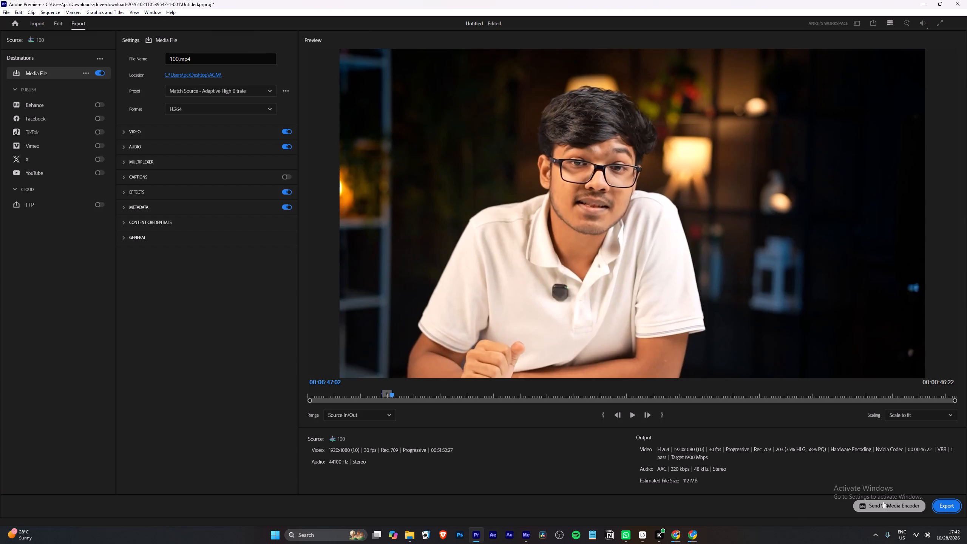
left_click(883, 502)
Mark the eighth green clip, about 00:07:00 to 00:07:36, as the export range and send it to Media Encoder.
key("Down")
key("Down")
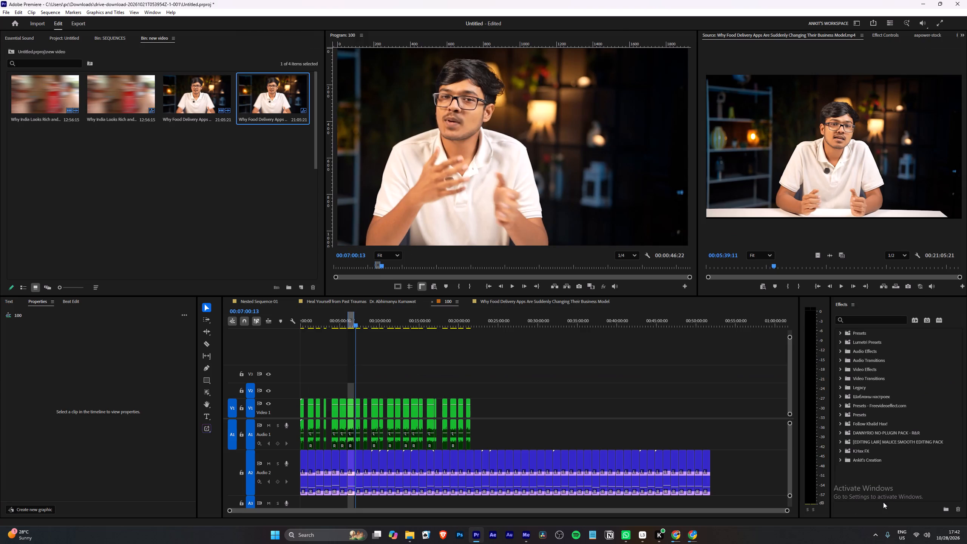
key("i")
key("Down")
key("Left")
key("o")
key("ctrl+m")
left_click(883, 502)
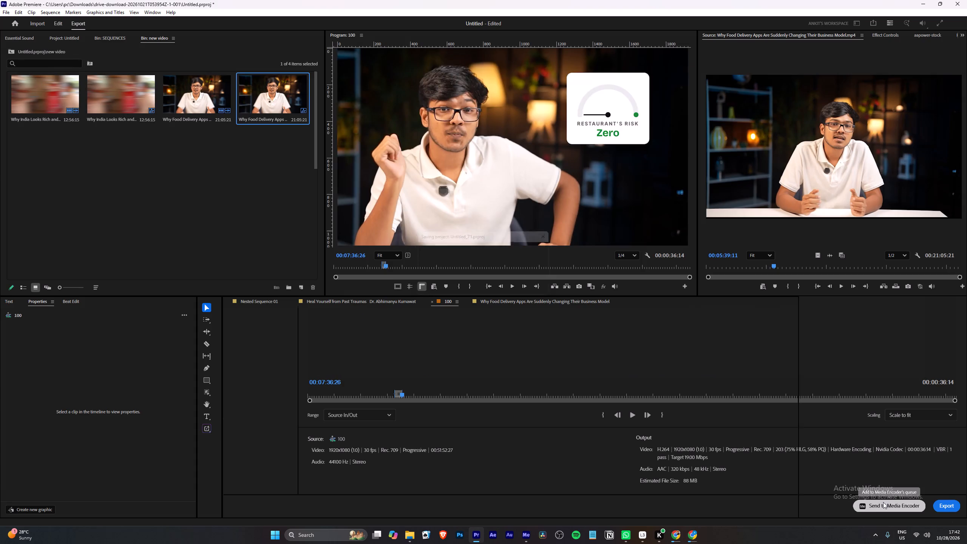
Mark the ninth green clip, about 00:08:00 to 00:08:30, as the export range and send it to Media Encoder.
key("Down")
key("Down")
key("i")
key("Down")
key("Left")
key("o")
key("ctrl+m")
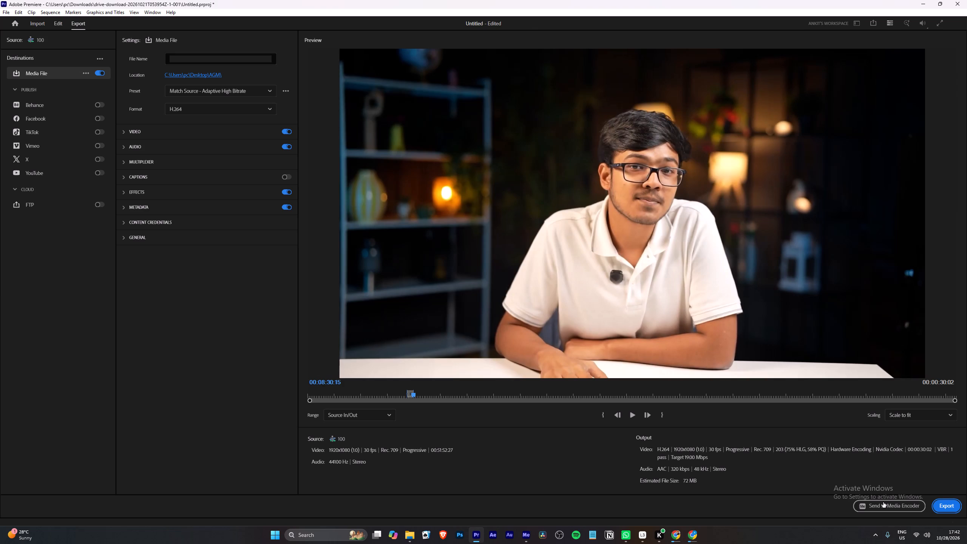
left_click(883, 502)
Mark the tenth green clip, about 00:09:00 to 00:09:54, as the export range and send it to Media Encoder.
key("Down")
key("Down")
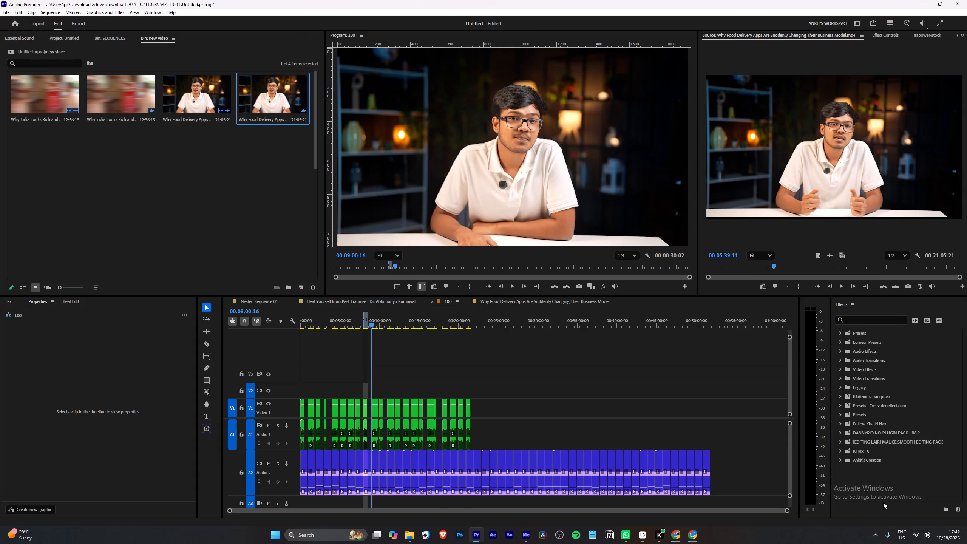
key("i")
key("Down")
key("Left")
key("o")
key("ctrl+m")
left_click(883, 502)
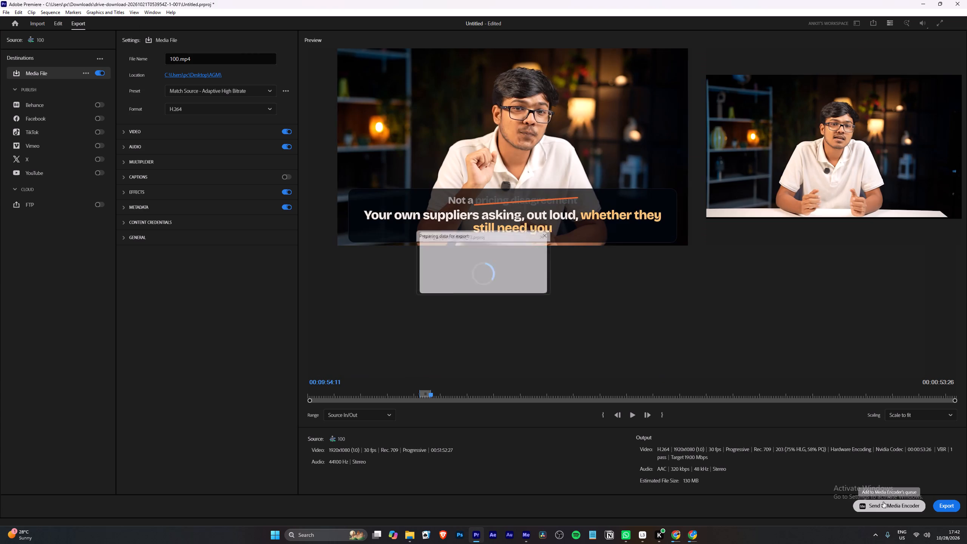
Mark the eleventh green clip, about 00:10:00 to 00:10:30, as the export range and send it to Media Encoder.
key("Down")
key("Down")
key("i")
key("Down")
key("Left")
key("o")
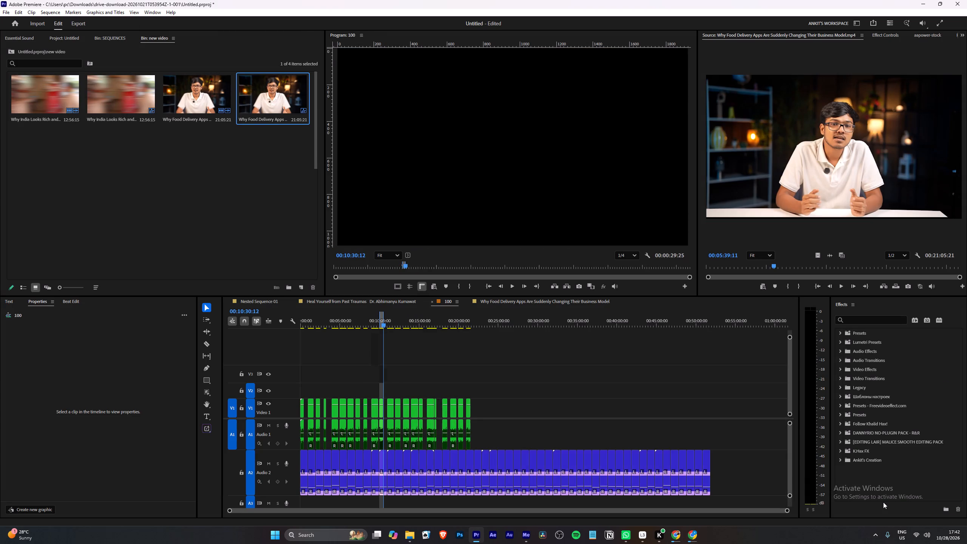
key("ctrl+m")
left_click(883, 502)
Mark the twelfth green clip, about 00:11:00 to 00:11:53, as the export range and send it to Media Encoder.
key("Down")
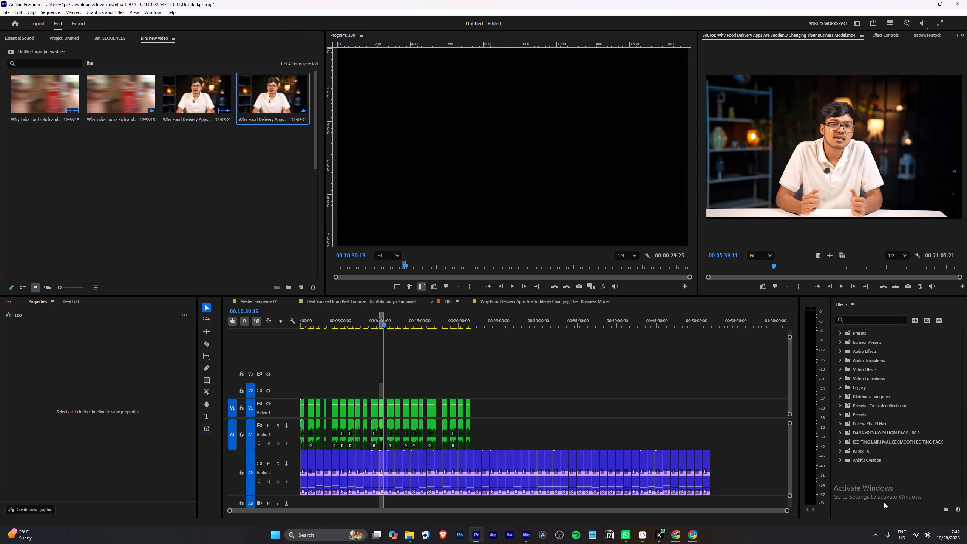
key("Down")
key("i")
key("Down")
key("Left")
key("o")
key("ctrl+m")
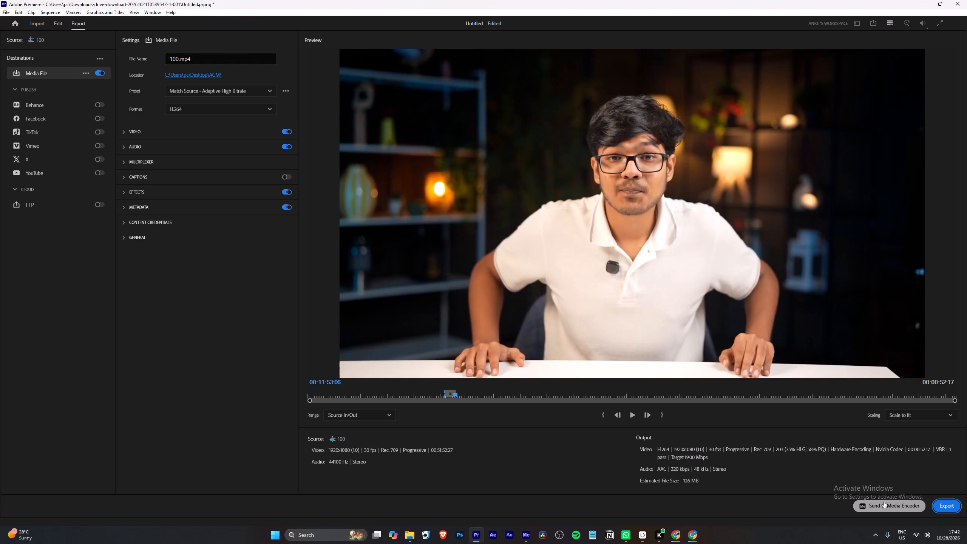
left_click(884, 502)
Mark the thirteenth green clip, about 00:12:00 to 00:12:43, as the export range and send it to Media Encoder.
key("Down")
key("Down")
key("i")
key("Down")
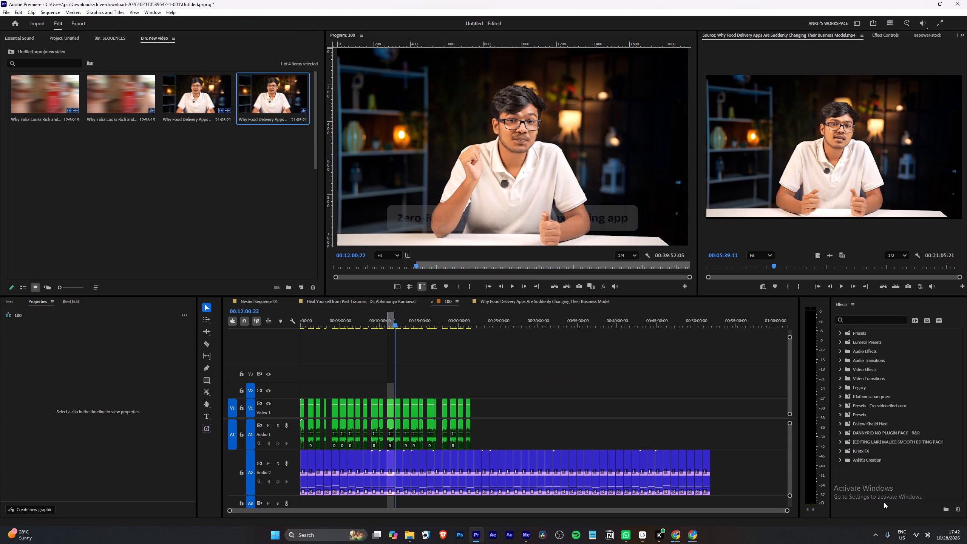
key("Left")
key("o")
key("ctrl+m")
left_click(884, 502)
Mark the fourteenth green clip, about 00:13:00 to 00:13:49, as the export range and send it to Media Encoder.
key("Down")
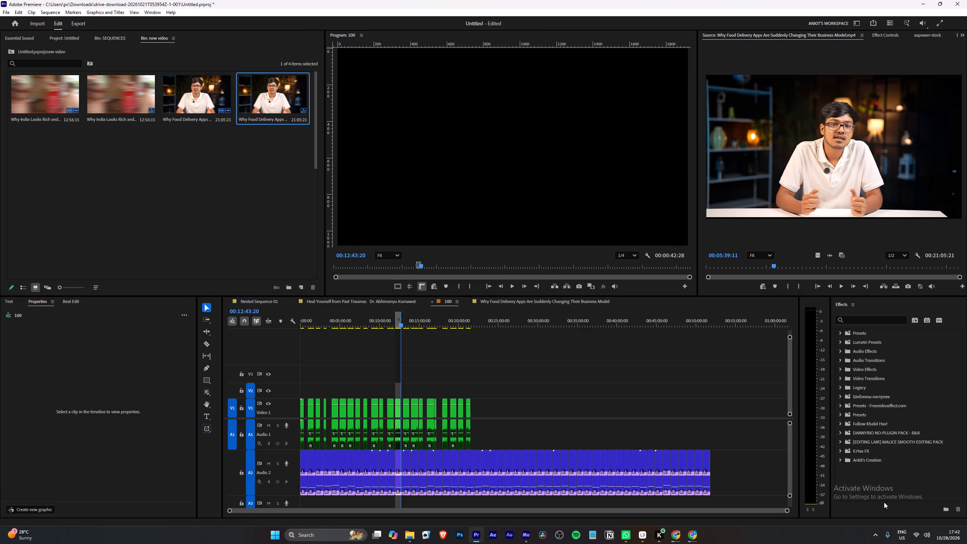
key("Down")
key("i")
key("Down")
key("Left")
key("o")
key("ctrl+m")
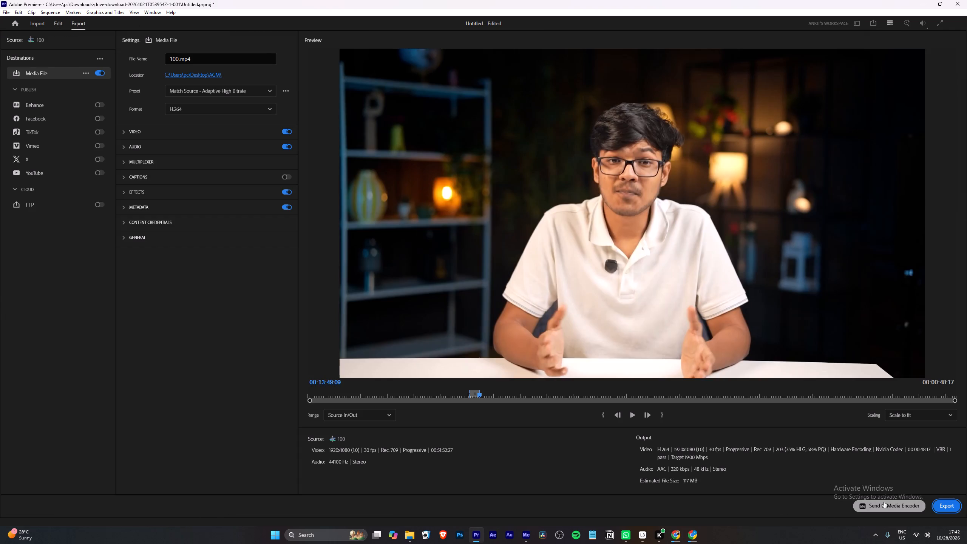
left_click(884, 502)
Mark the fifteenth green clip, about 00:14:00 to 00:14:57, as the export range and send it to Media Encoder.
key("Down")
key("Down")
key("i")
key("Down")
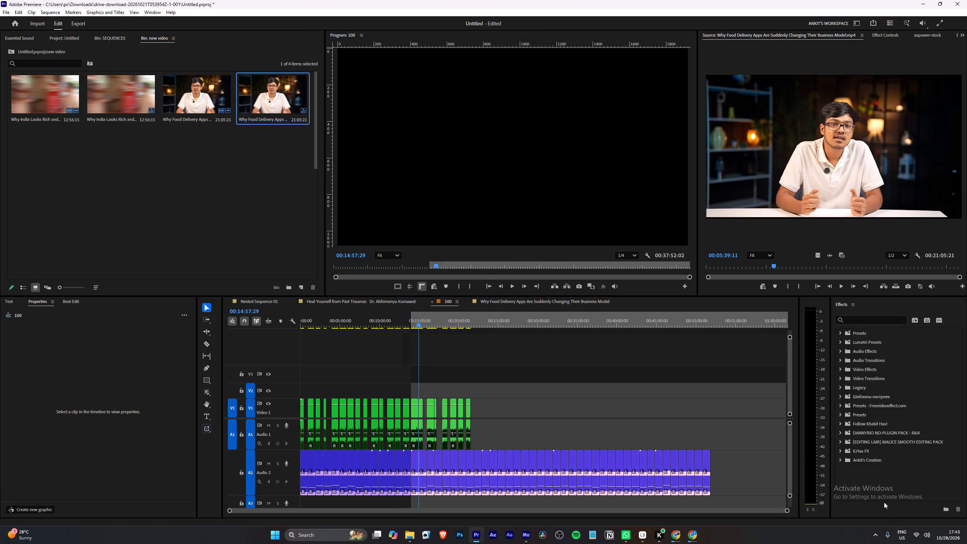
key("Left")
key("o")
key("ctrl+m")
left_click(884, 502)
Mark the sixteenth green clip, about 00:15:00 to 00:15:32, as the export range and send it to Media Encoder.
key("Down")
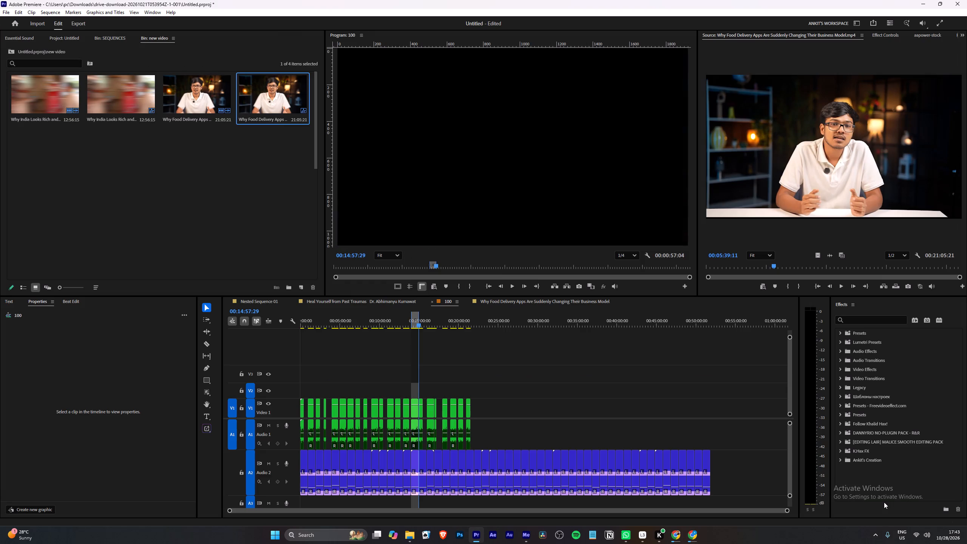
key("Down")
key("i")
key("Down")
key("Left")
key("o")
key("ctrl+m")
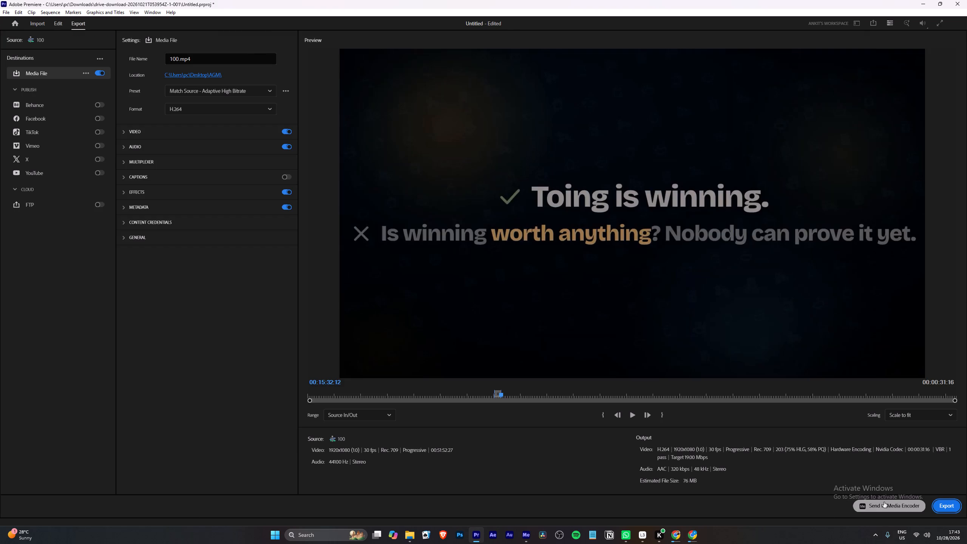
left_click(885, 502)
Mark the seventeenth green clip, about 00:16:00 to 00:16:57, as the export range and send it to Media Encoder.
key("Down")
key("Down")
key("i")
key("Down")
key("Left")
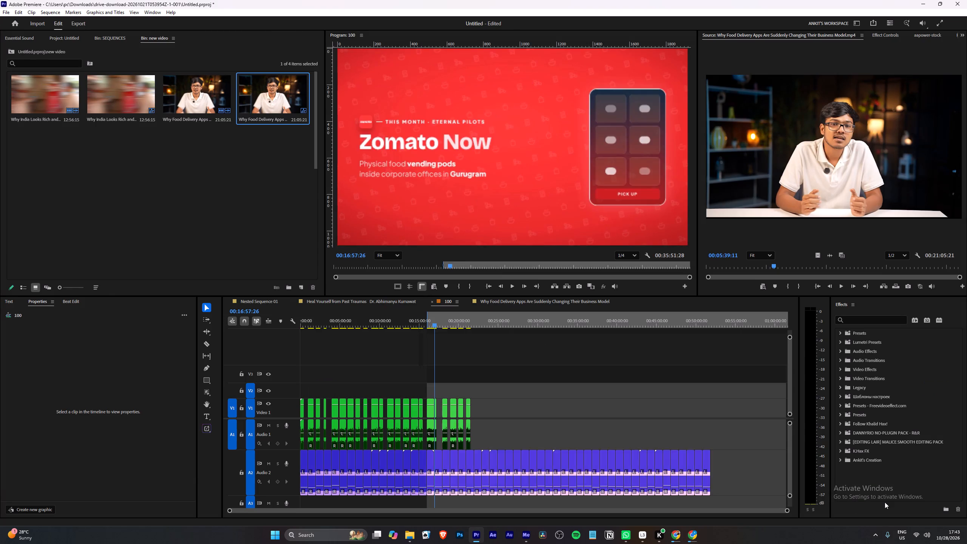
key("o")
key("ctrl+m")
left_click(885, 502)
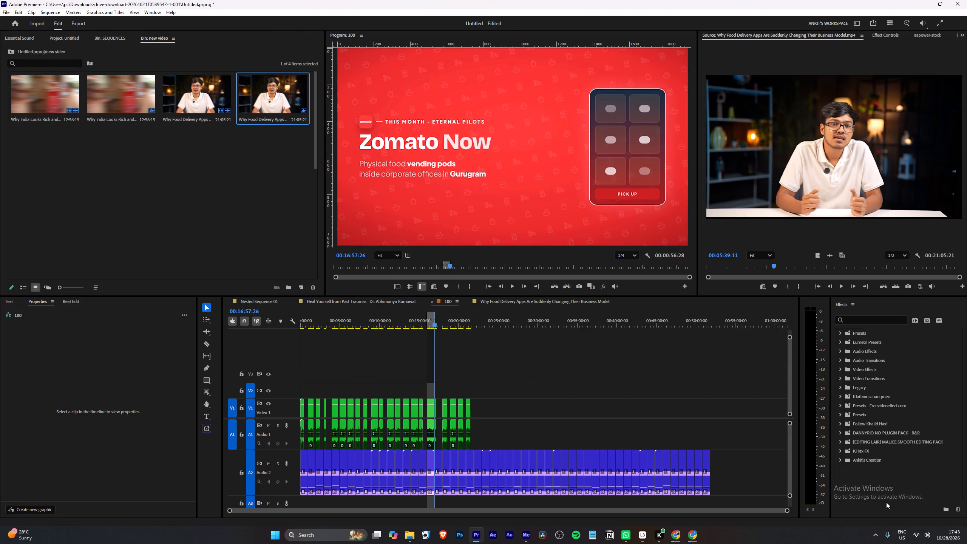
Mark the adjoining green piece from about 00:16:57 to 00:17:15 as the export range and send it to Media Encoder.
key("Down")
key("i")
key("Down")
key("Left")
key("o")
key("ctrl+m")
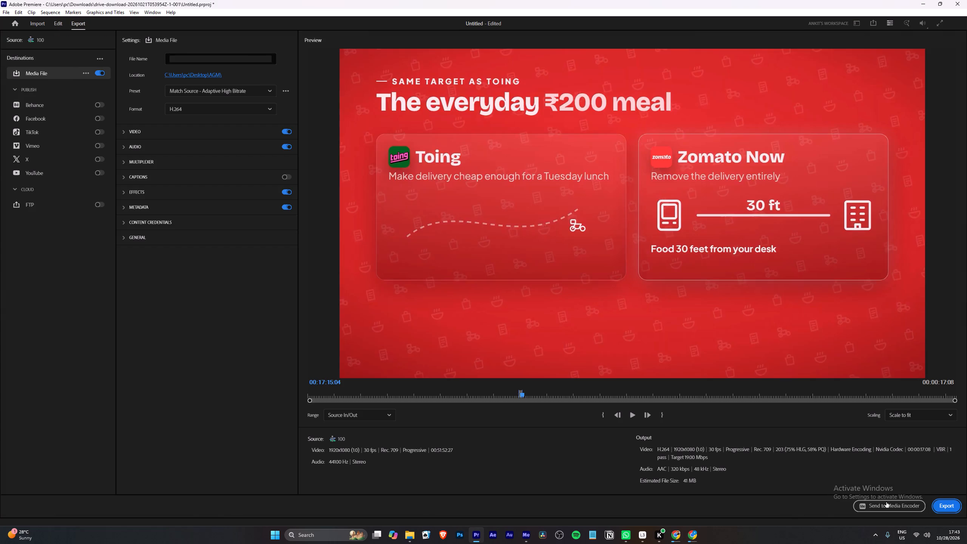
left_click(886, 502)
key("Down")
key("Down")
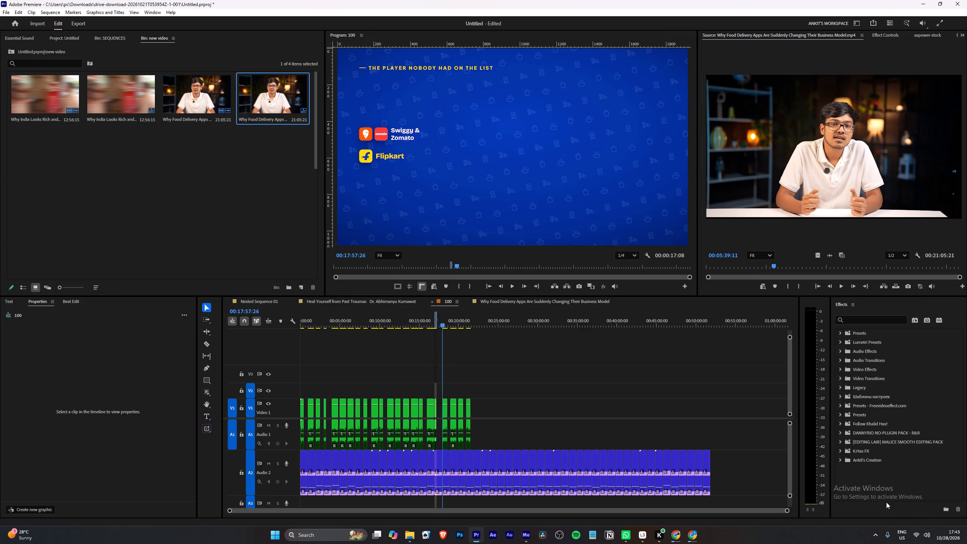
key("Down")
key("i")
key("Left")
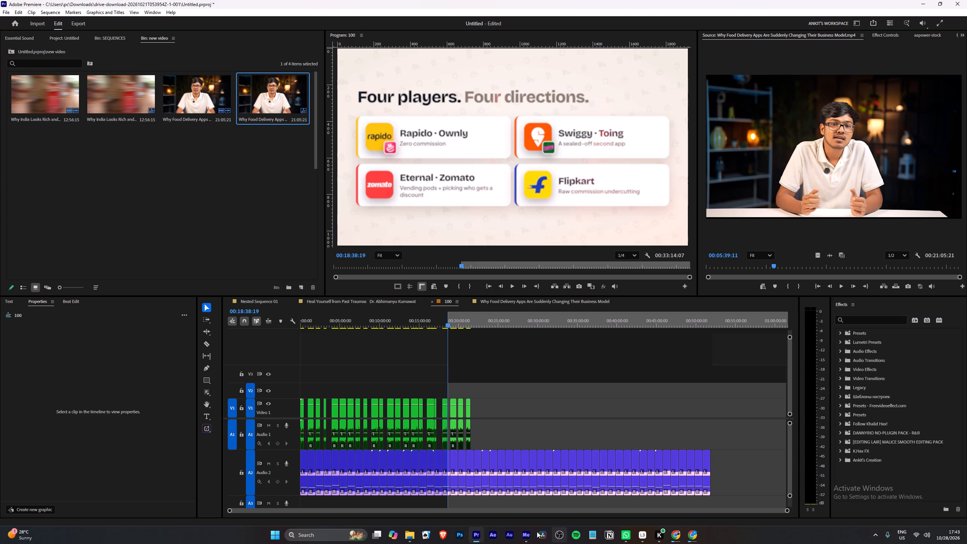
Count the items queued in Media Encoder and compare them with the green clips already exported from sequence 100.
left_click(525, 536)
scroll(524, 311, "down", 3)
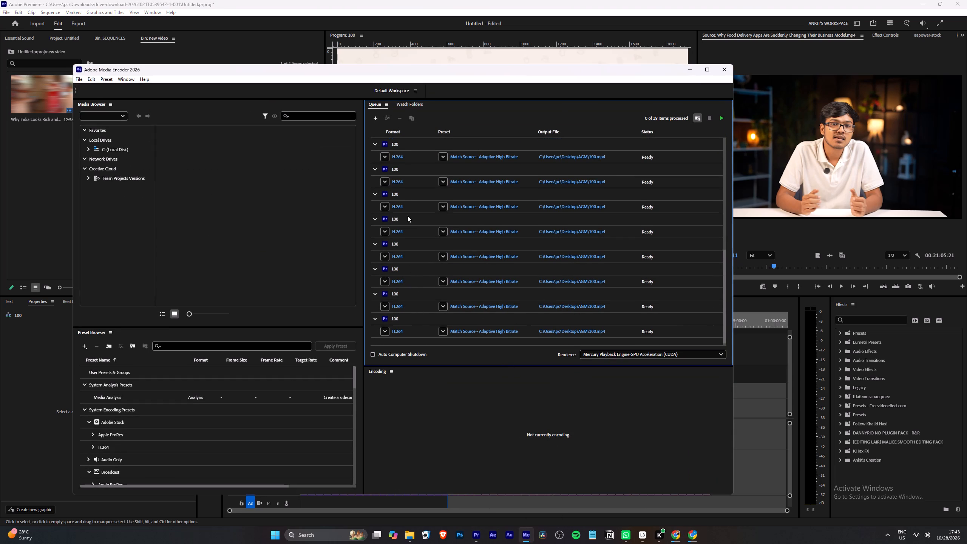
left_click(405, 171)
scroll(420, 225, "up", 14)
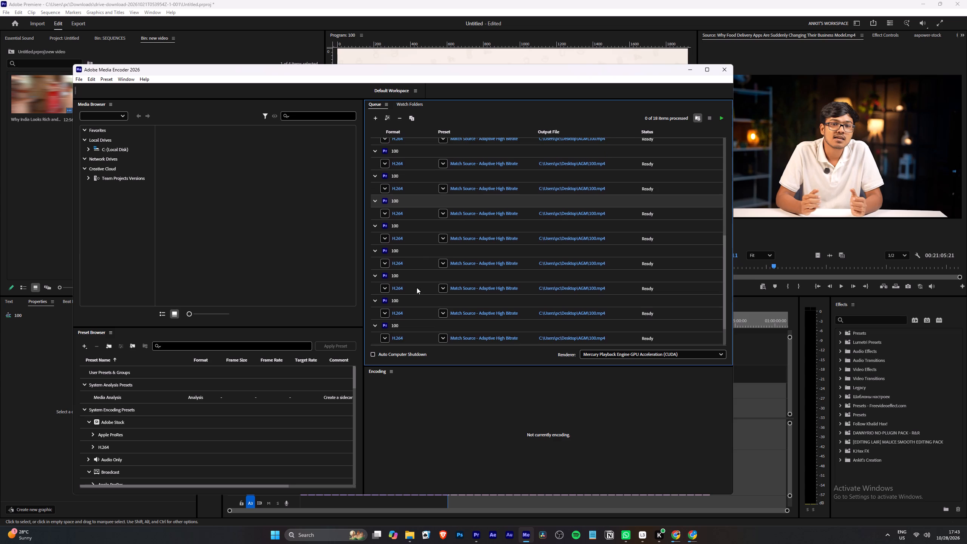
scroll(417, 287, "up", 20)
scroll(417, 287, "up", 12)
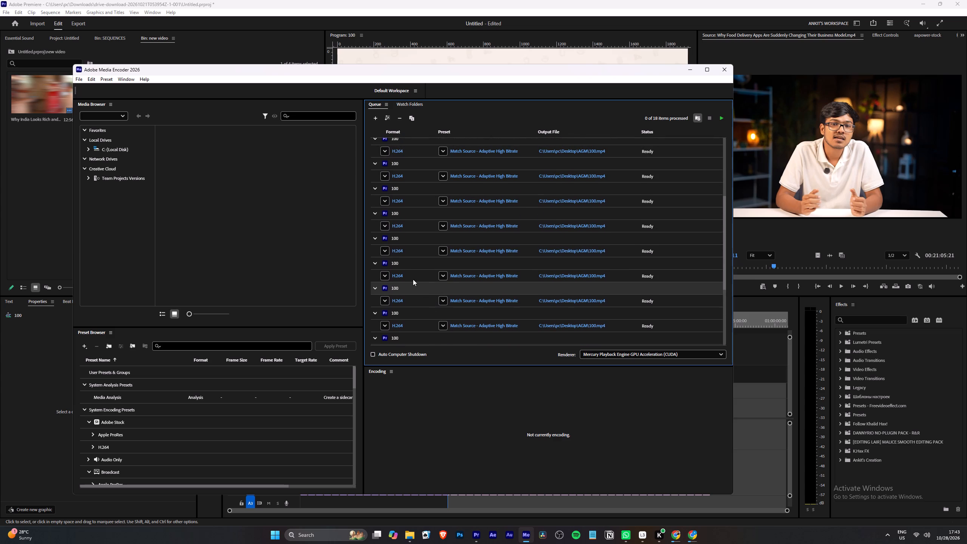
left_click(408, 161)
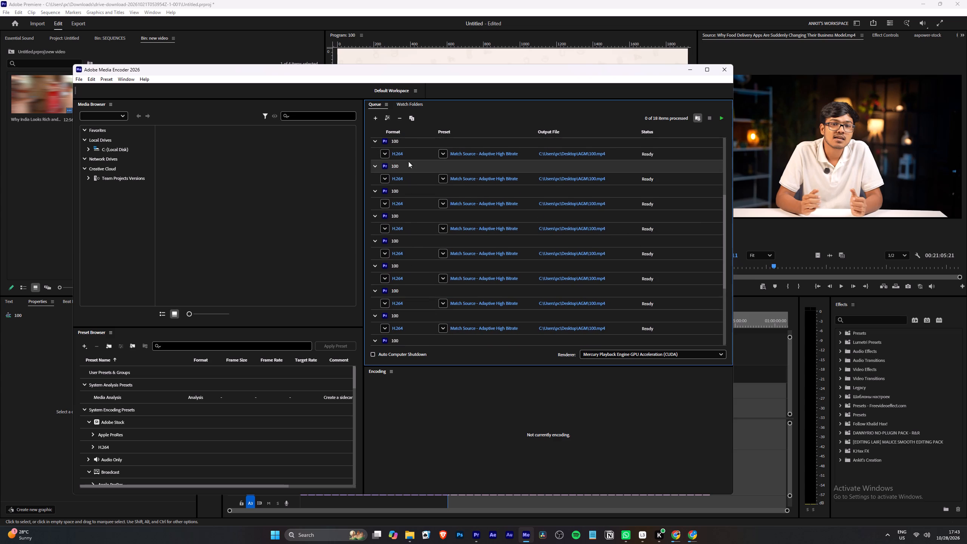
scroll(429, 240, "up", 20)
scroll(429, 240, "up", 11)
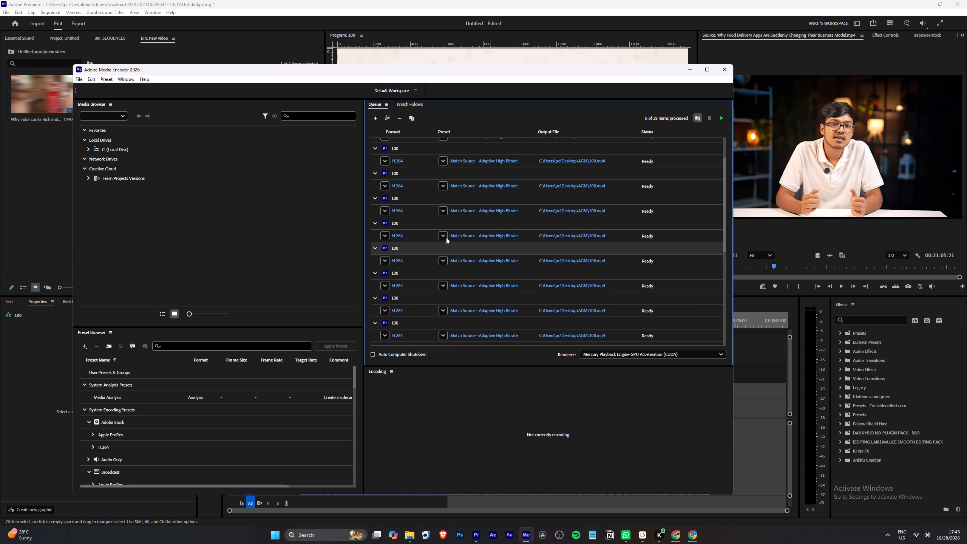
scroll(446, 238, "up", 10)
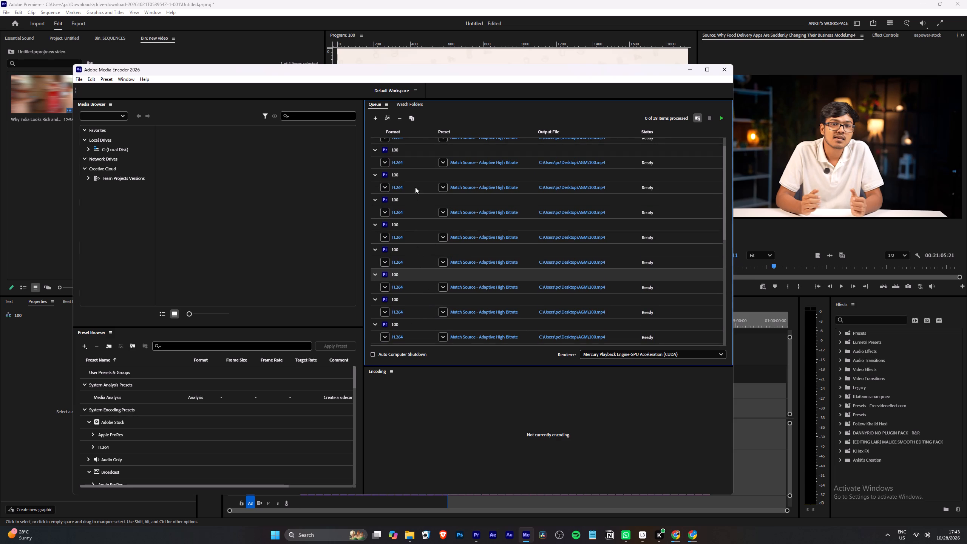
left_click(413, 148)
scroll(418, 188, "up", 16)
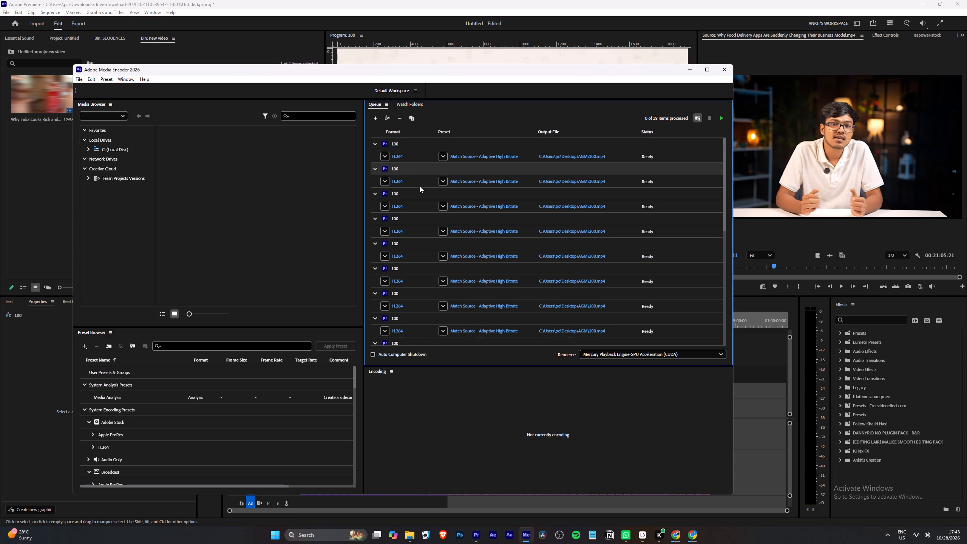
left_click(690, 67)
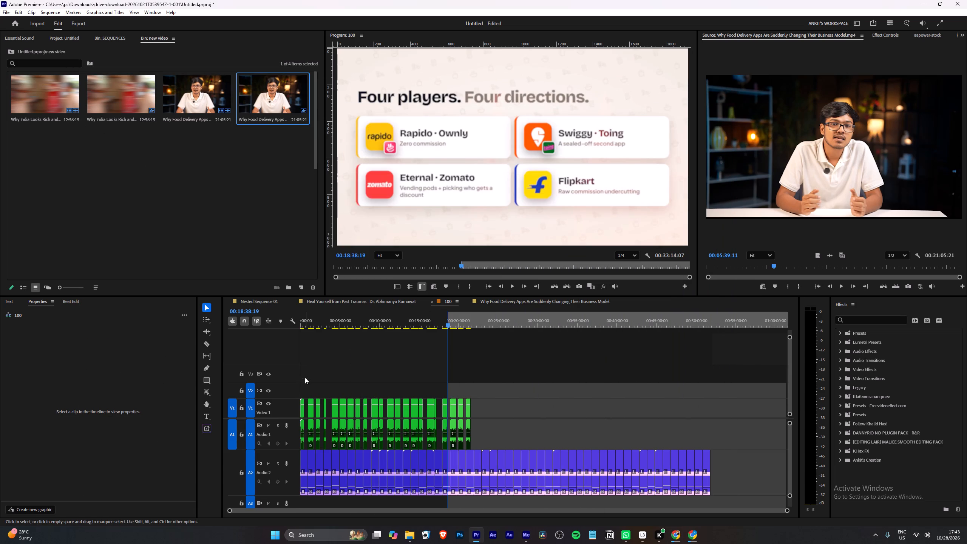
left_click_drag(305, 377, 339, 399)
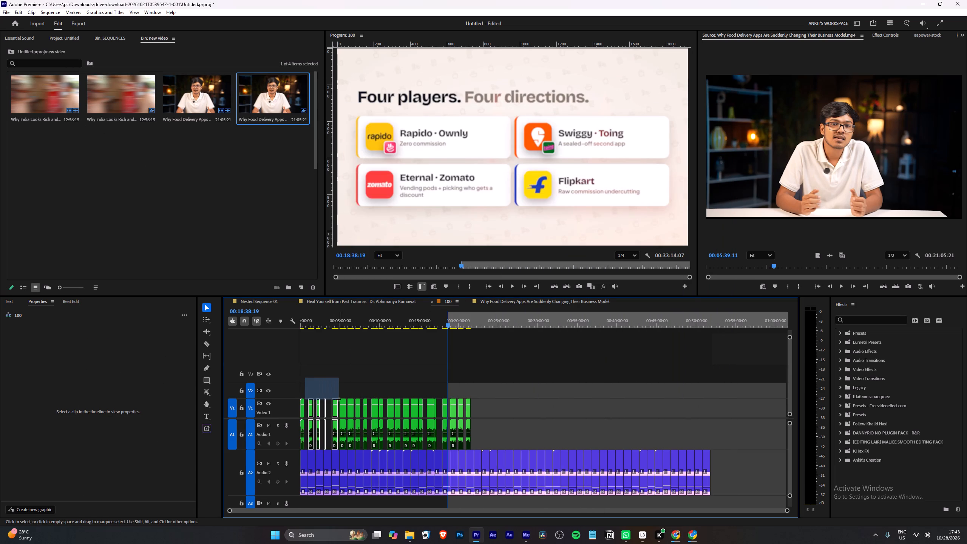
left_click_drag(339, 399, 371, 402)
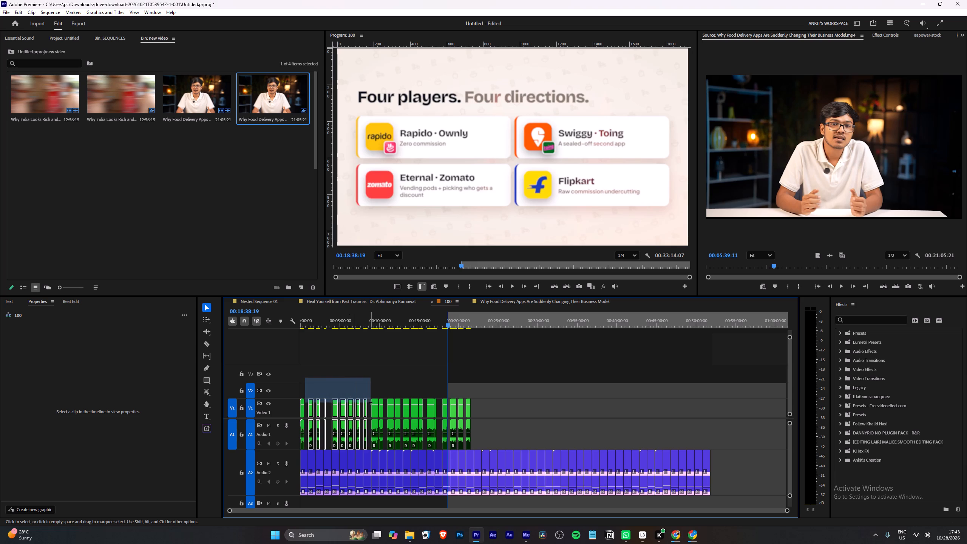
left_click_drag(371, 402, 414, 407)
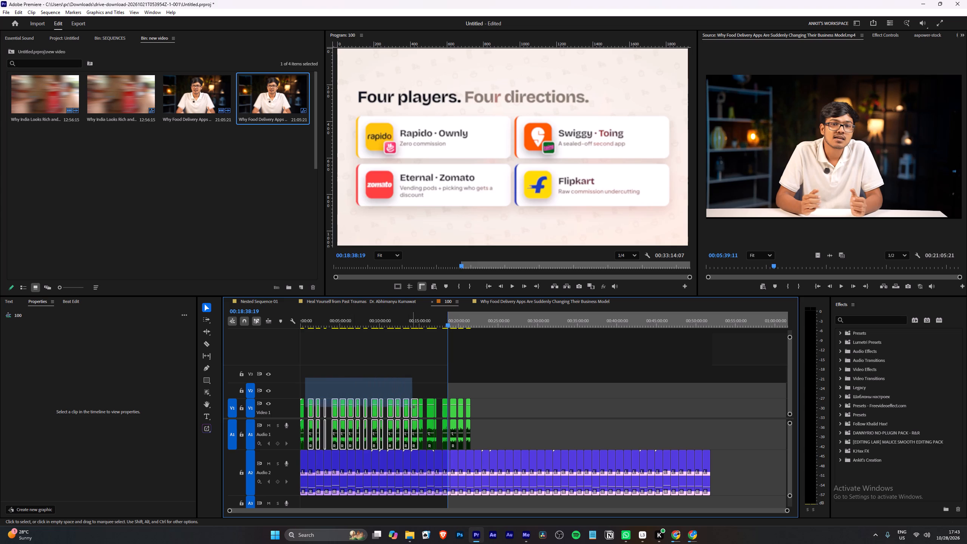
left_click_drag(414, 407, 436, 408)
left_click(443, 364)
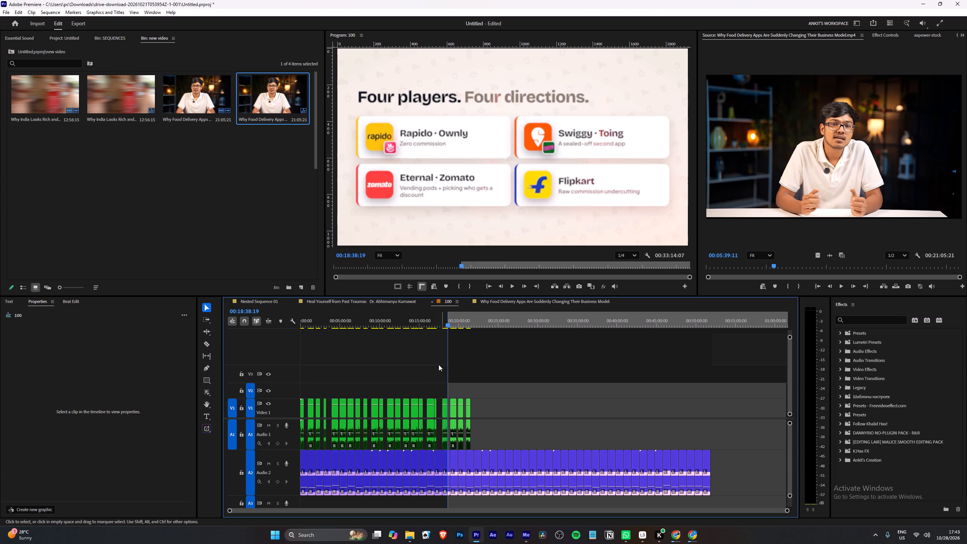
Mark the green clip from about 00:17:57 to 00:18:38 as the export range and send it to Media Encoder.
key("Up")
key("Up")
key("Down")
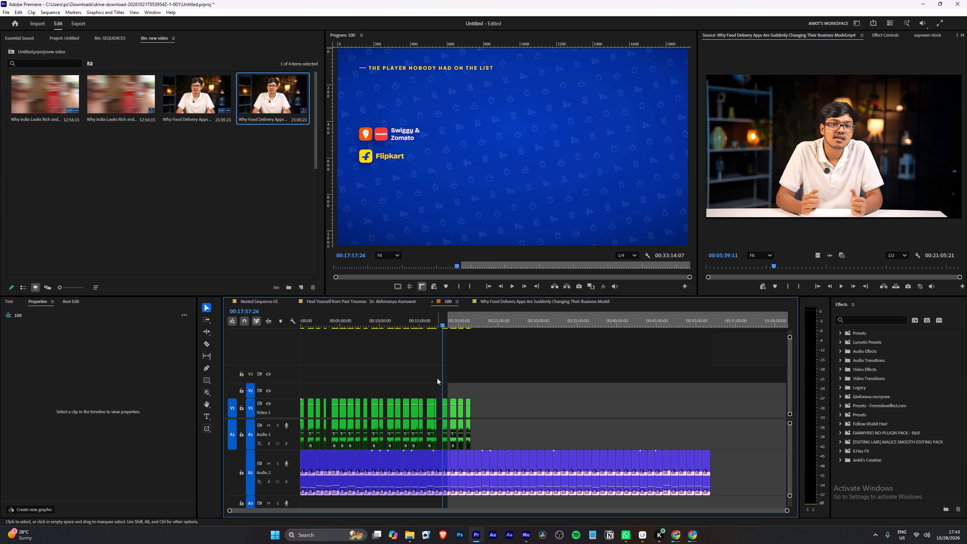
key("i")
key("Down")
key("Left")
key("o")
key("ctrl+m")
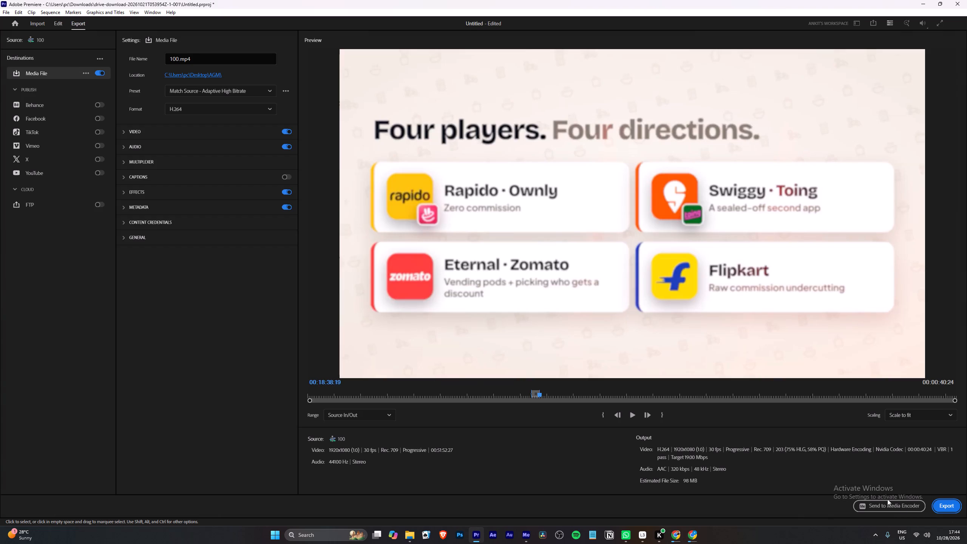
left_click(901, 504)
Mark the green clip from about 00:18:57 to 00:19:47 as the export range and send it to Media Encoder.
key("Down")
key("Down")
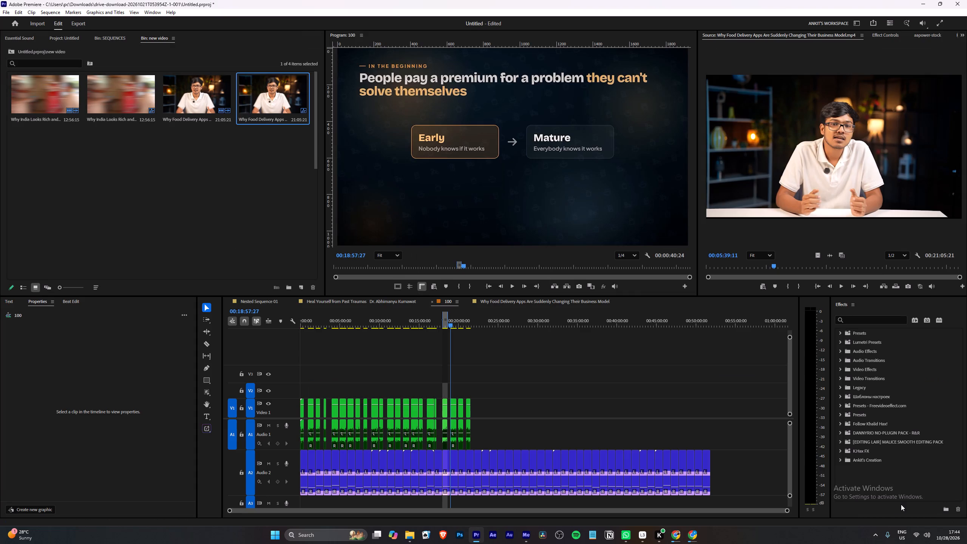
key("i")
key("Down")
key("Left")
key("o")
key("ctrl+m")
key("ctrl+space")
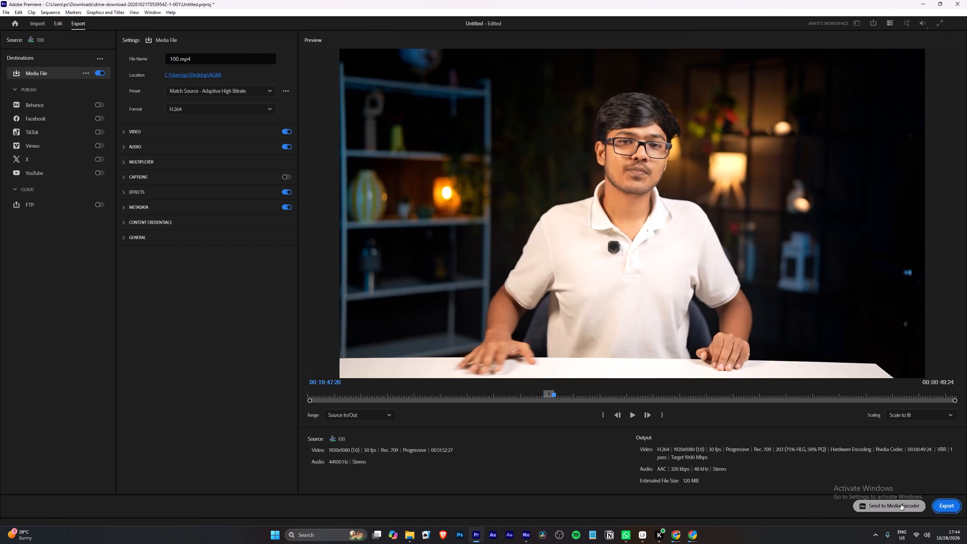
left_click(901, 504)
Mark the remaining green clips, ending at about 00:21:34, as separate export ranges and send each to Media Encoder.
key("Down")
key("Down")
key("i")
key("Down")
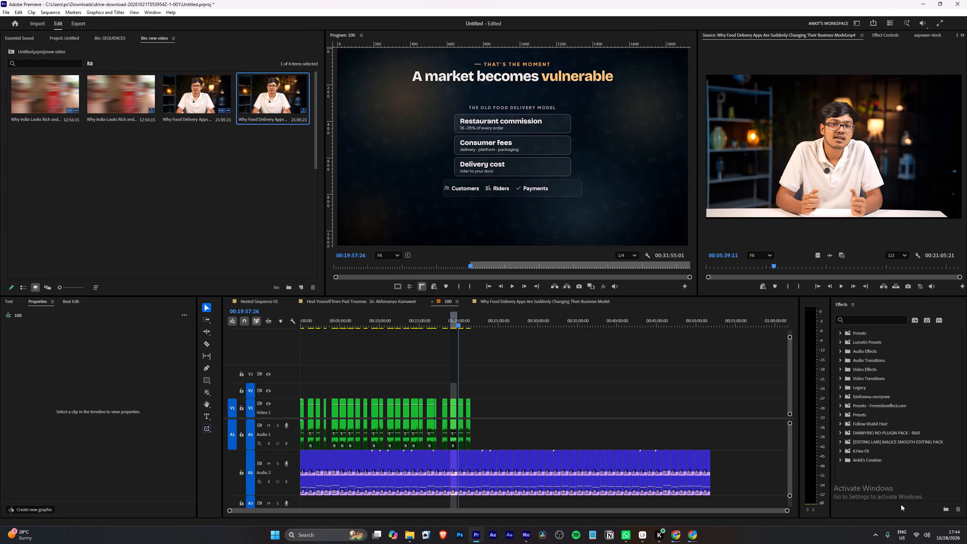
Mark the green clip from about 00:19:57 to 00:20:37 as the export range and send it to Media Encoder.
key("Left")
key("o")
key("ctrl+m")
left_click(889, 516)
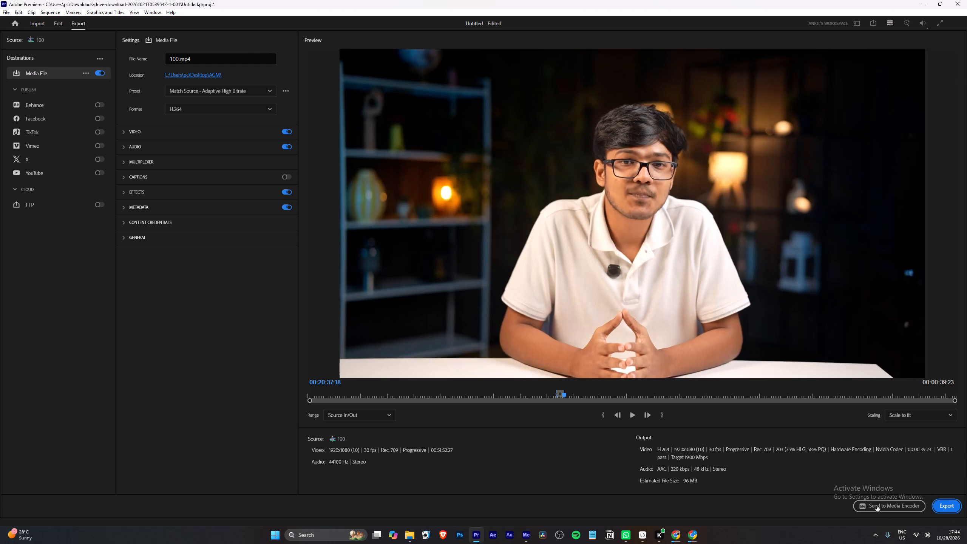
left_click(877, 506)
Mark the last green clip, from about 00:20:57 to 00:21:34, as the export range and send it to Media Encoder.
key("Down")
key("Down")
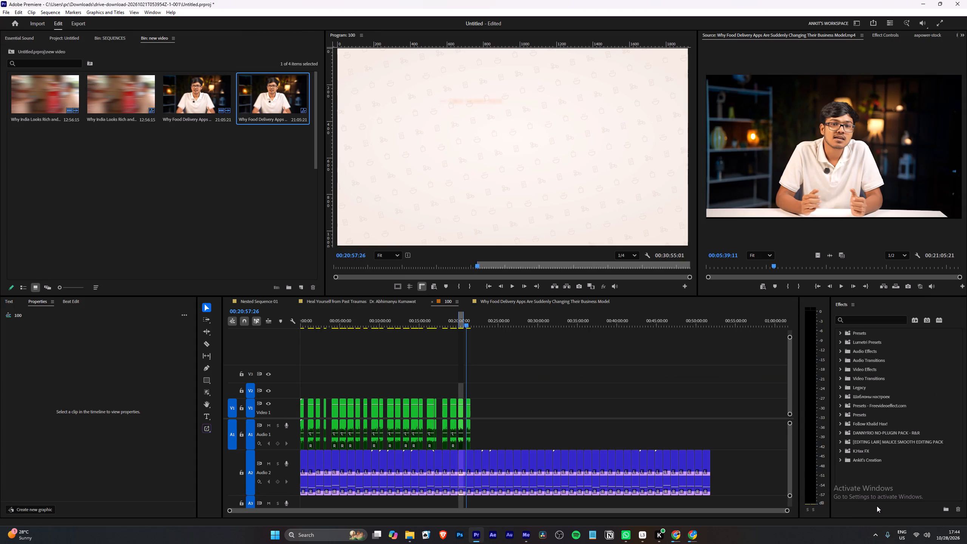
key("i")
key("Down")
key("Left")
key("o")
key("ctrl+m")
left_click(877, 506)
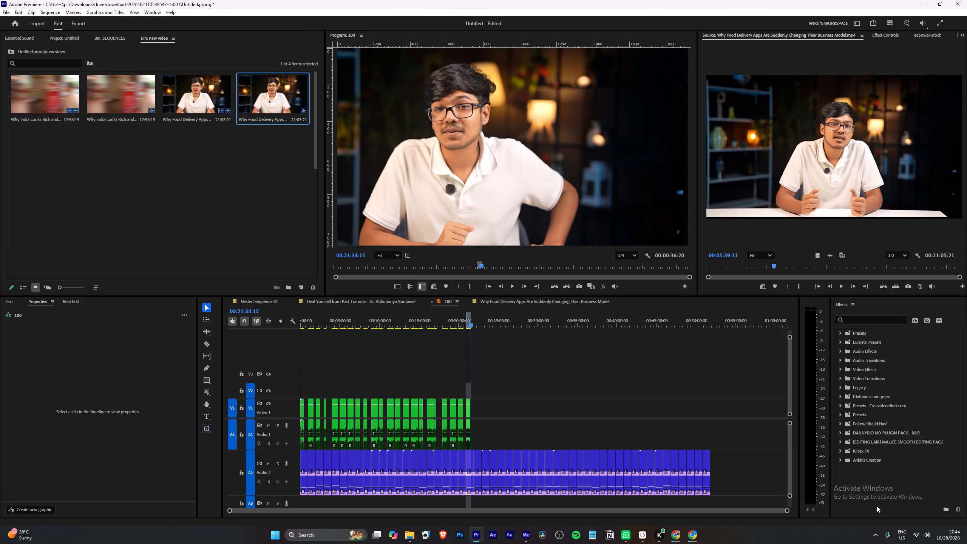
Switch to Media Encoder, start encoding the queued sequence 100 exports, and return to Premiere Pro.
left_click(530, 535)
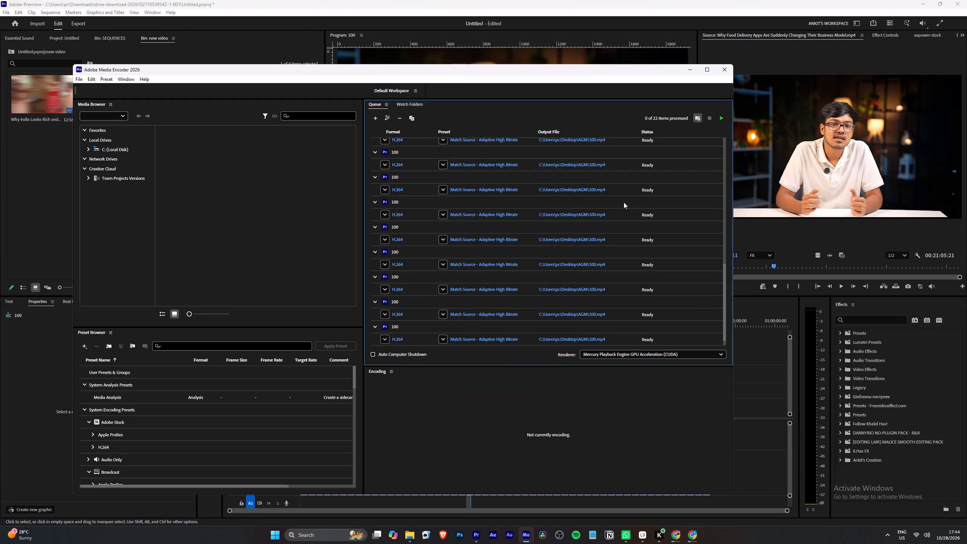
left_click(719, 121)
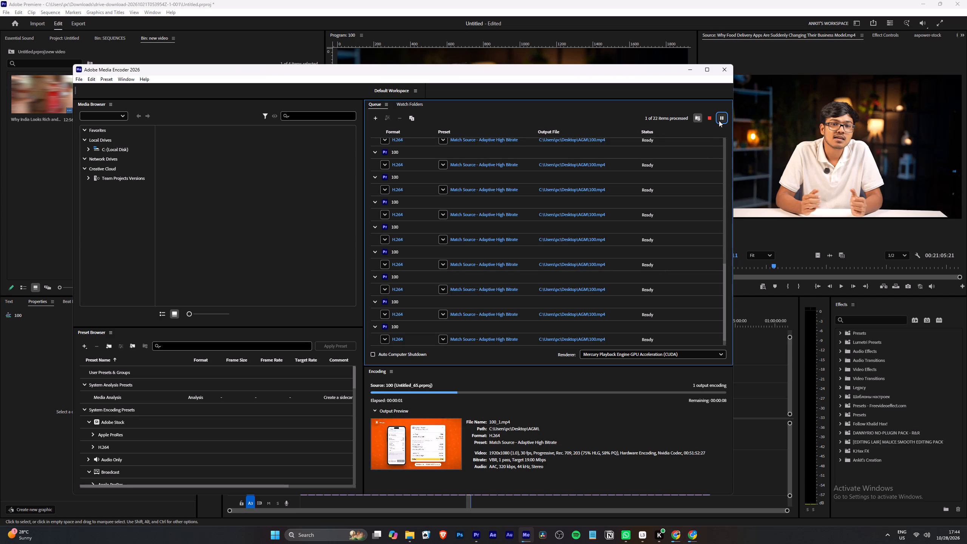
left_click(581, 0)
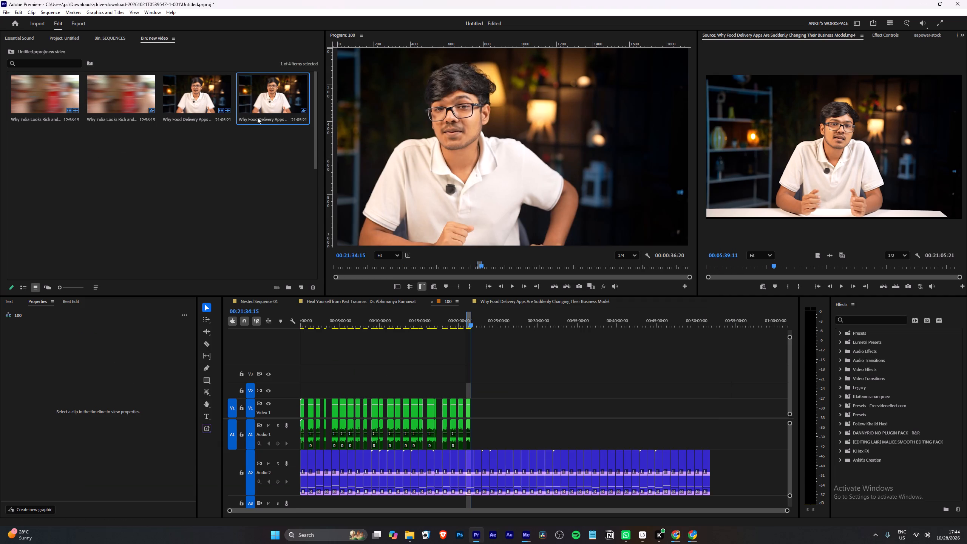
Create a folder in AGM named with the source clip's copied name, "Why Food Delivery Apps Are Suddenly Changing Their Business Model".
left_click(257, 117)
left_click(257, 121)
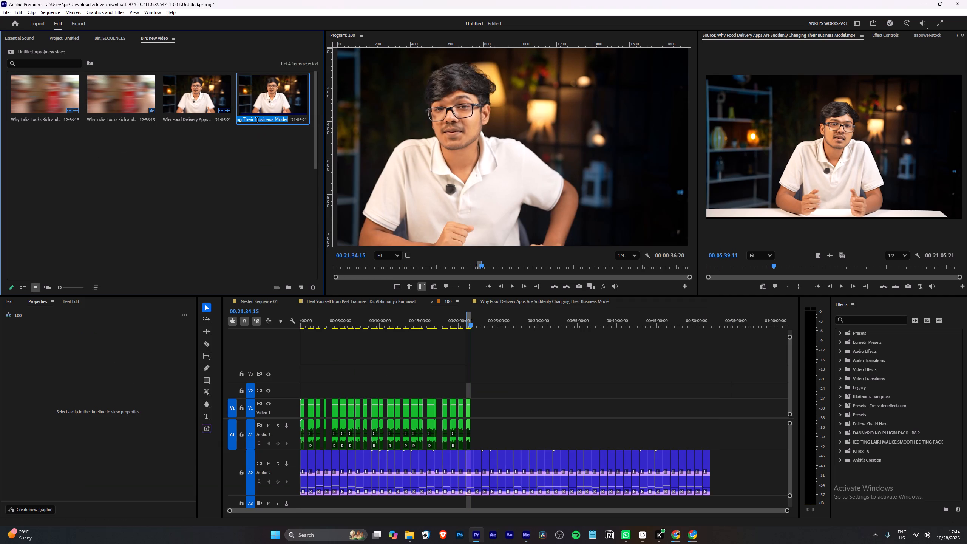
key("ctrl+c")
left_click(414, 527)
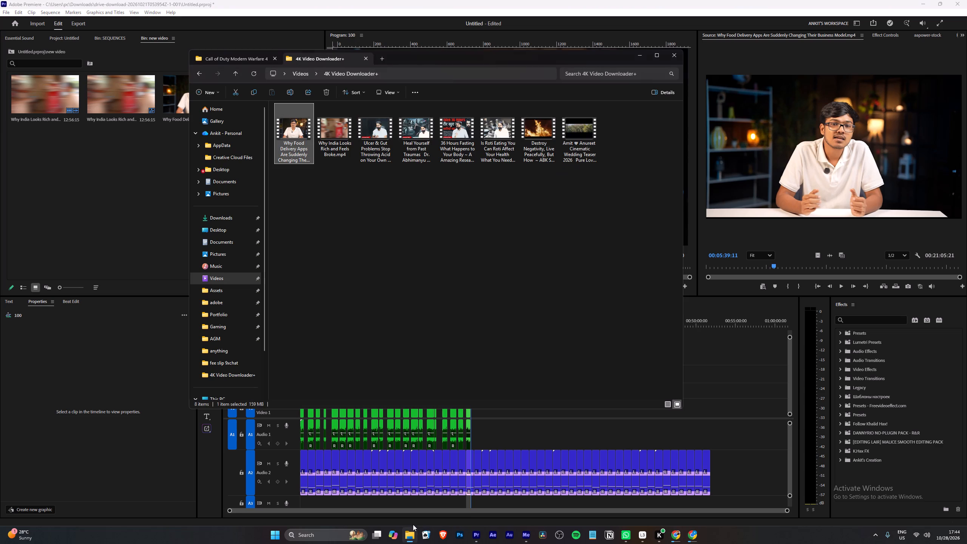
left_click(436, 280)
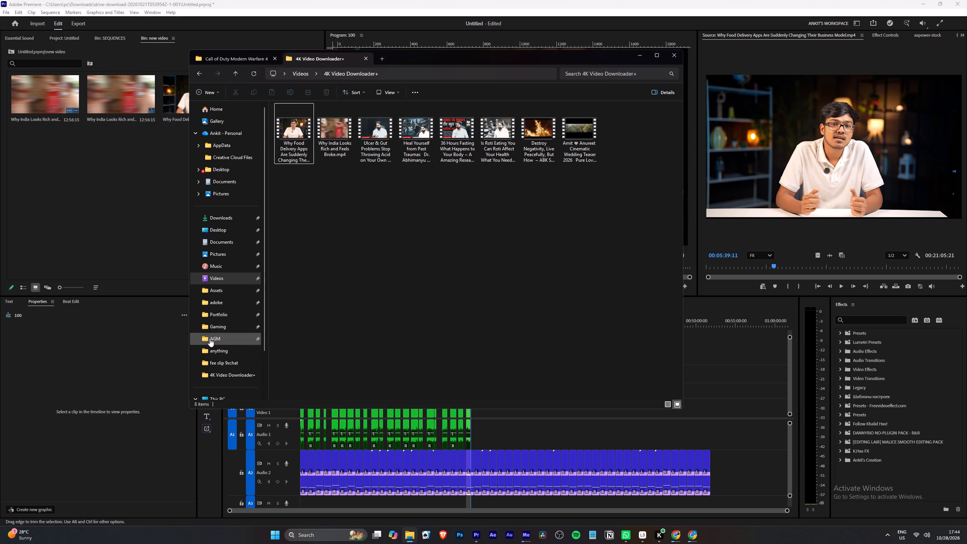
left_click(210, 338)
left_click(360, 267)
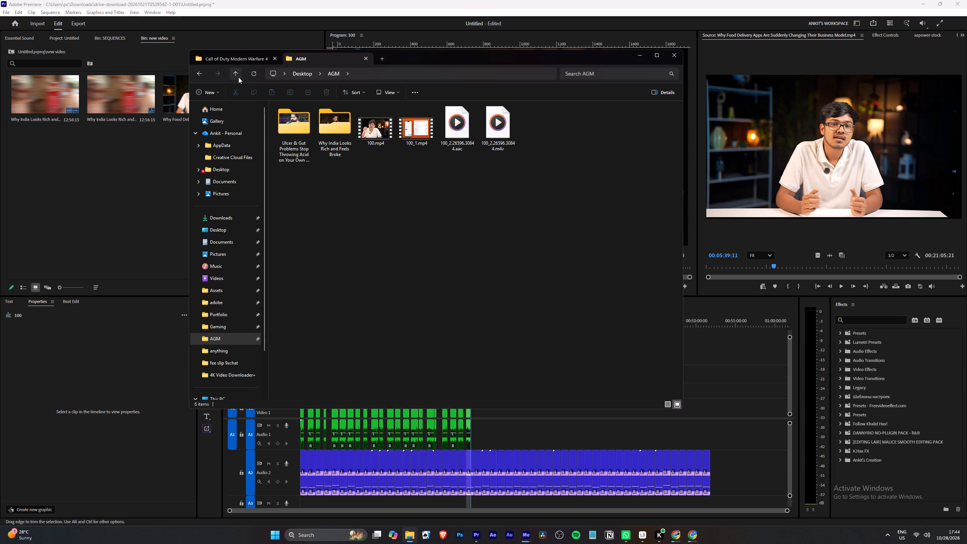
left_click(207, 94)
left_click(227, 111)
key("ctrl+v")
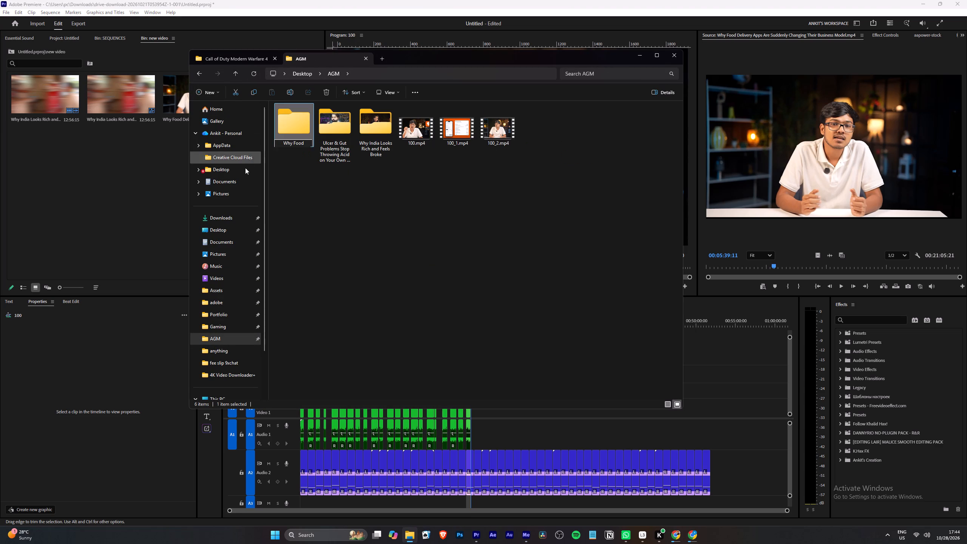
left_click(351, 226)
Permanently delete the "Ulcer & Gut Problems Stop Throwing Acid on Your Own ..." folder from AGM.
left_click(320, 124)
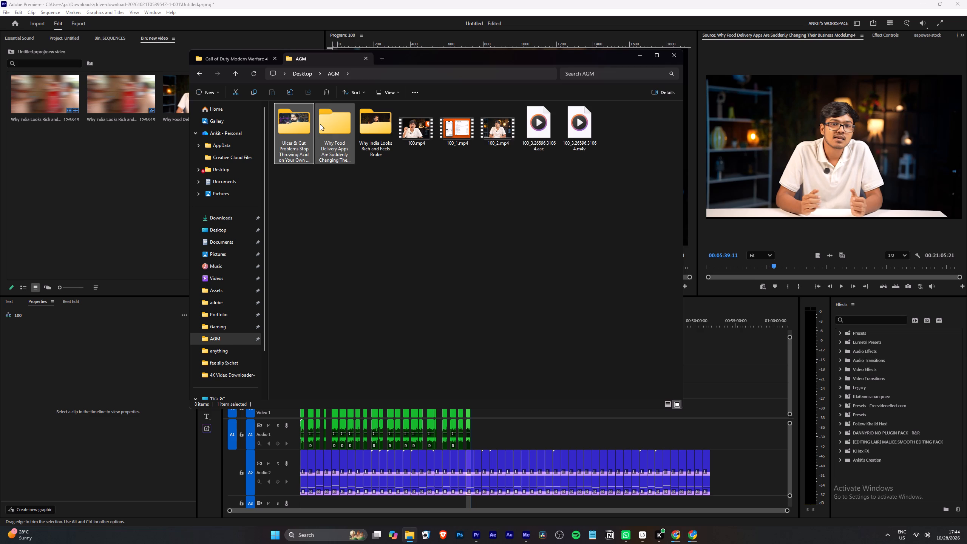
key("shift+Delete")
key("Return")
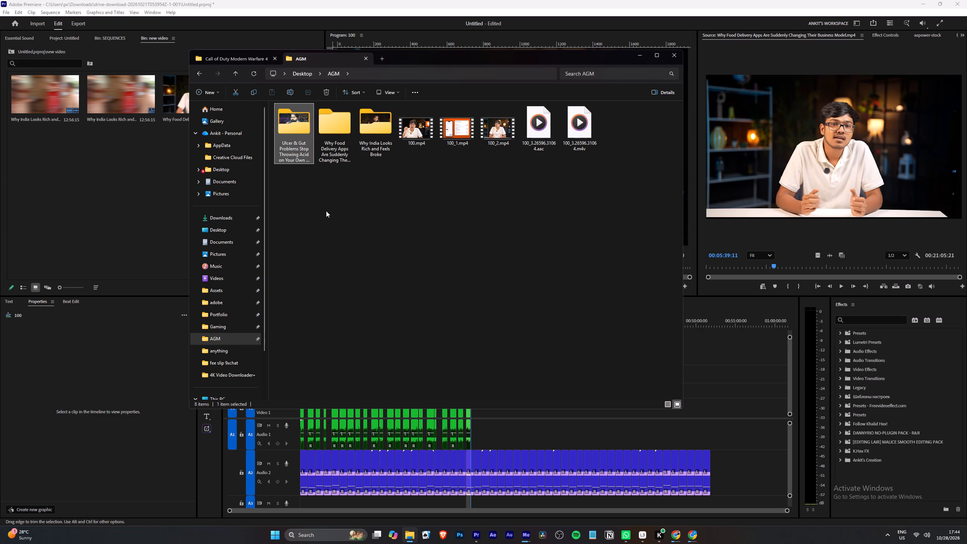
left_click(326, 211)
Look inside the new "Why Food Delivery Apps" folder, return to AGM and go back to Premiere.
double_click(334, 132)
left_click_drag(337, 165, 336, 164)
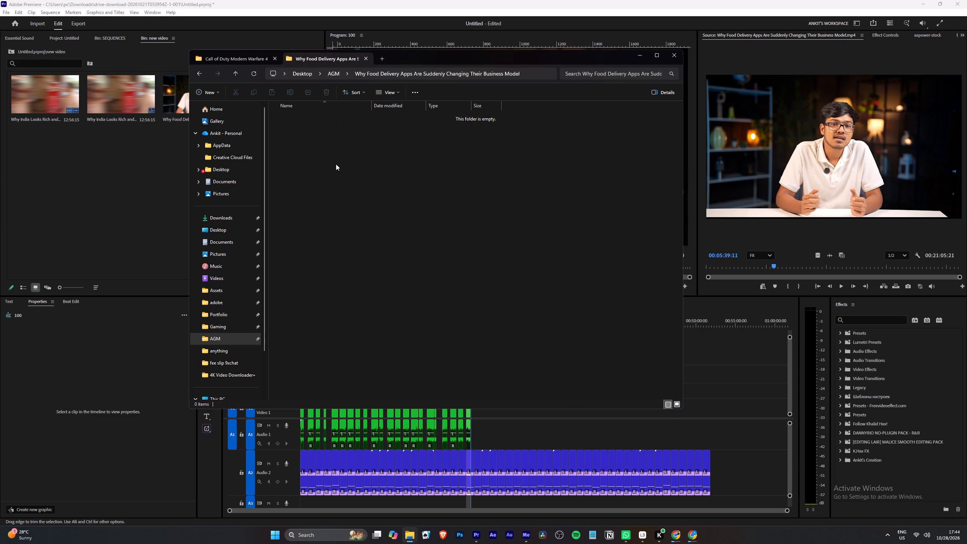
left_click_drag(336, 164, 330, 160)
left_click(343, 204)
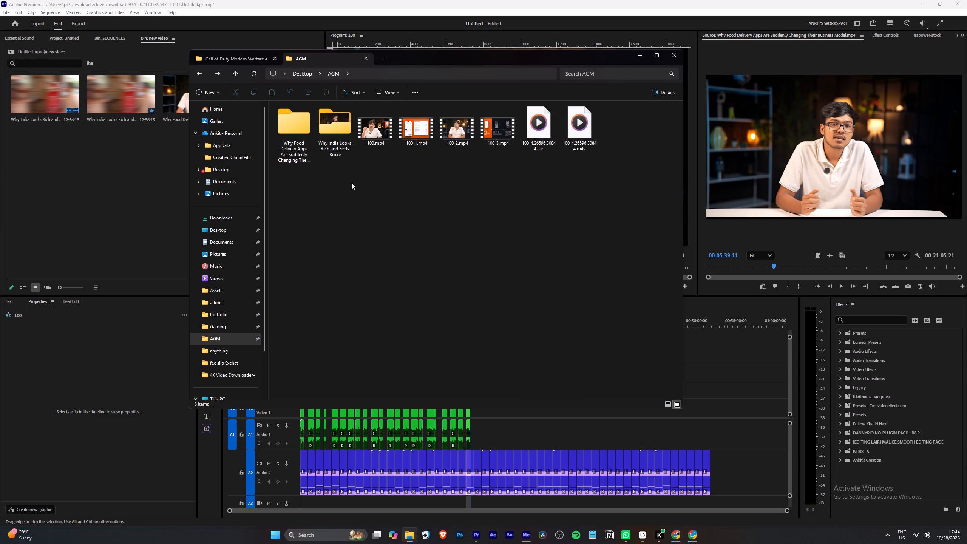
left_click(337, 129)
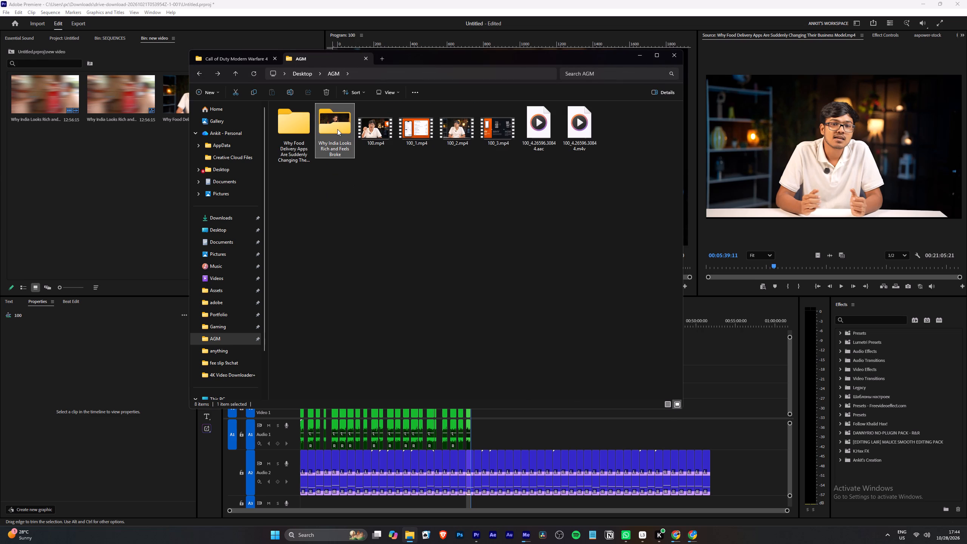
left_click(633, 57)
Save the Premiere project.
left_click(358, 0)
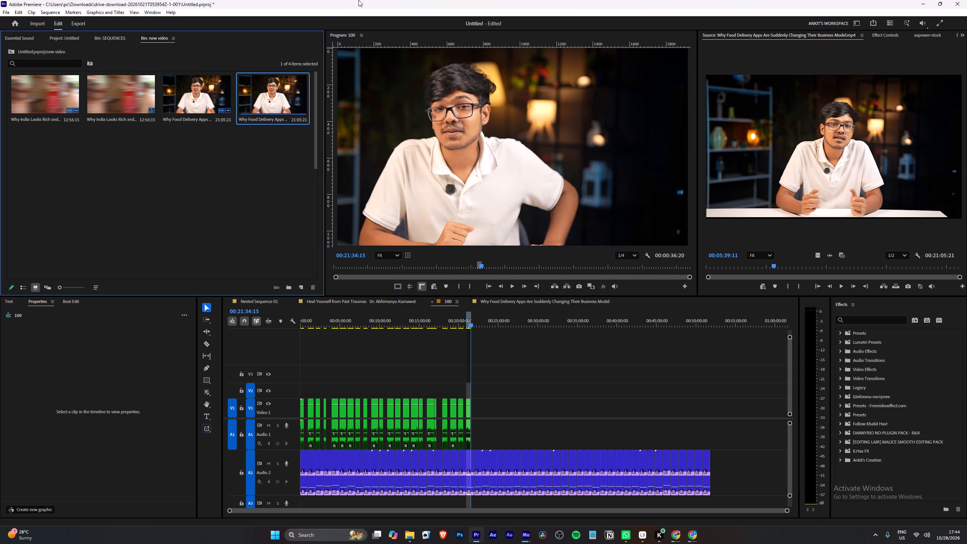
key("ctrl+s")
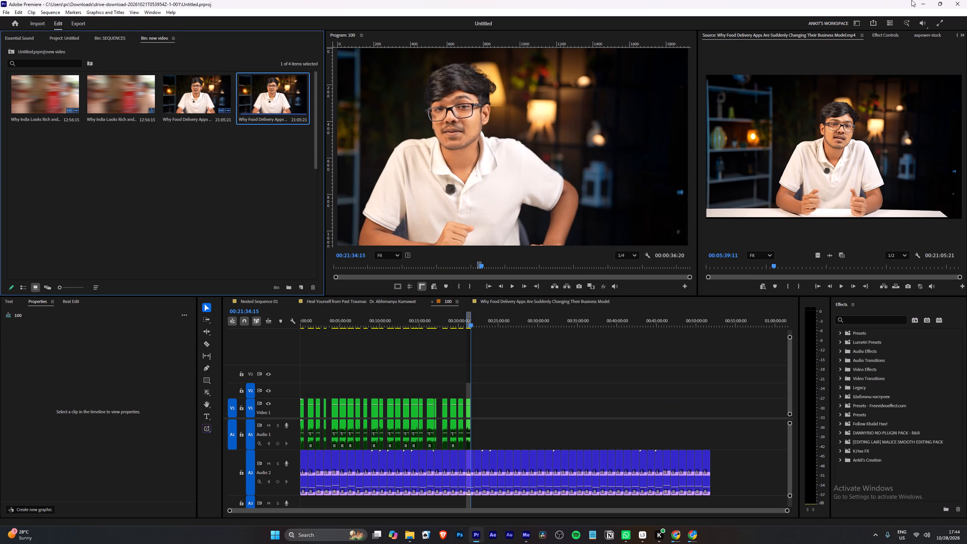
Switch to Media Encoder and check the progress of the export queue.
left_click(921, 0)
scroll(614, 300, "down", 3)
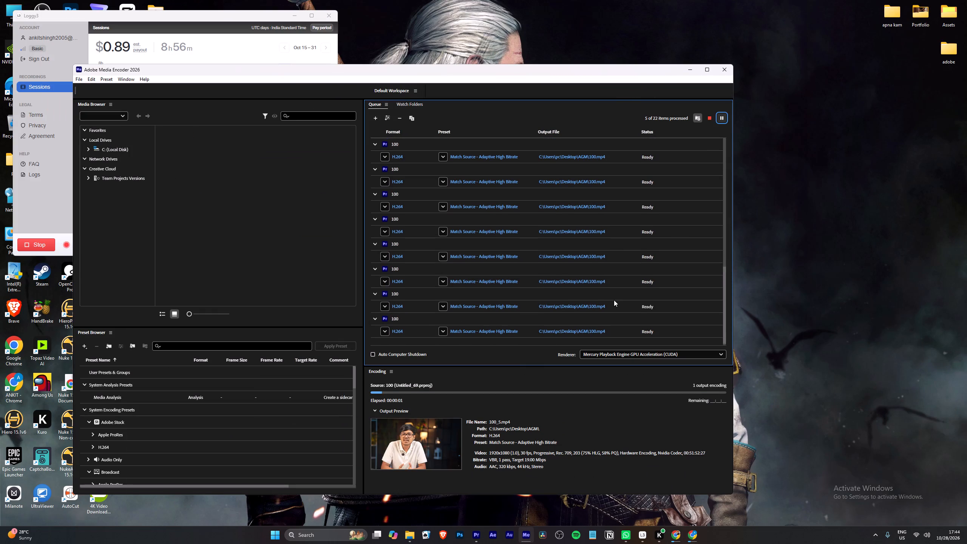
scroll(614, 300, "down", 3)
scroll(612, 296, "up", 12)
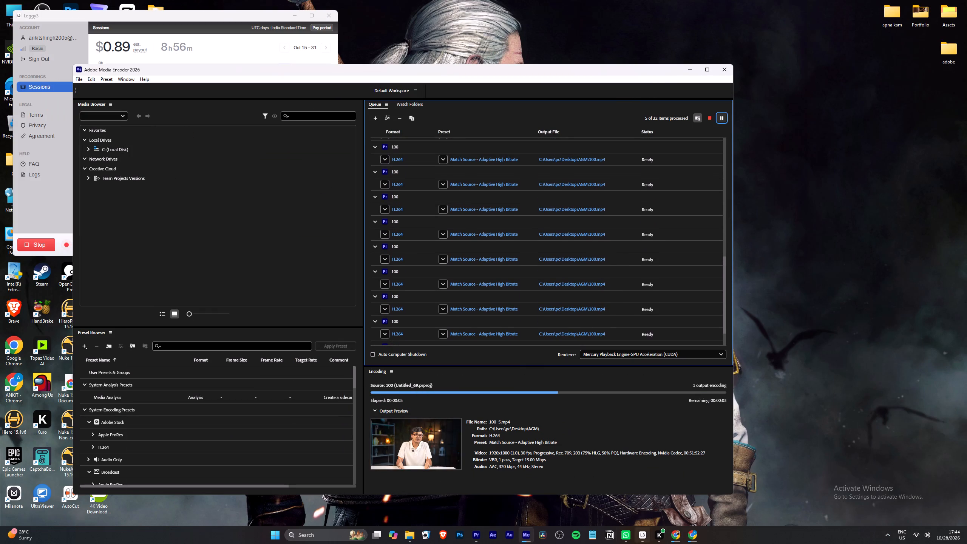
Open YouTube in a new Chrome tab and watch the short about washing chicken with onion.
left_click(678, 537)
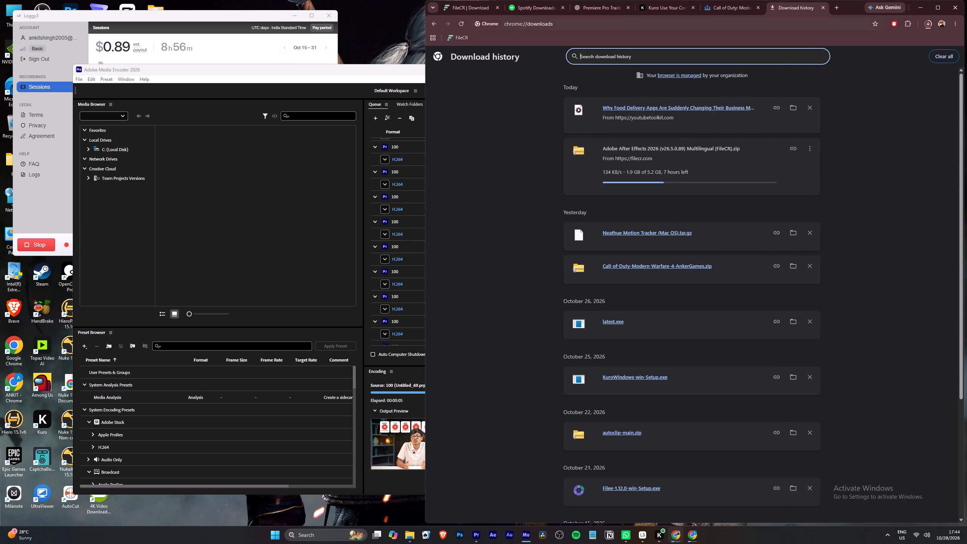
left_click(836, 4)
left_click(551, 226)
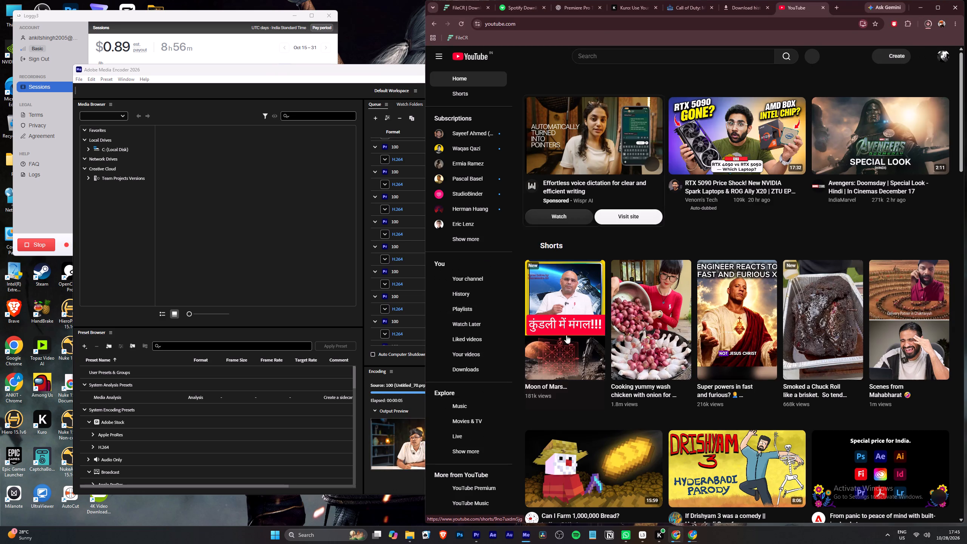
left_click(622, 328)
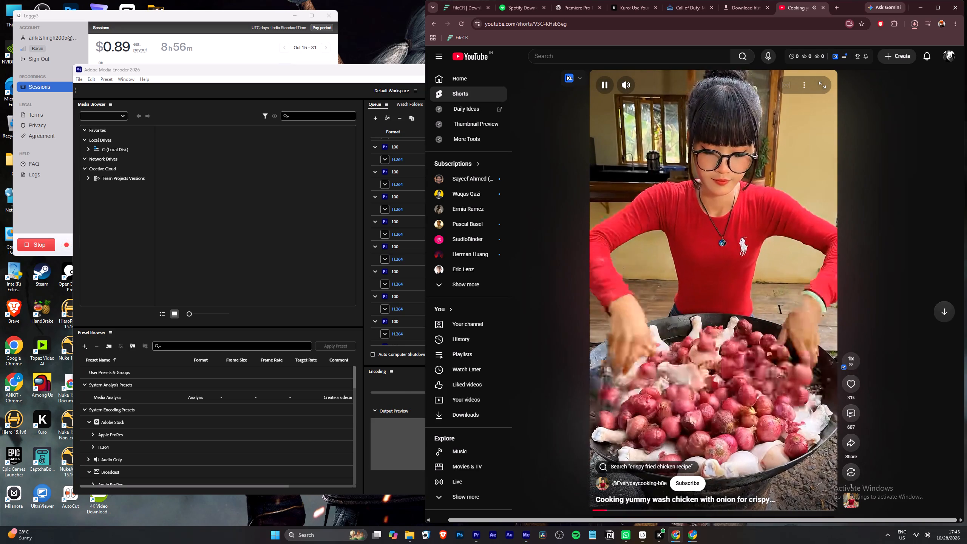
right_click(723, 353)
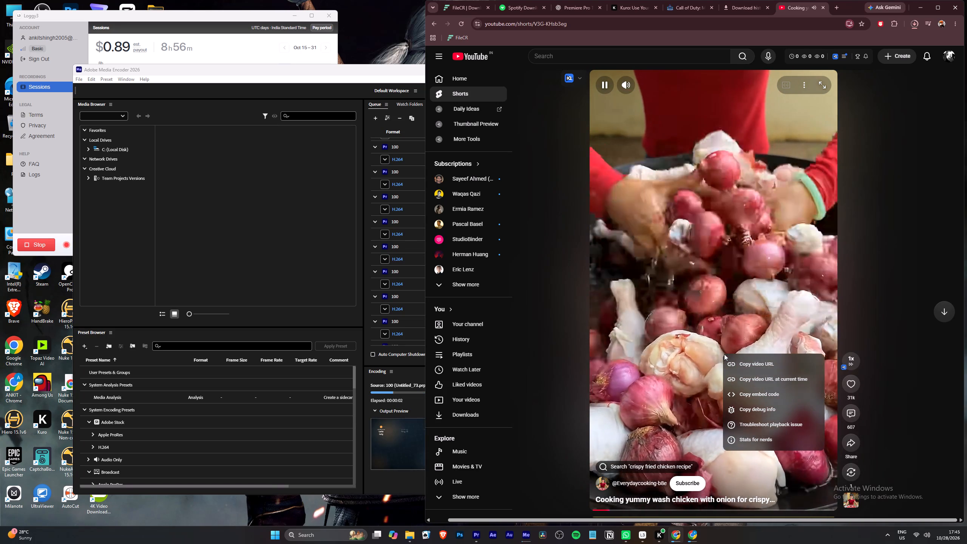